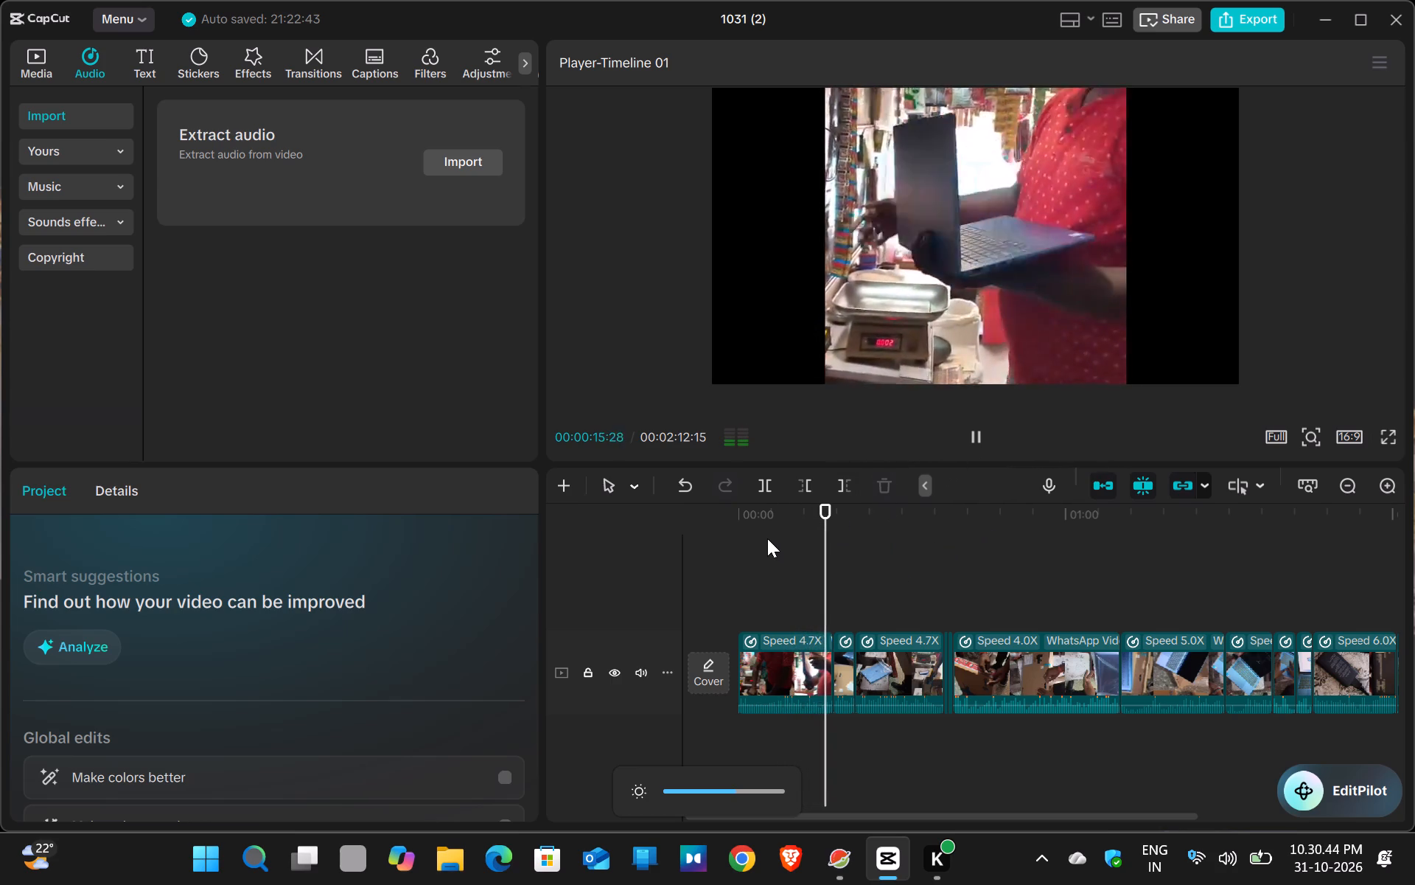
# Play the whole timeline from the beginning to review the edited clips.
pyautogui.click(739, 518)
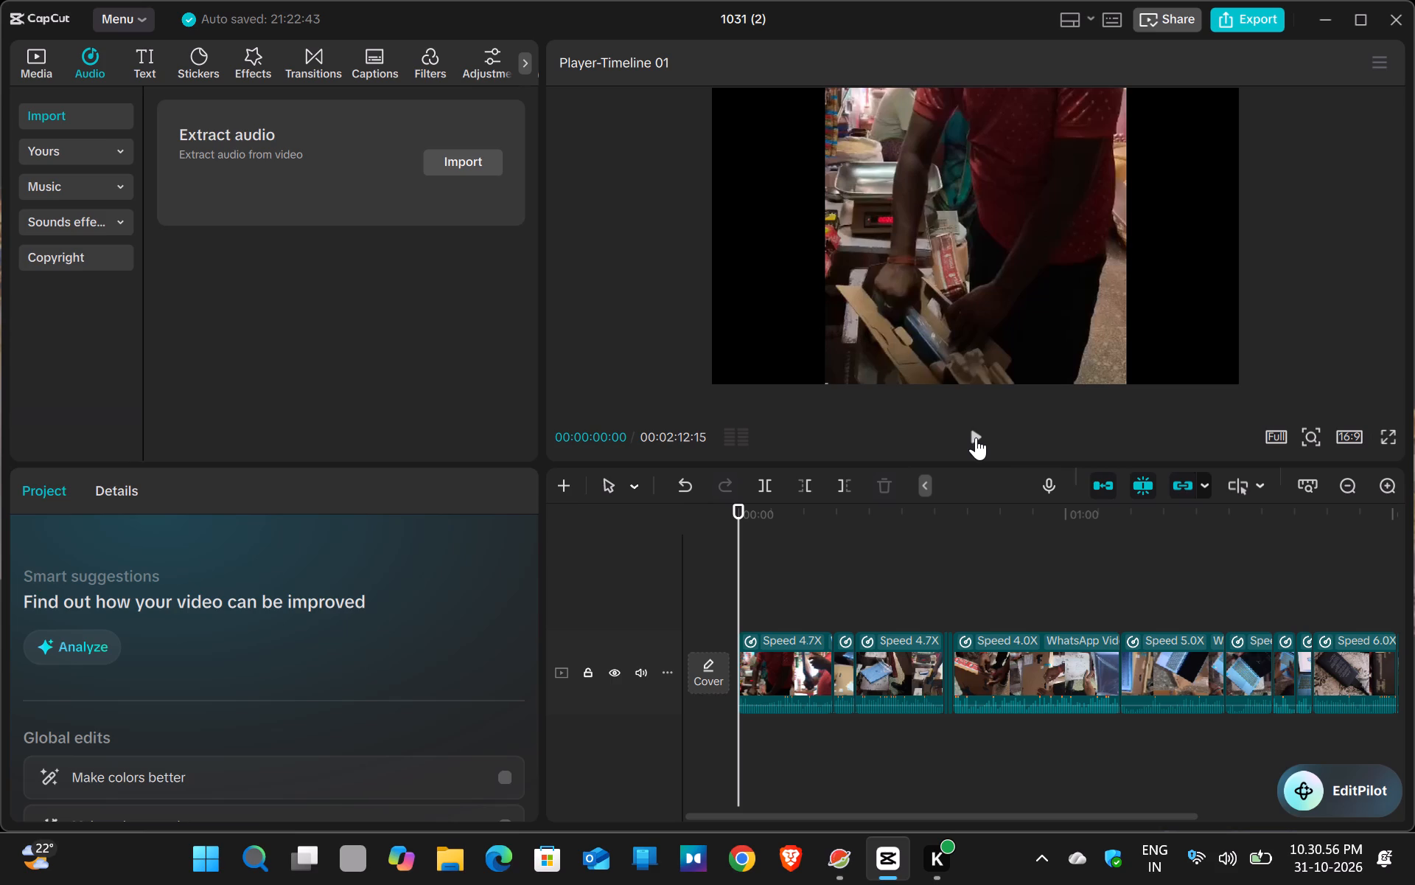
pyautogui.click(976, 437)
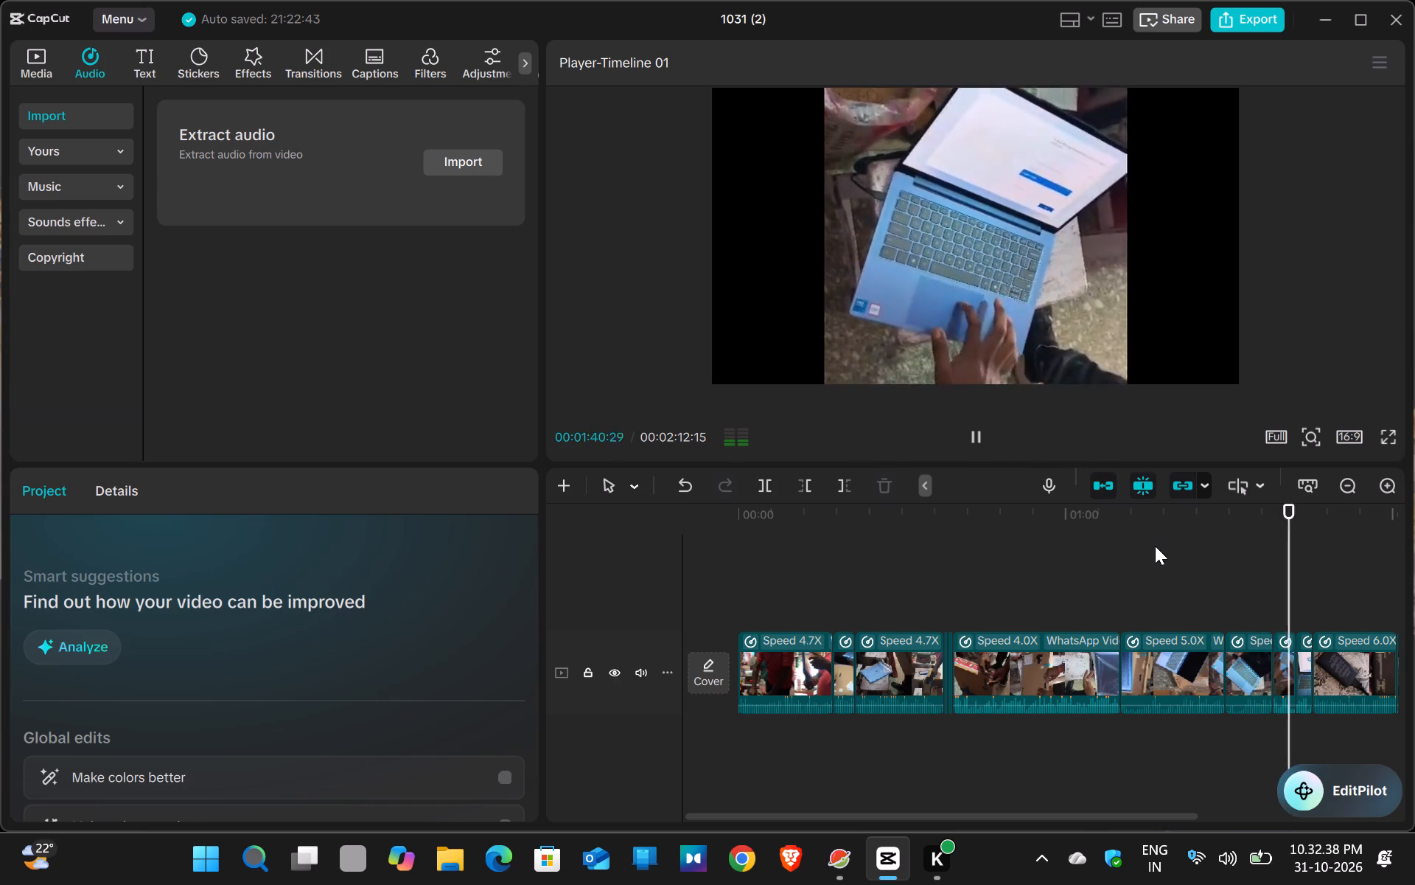
pyautogui.scroll(1, 1155, 540)
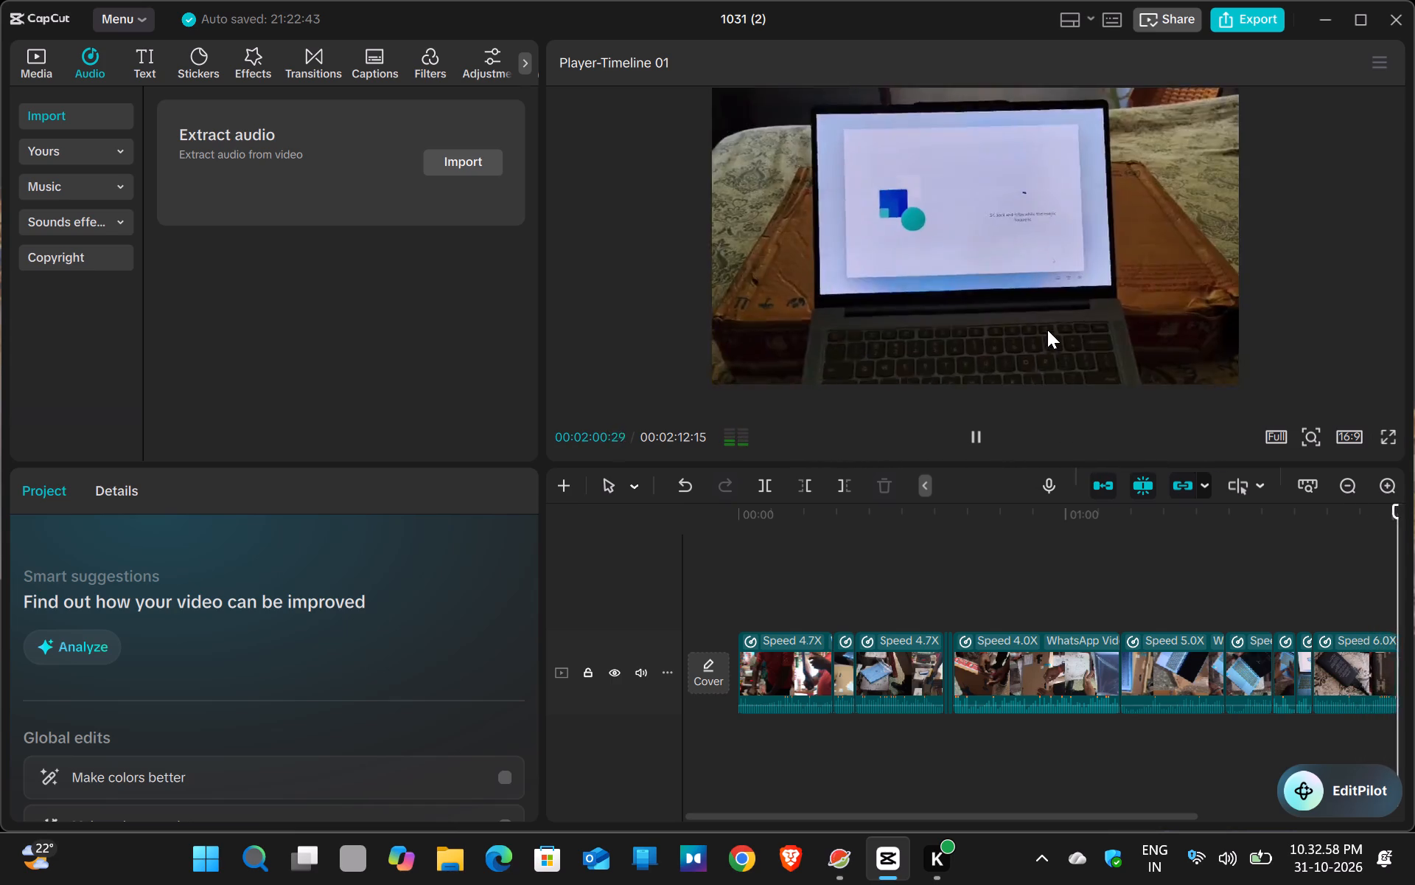
pyautogui.scroll(4, 1080, 648)
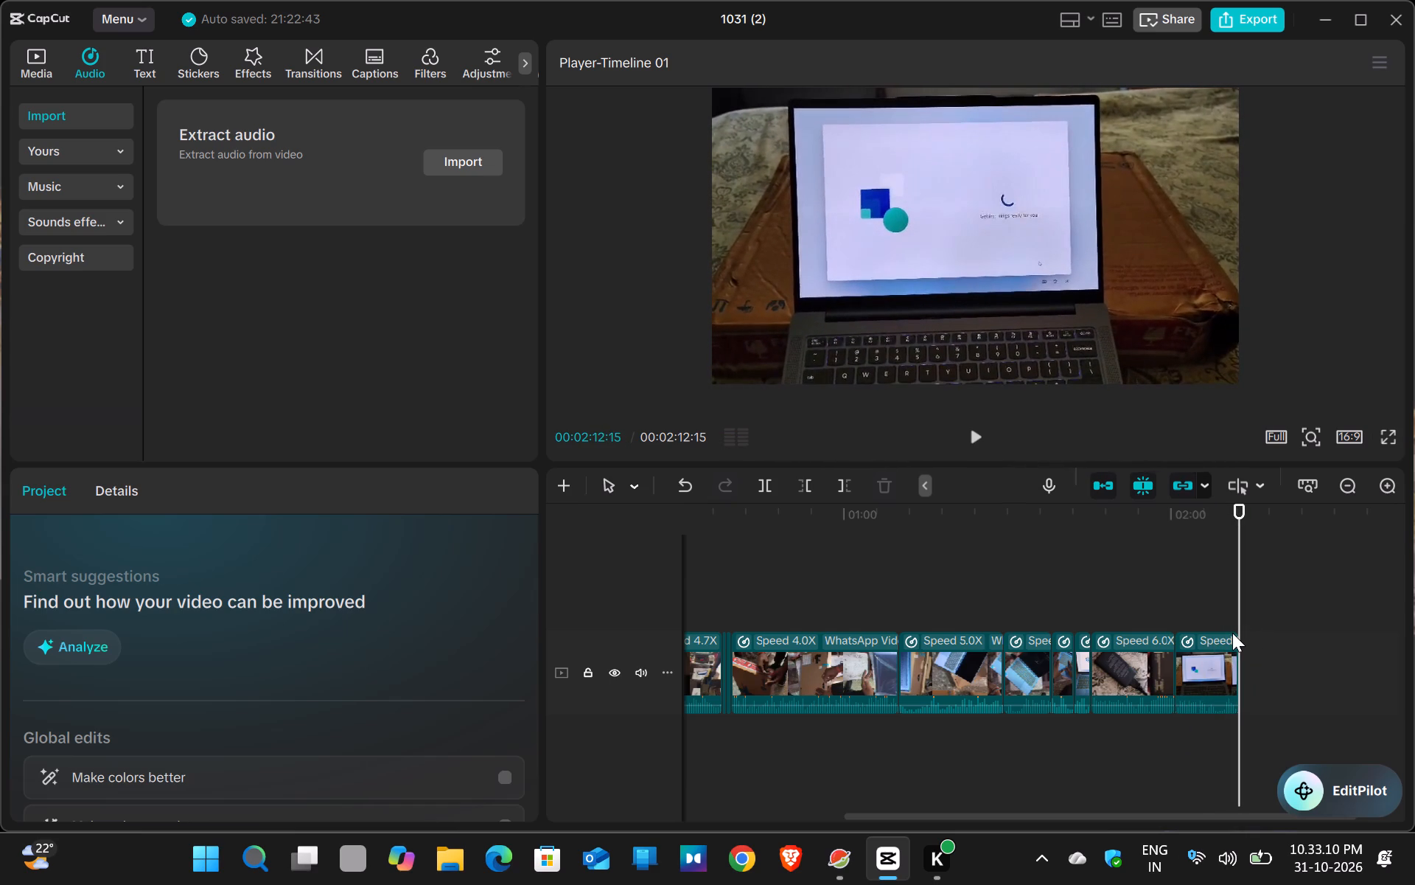
pyautogui.scroll(4, 1007, 559)
pyautogui.scroll(6, 1101, 581)
pyautogui.scroll(-6, 850, 412)
# Return the playhead to the start of the timeline at 00:00:00:00.
pyautogui.click(1345, 489)
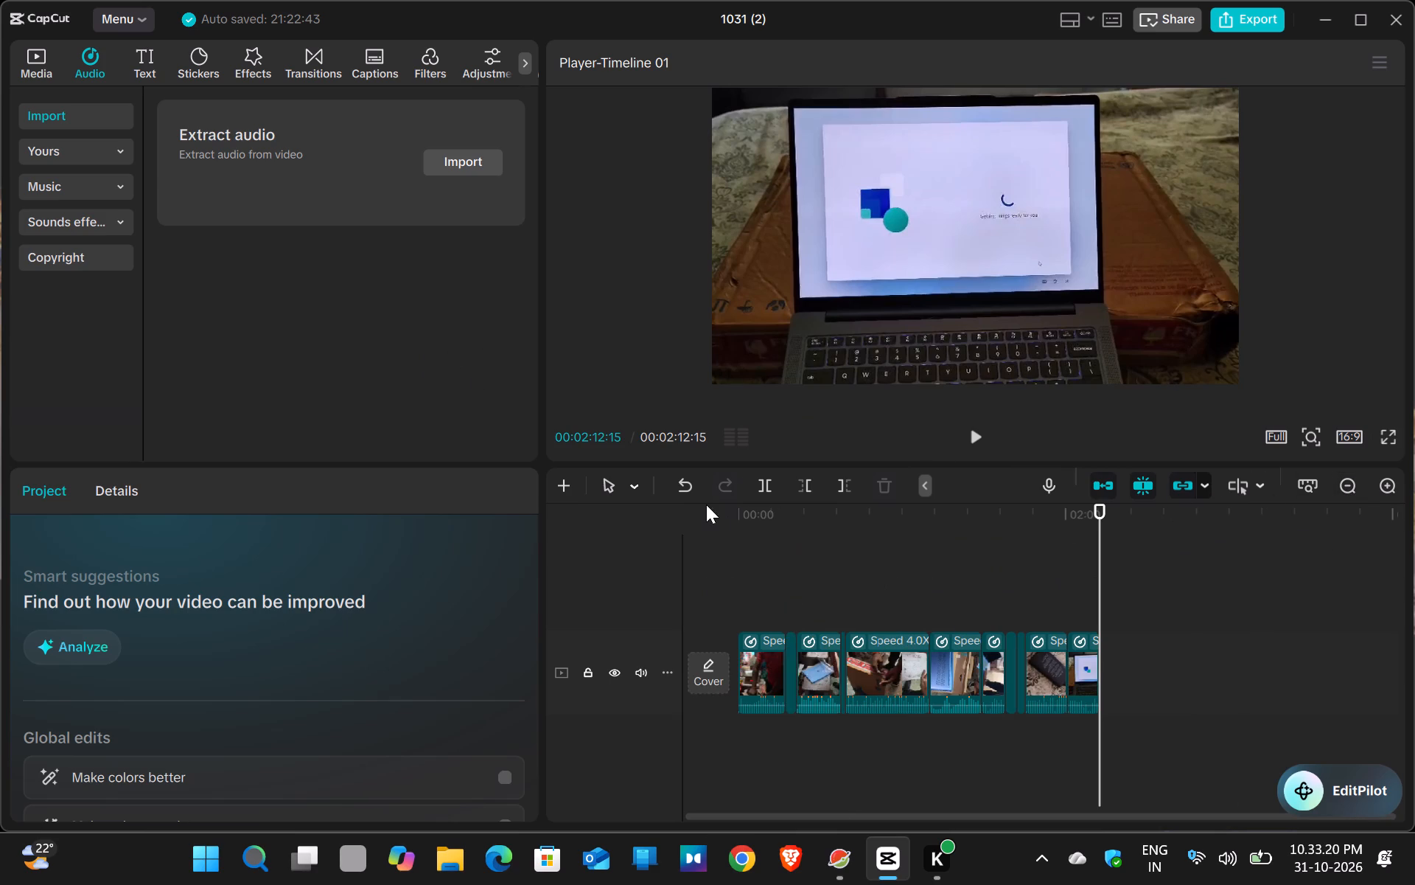
pyautogui.click(736, 504)
pyautogui.click(741, 516)
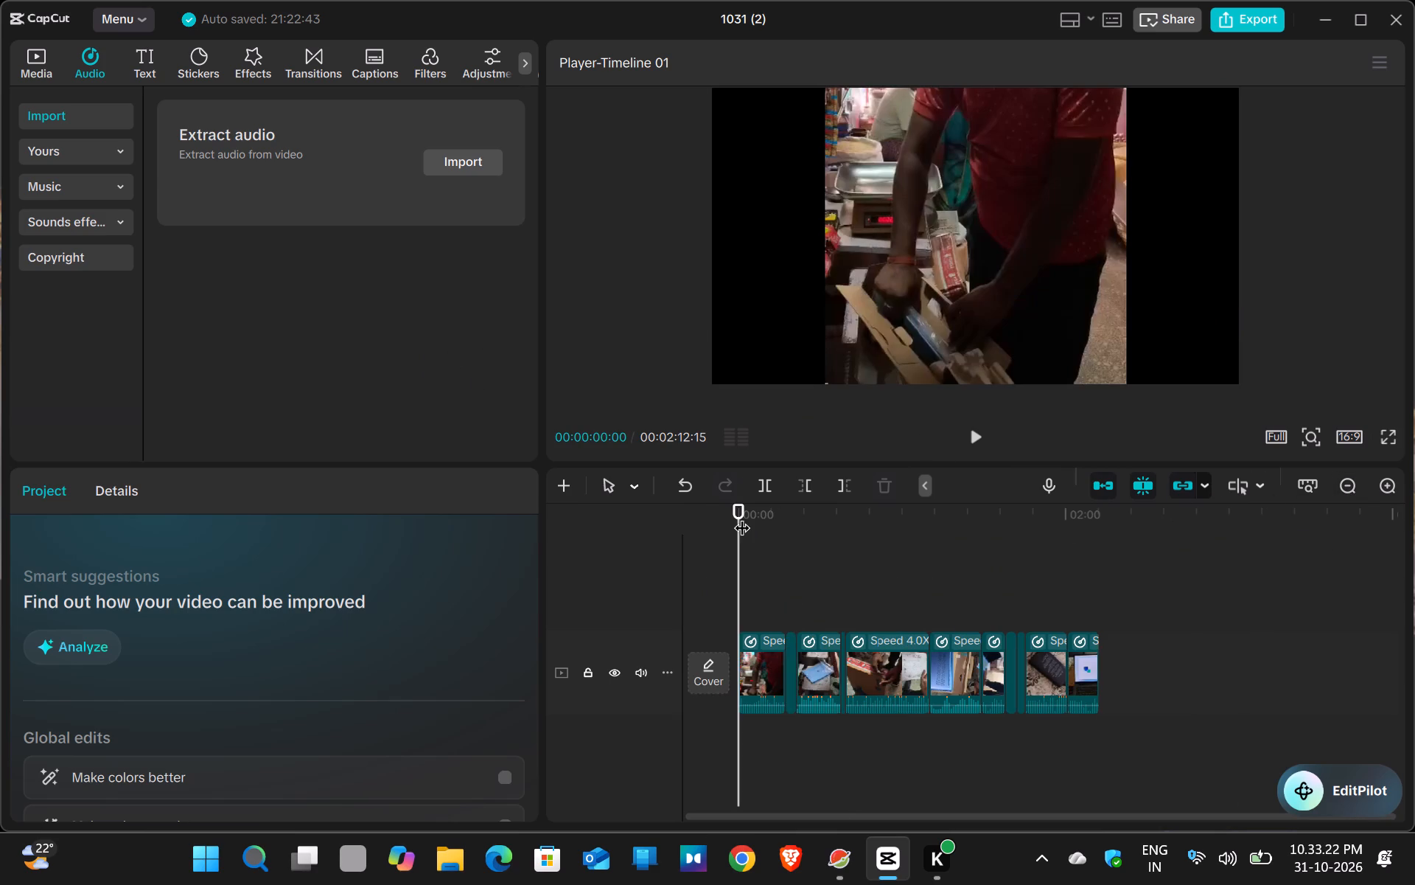
pyautogui.scroll(3, 51, 260)
# Browse the Trending video effects and the list of video effect categories.
pyautogui.click(266, 48)
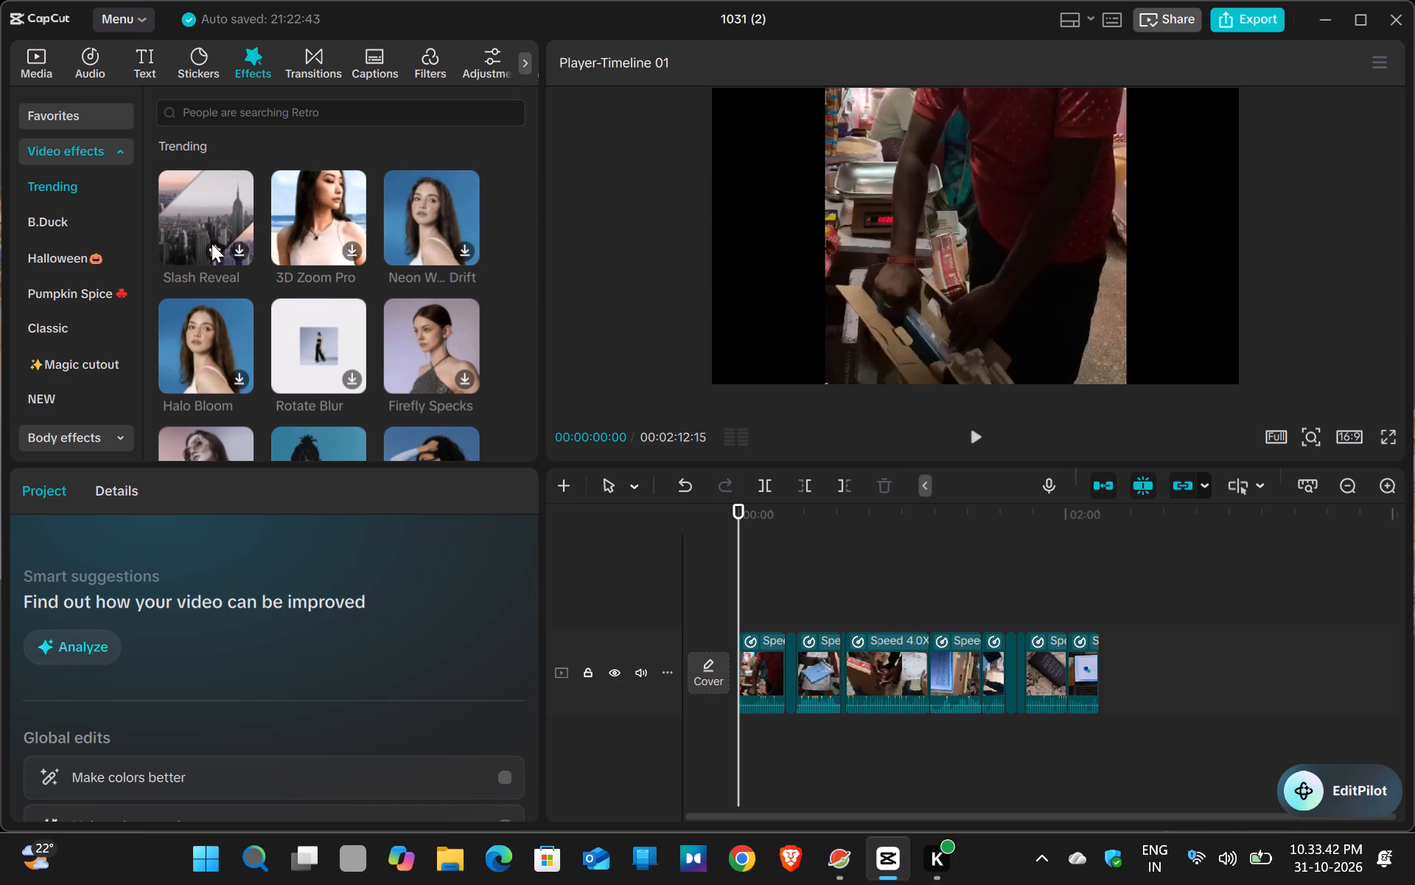
pyautogui.scroll(-2, 232, 343)
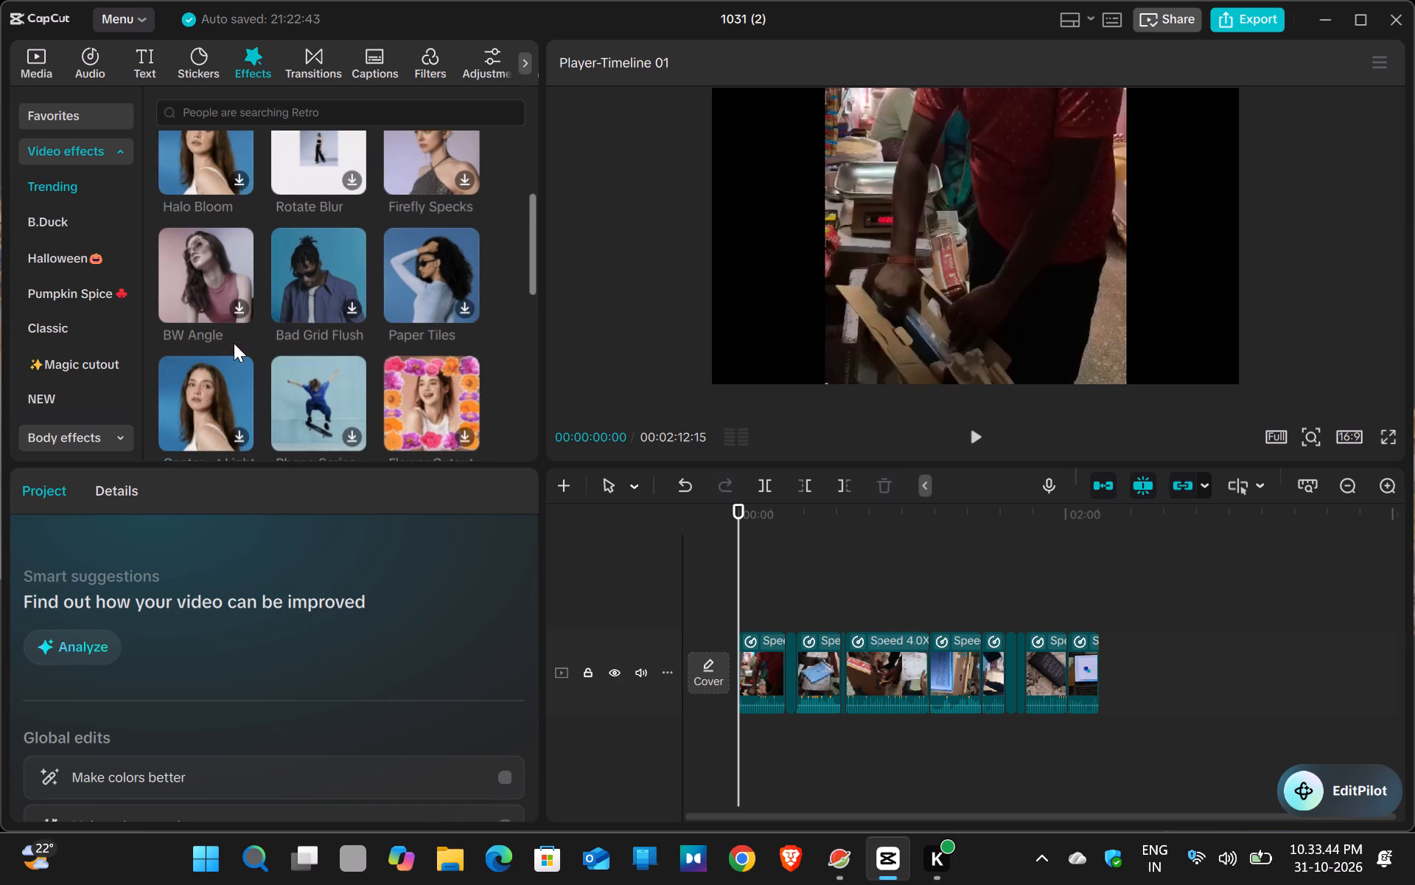
pyautogui.scroll(-1, 234, 343)
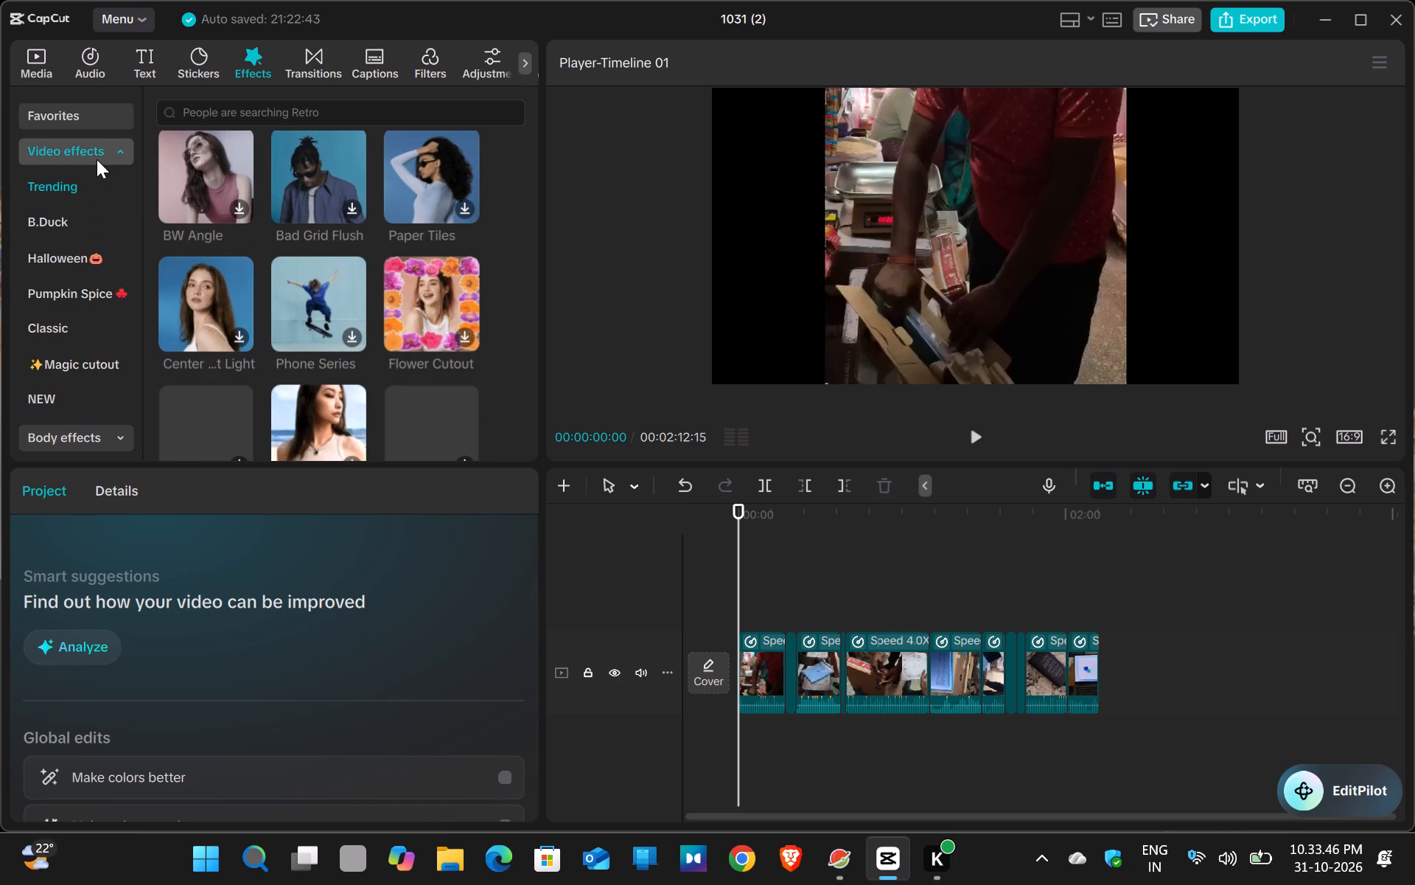
pyautogui.click(102, 156)
pyautogui.click(102, 156)
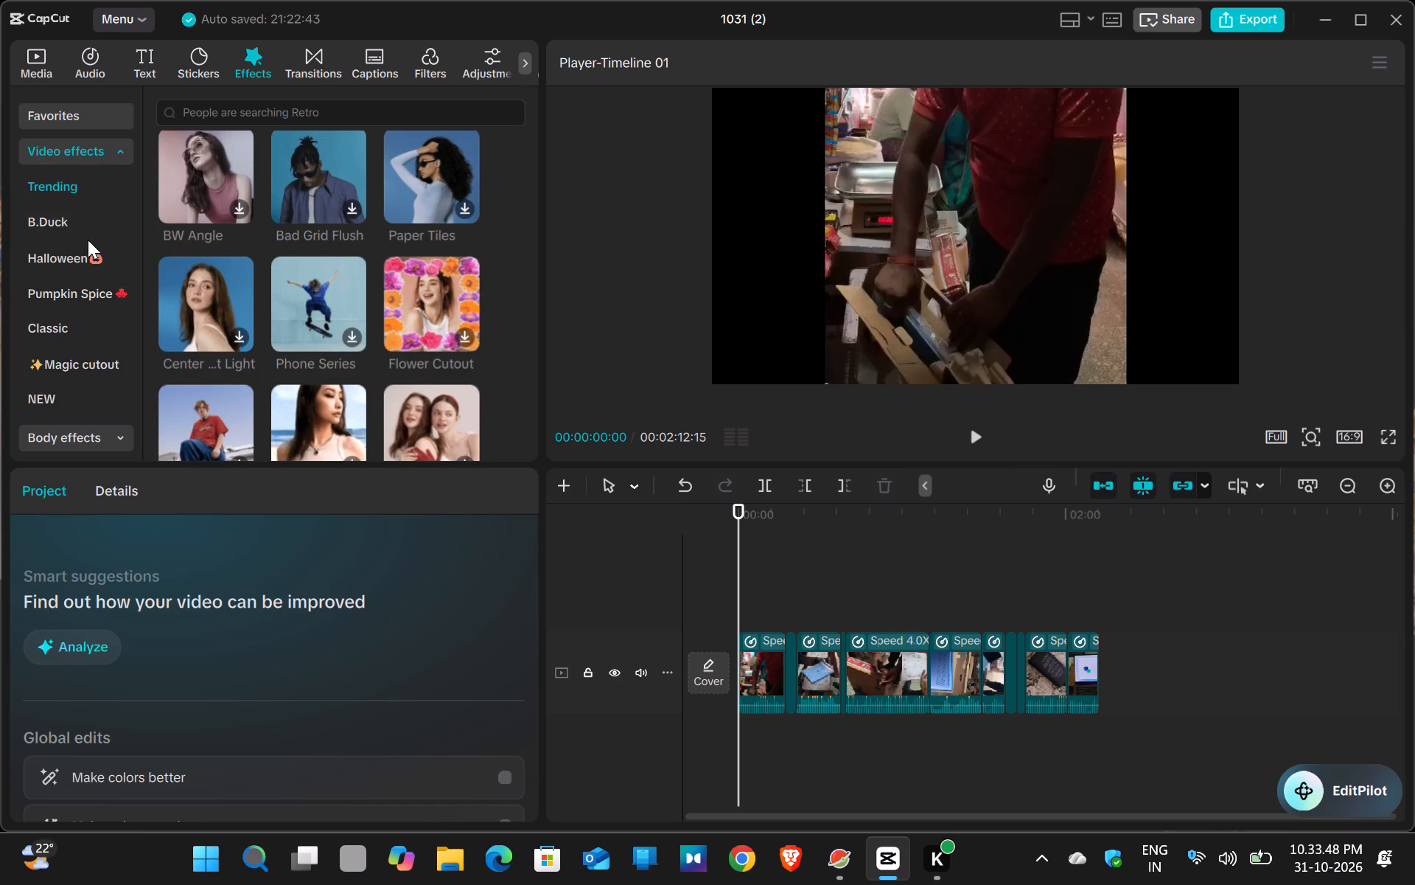
pyautogui.scroll(-2, 88, 240)
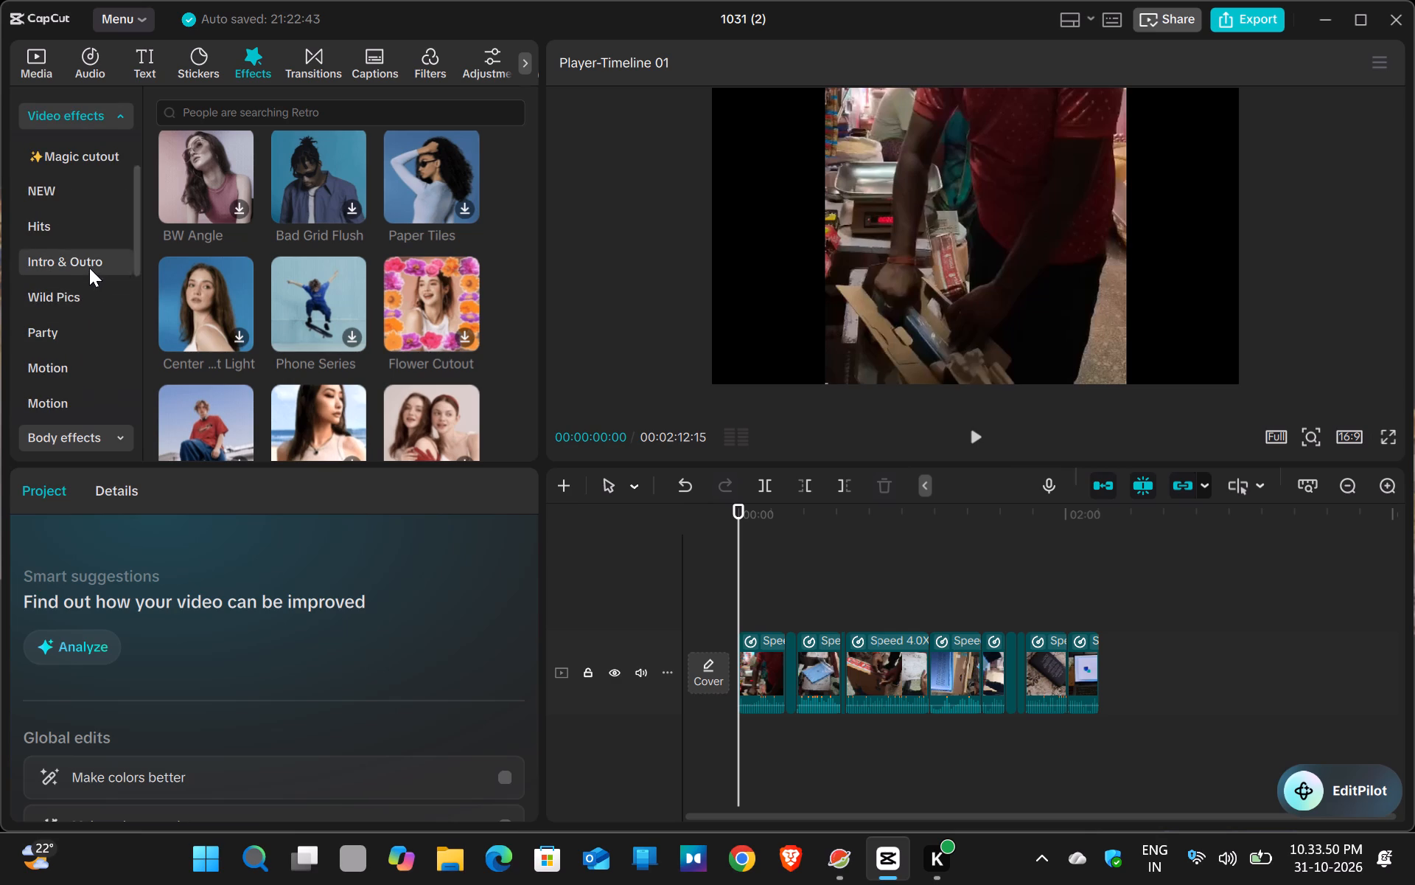
# Examine the effects in the Intro & Outro category for one that suits the video's opening.
pyautogui.click(91, 263)
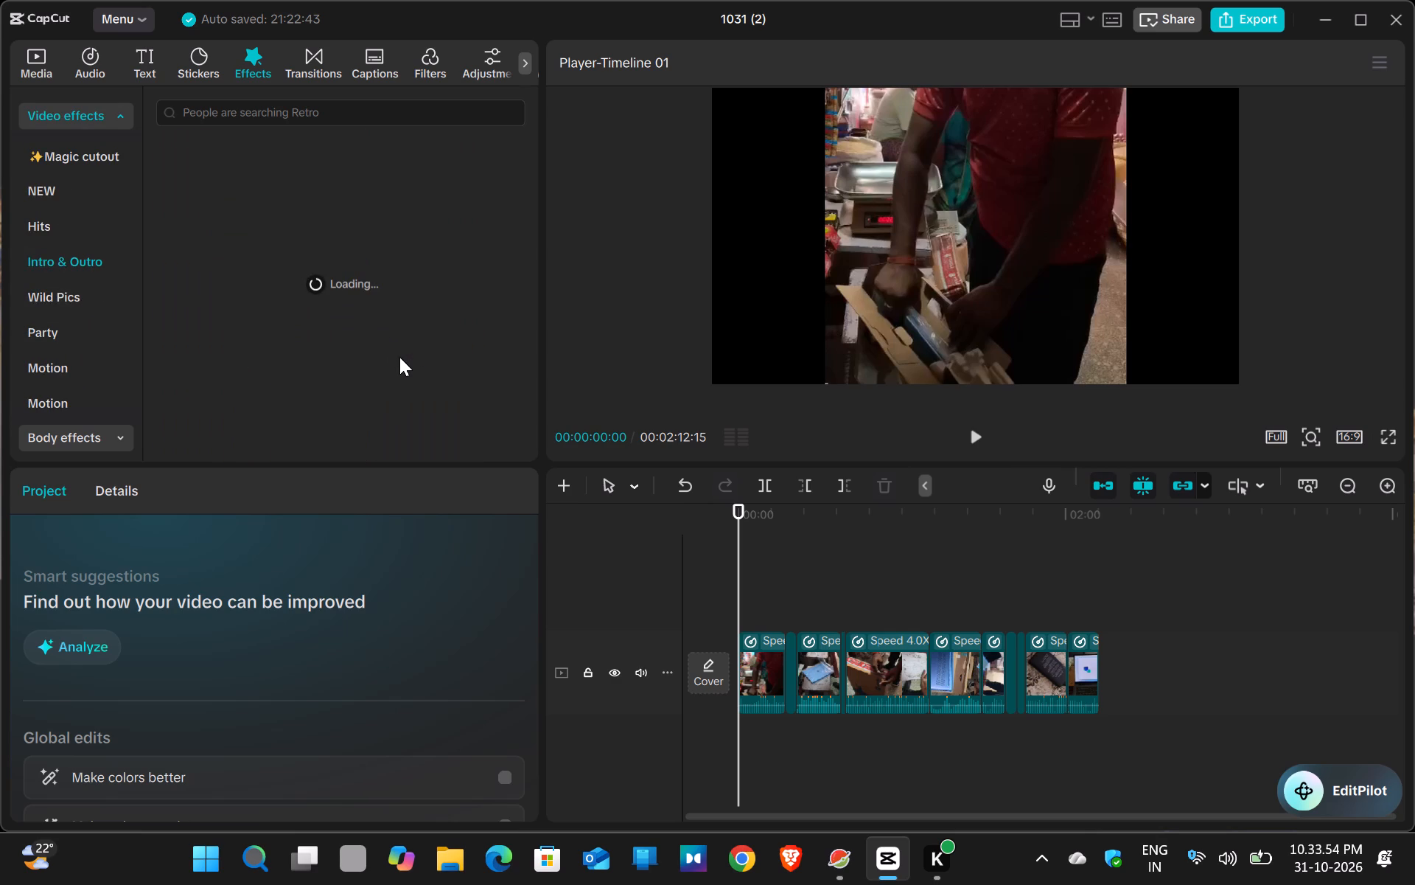
pyautogui.click(1388, 487)
pyautogui.click(1388, 487)
pyautogui.click(1388, 487)
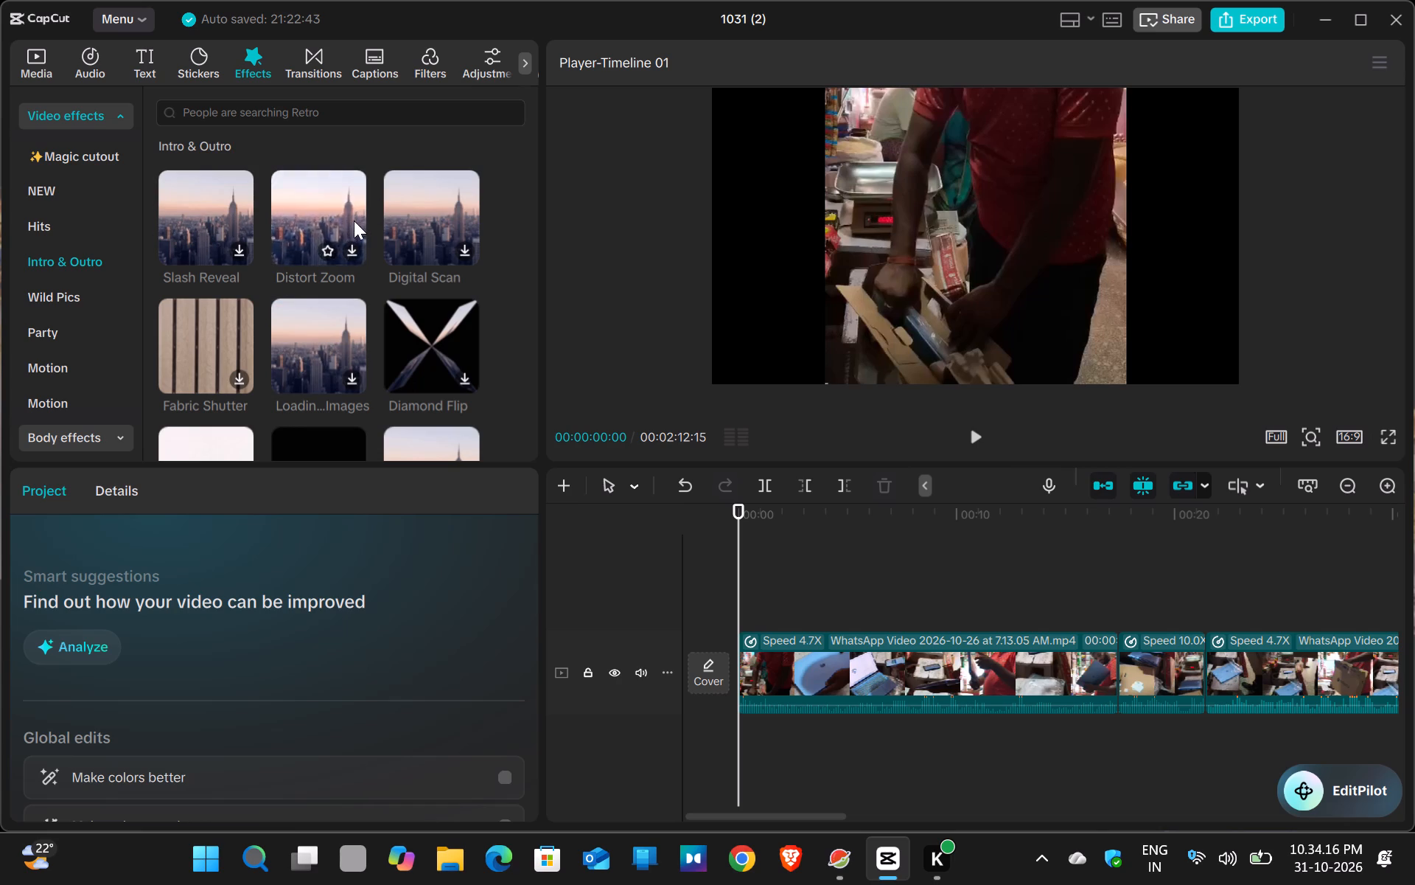
pyautogui.scroll(-2, 354, 221)
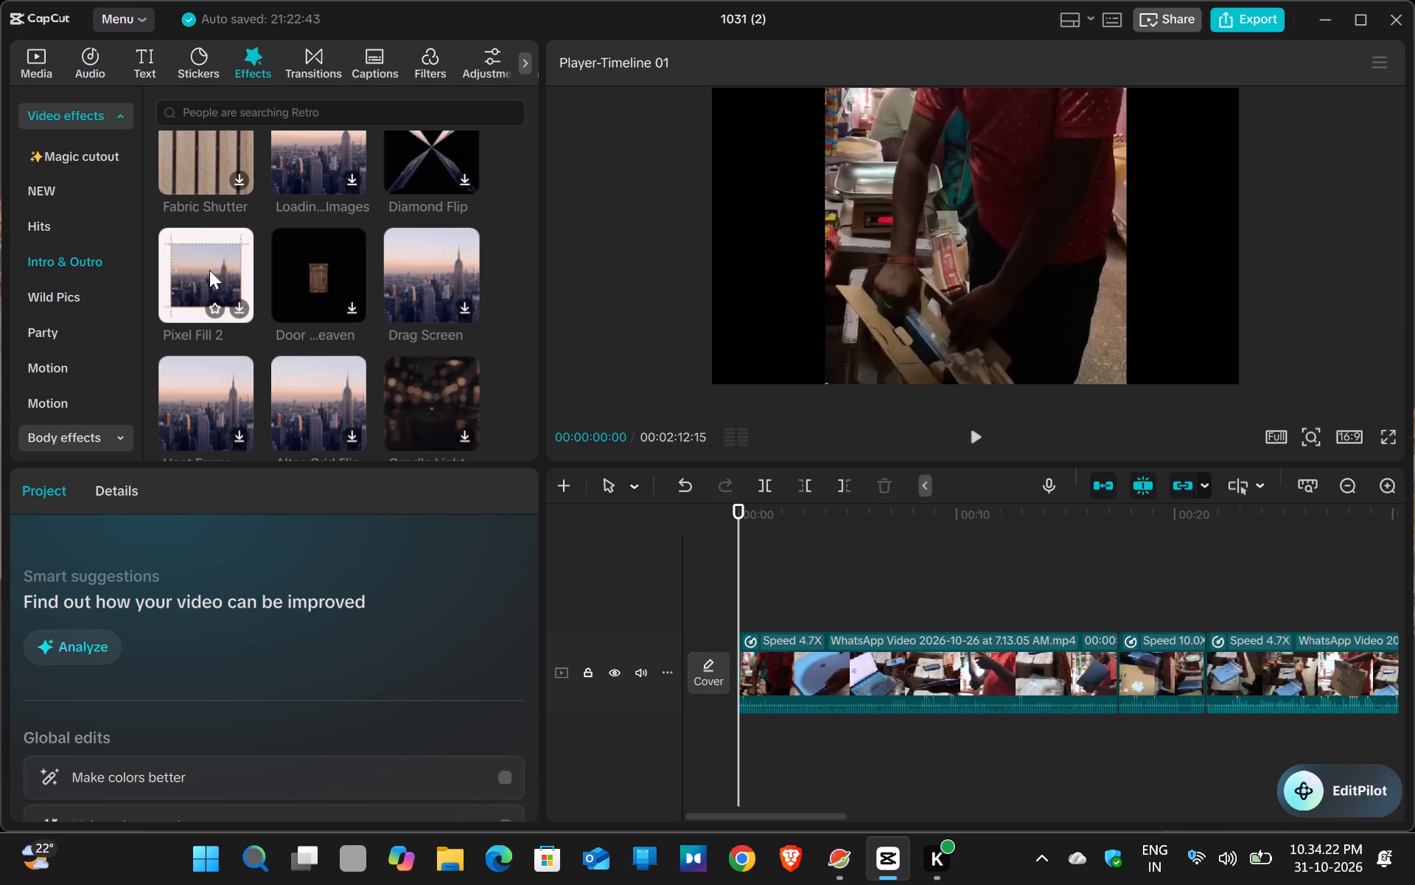
pyautogui.scroll(-1, 209, 270)
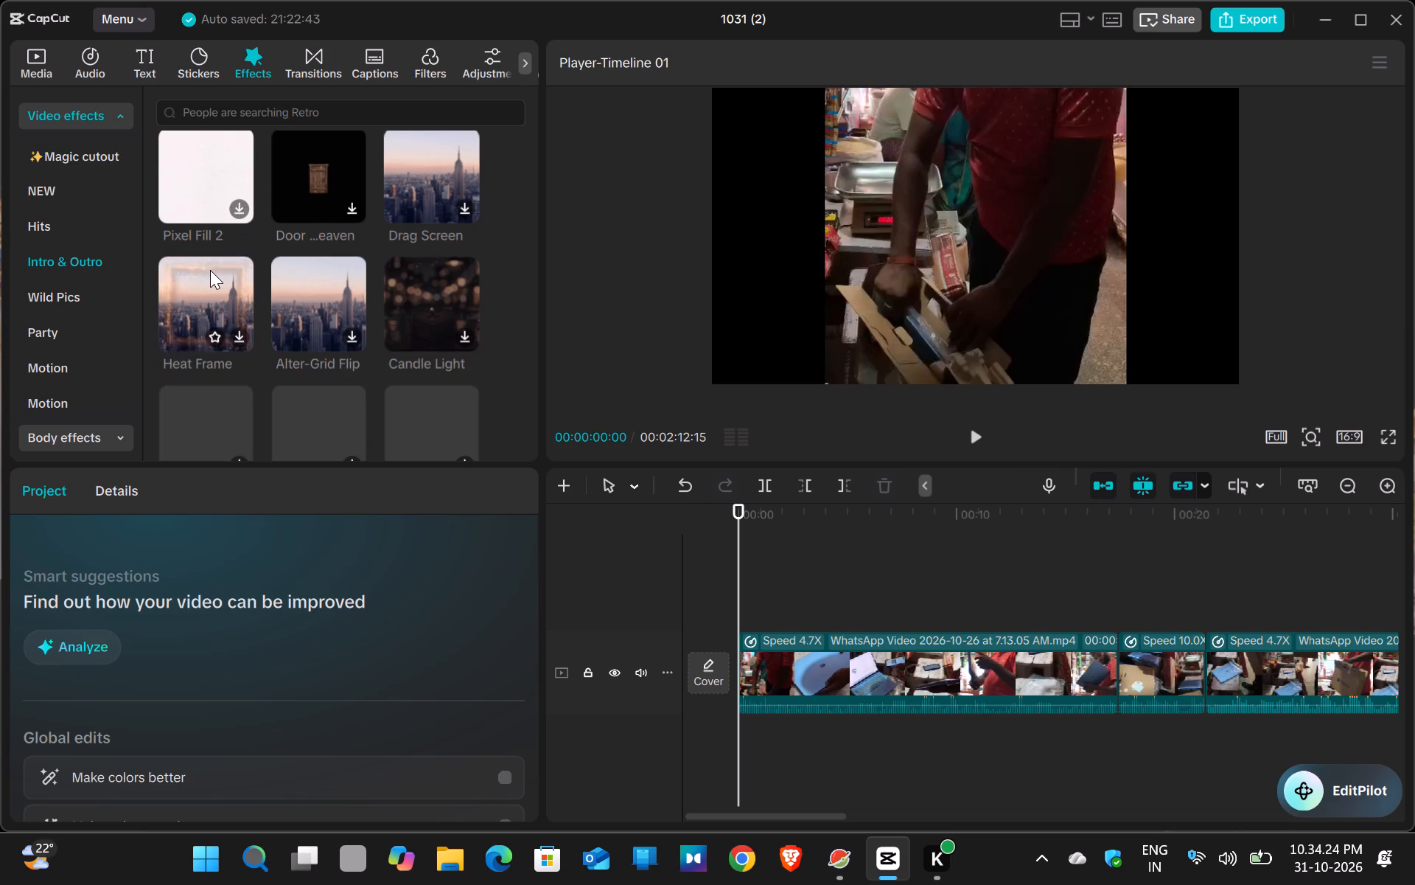
pyautogui.scroll(-1, 284, 277)
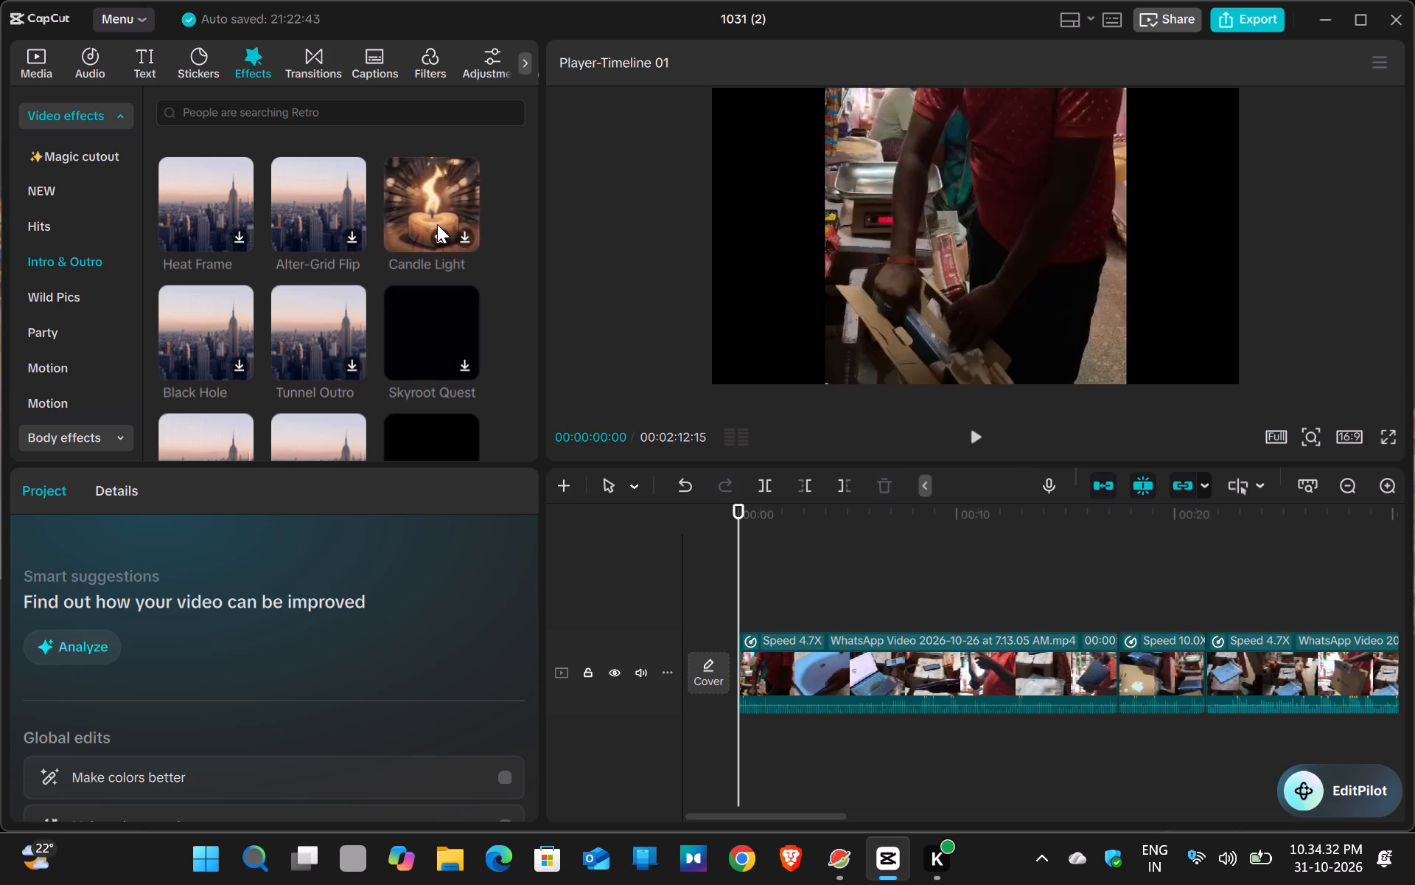
pyautogui.scroll(-3, 334, 277)
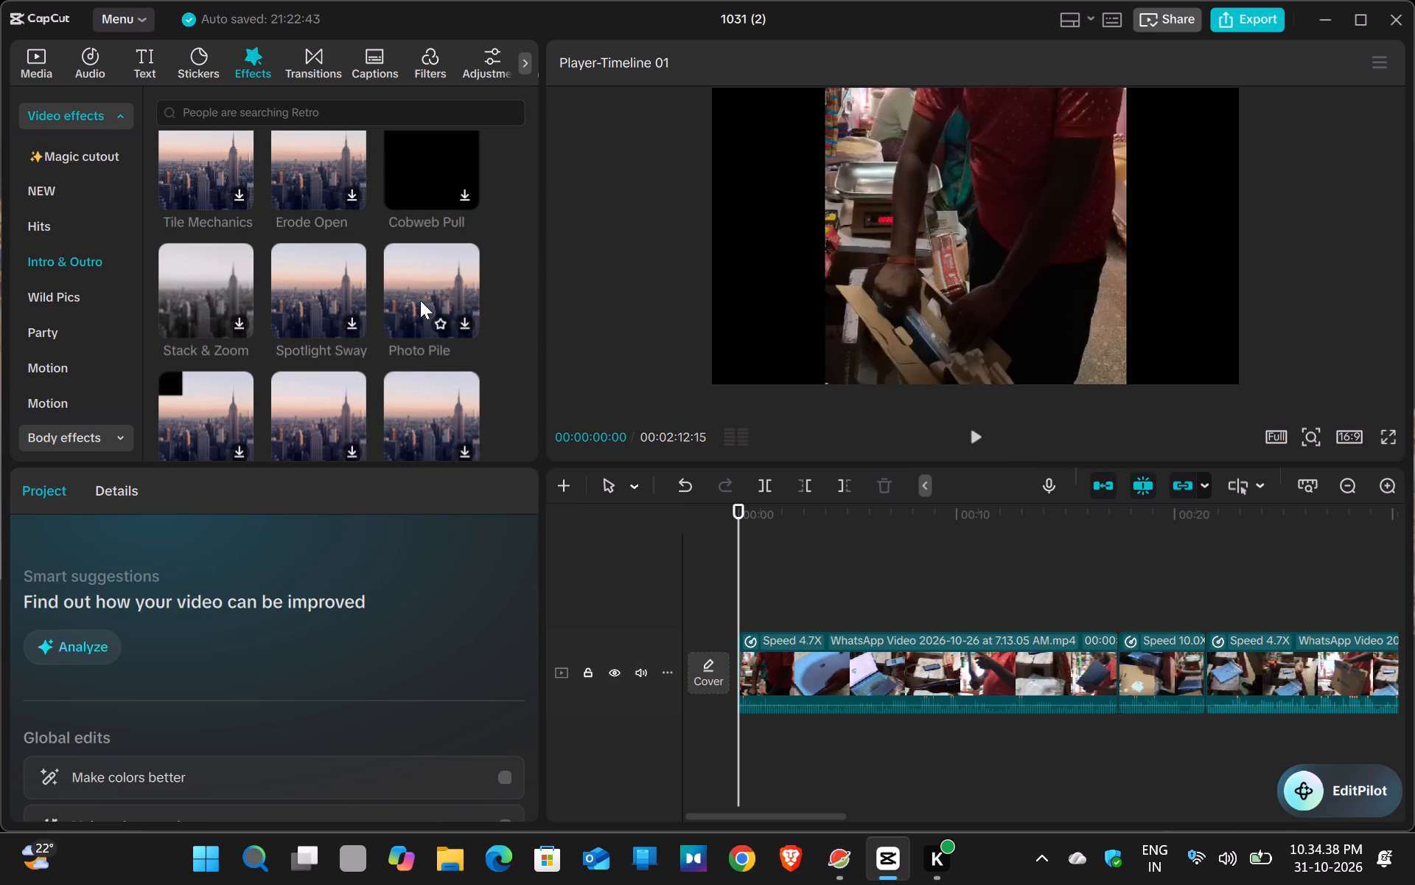
pyautogui.scroll(-2, 356, 343)
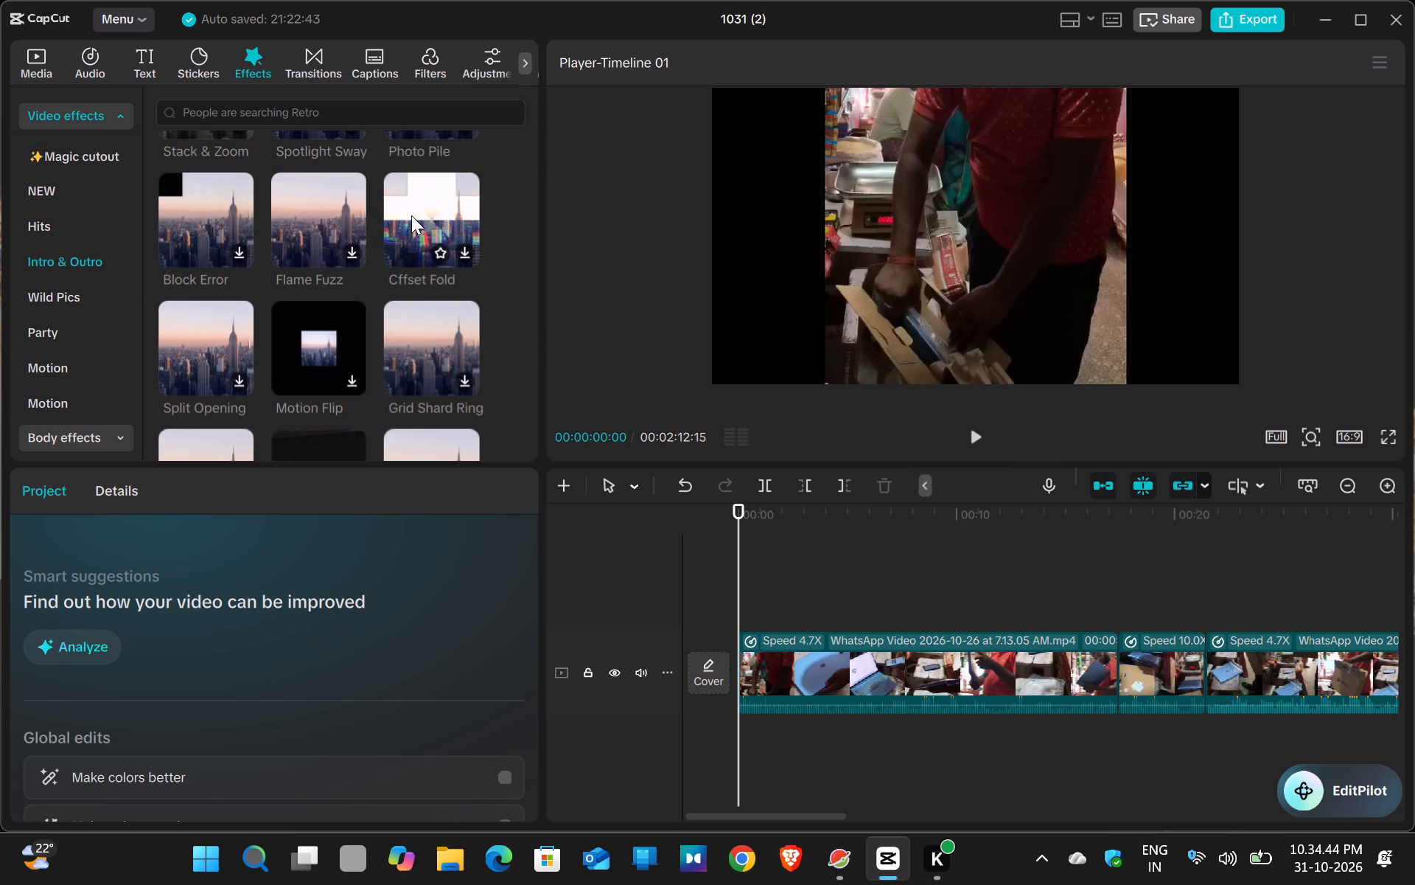
pyautogui.click(100, 253)
pyautogui.doubleClick(100, 253)
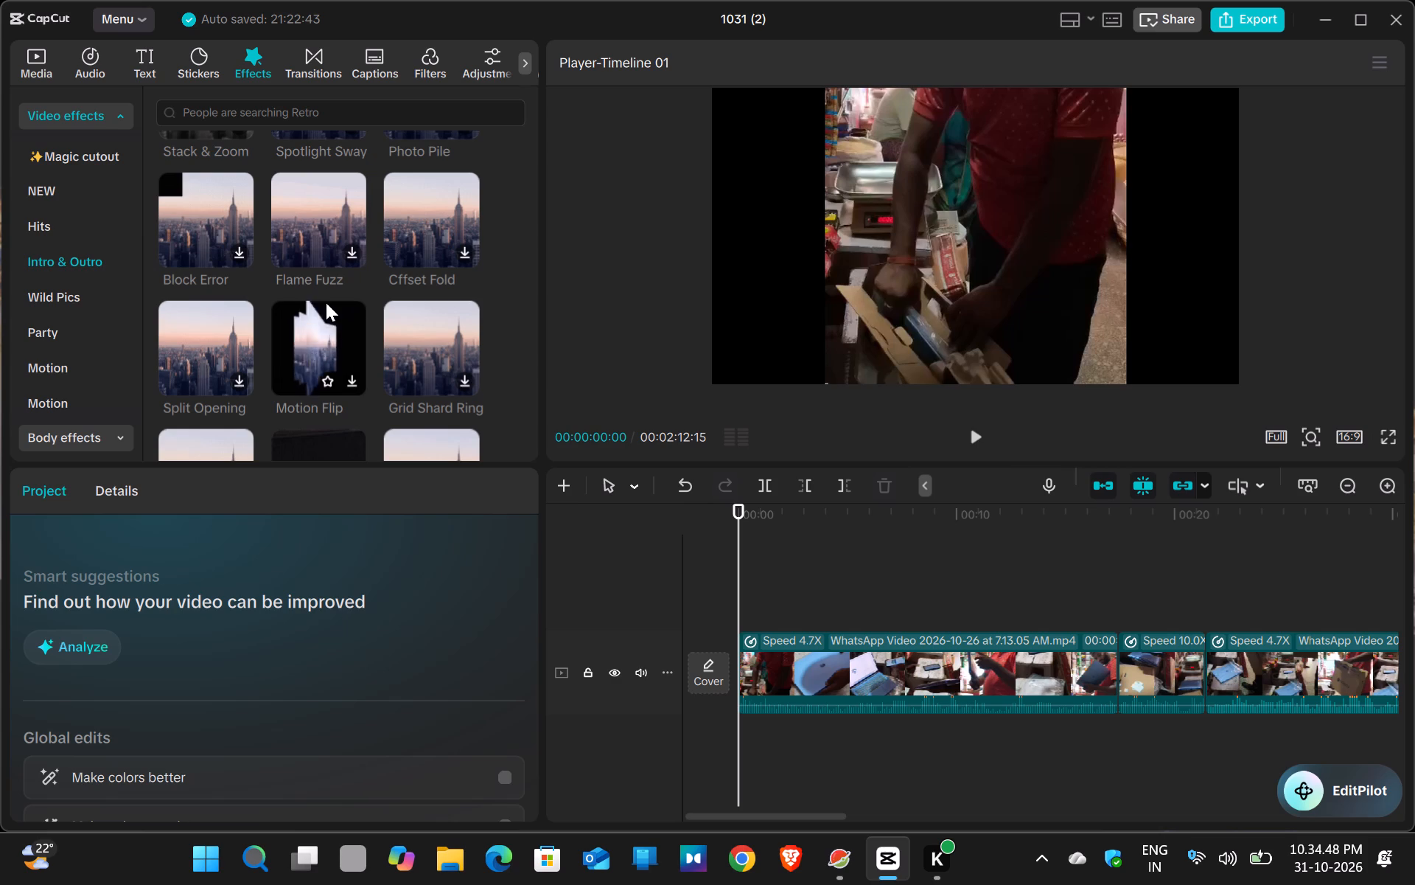
pyautogui.scroll(-4, 326, 302)
pyautogui.scroll(9, 326, 302)
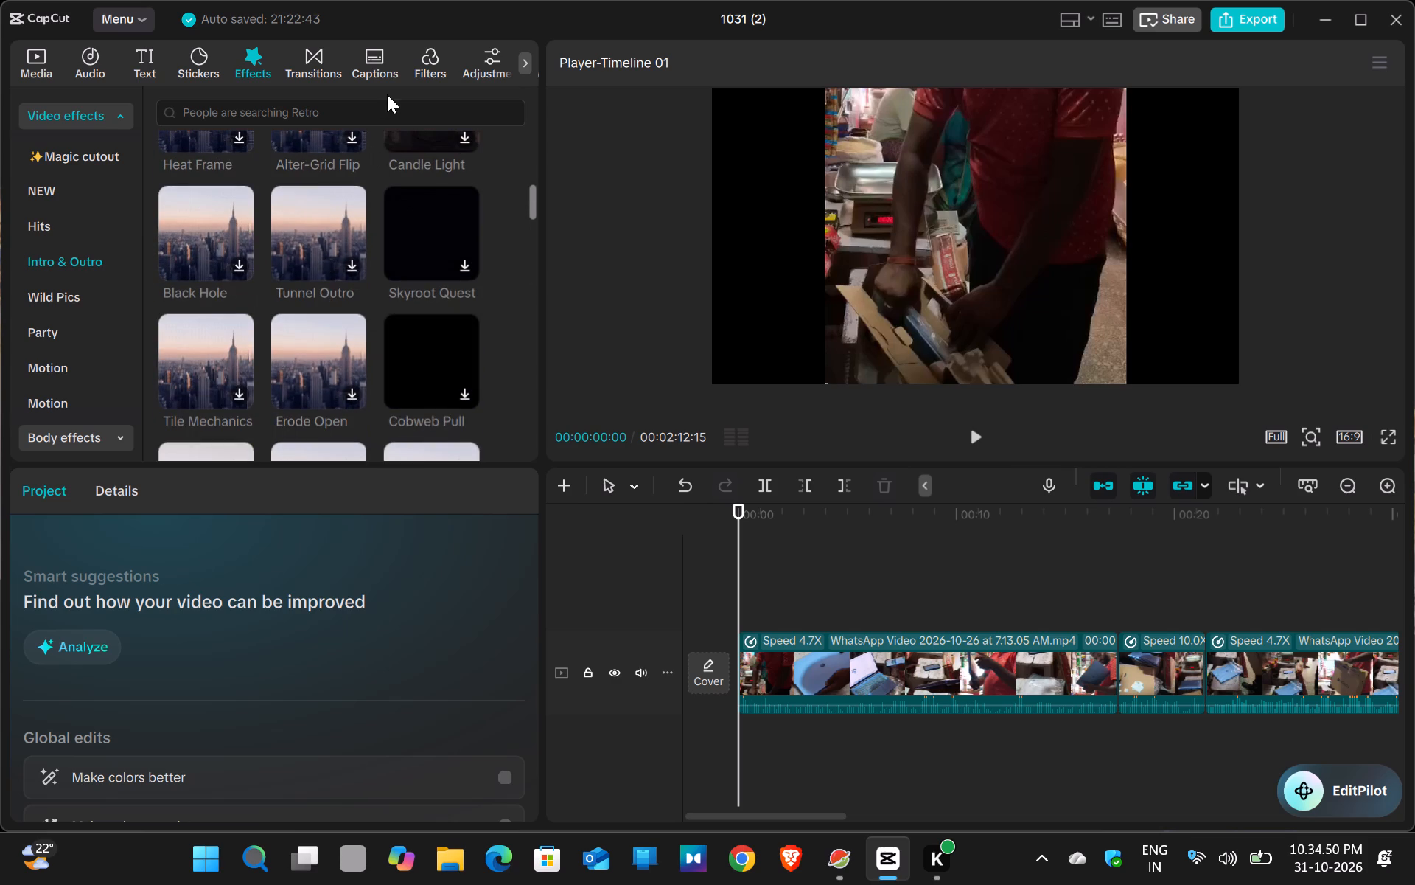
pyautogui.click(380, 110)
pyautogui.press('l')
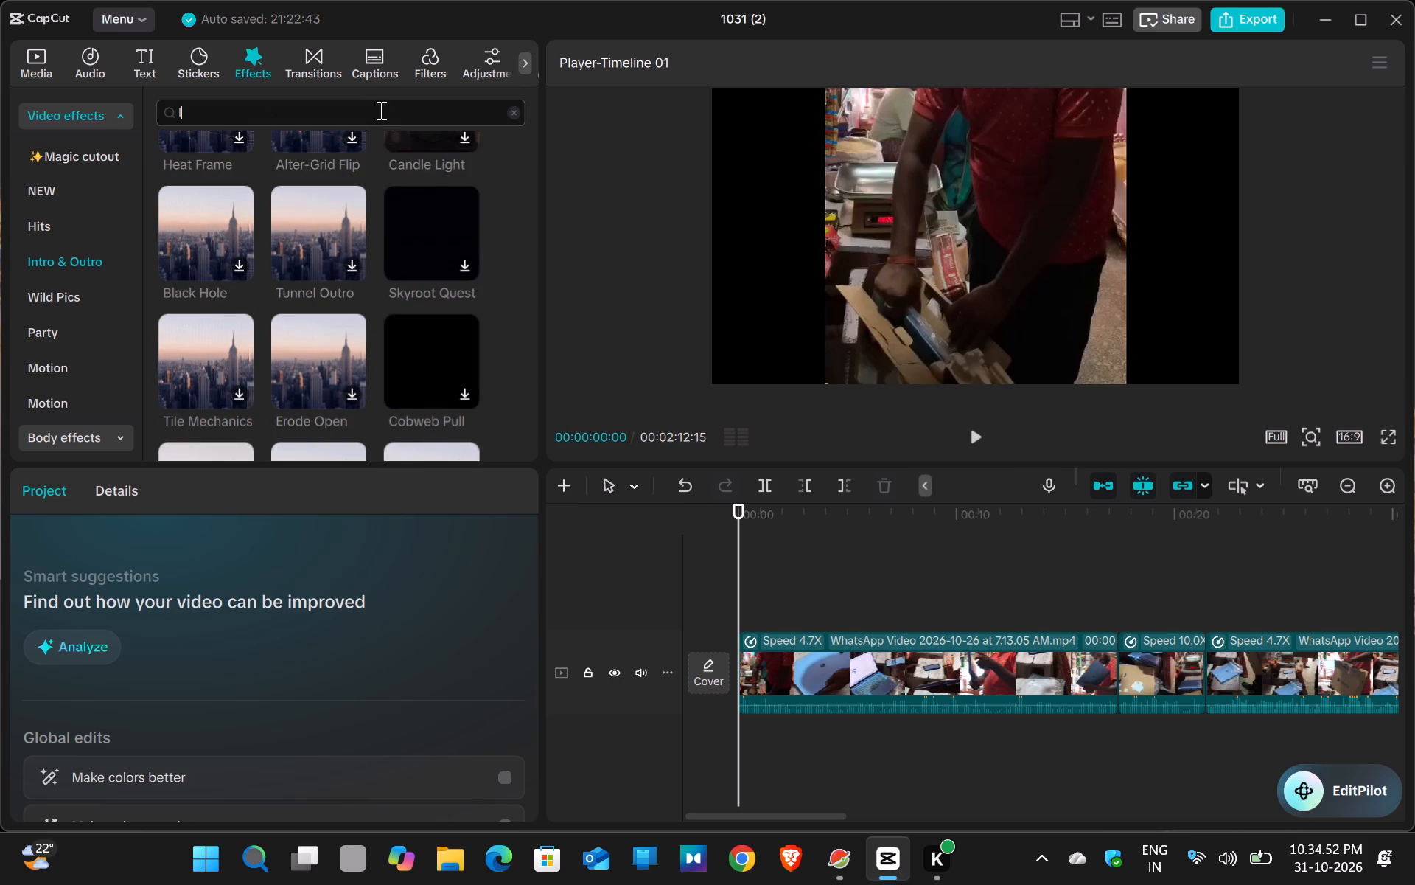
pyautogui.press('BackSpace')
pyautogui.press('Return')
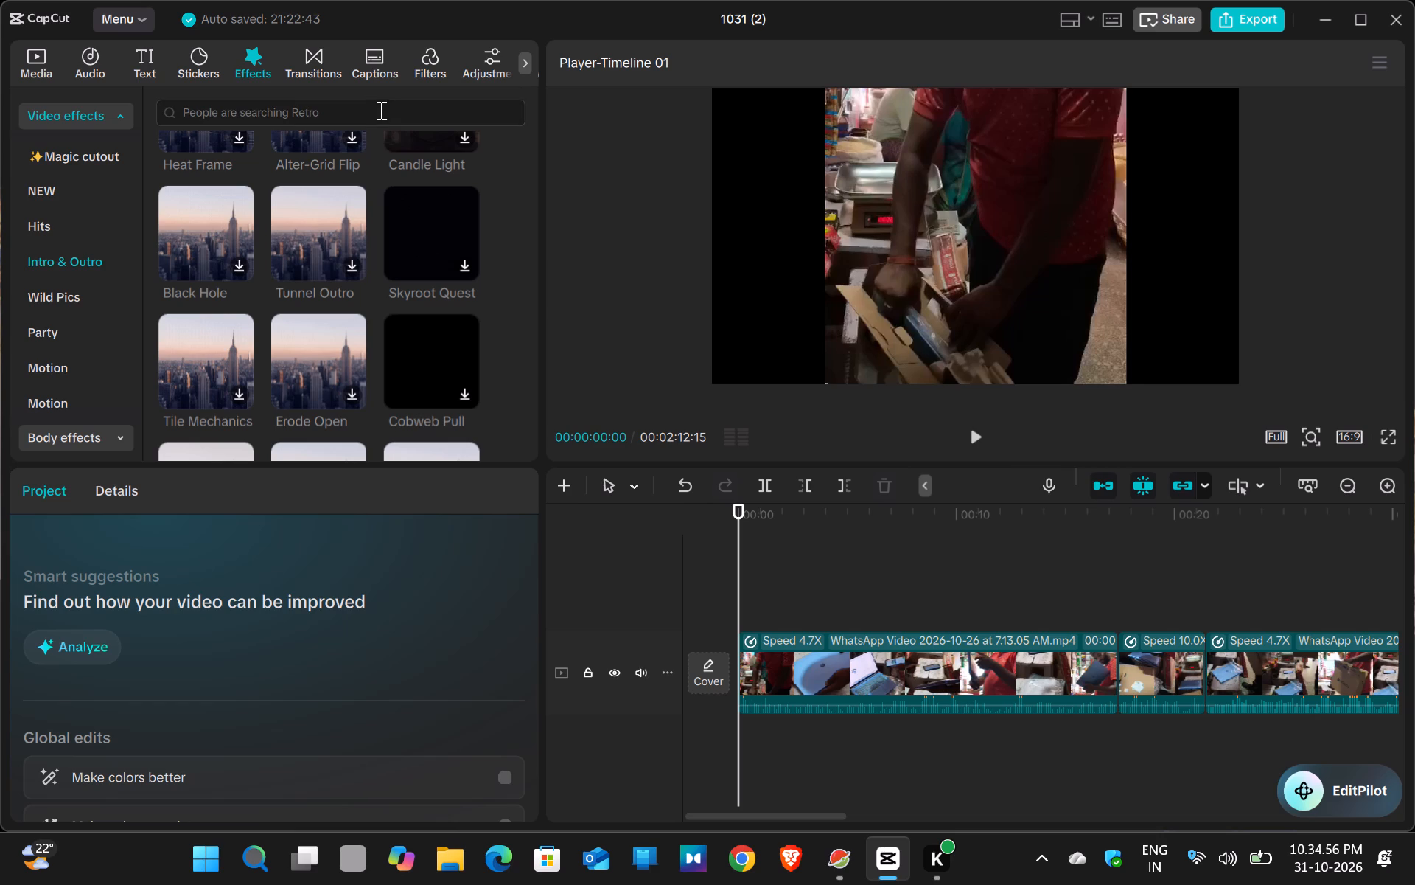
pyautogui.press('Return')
# Search the effects library for "intro".
pyautogui.click(307, 113)
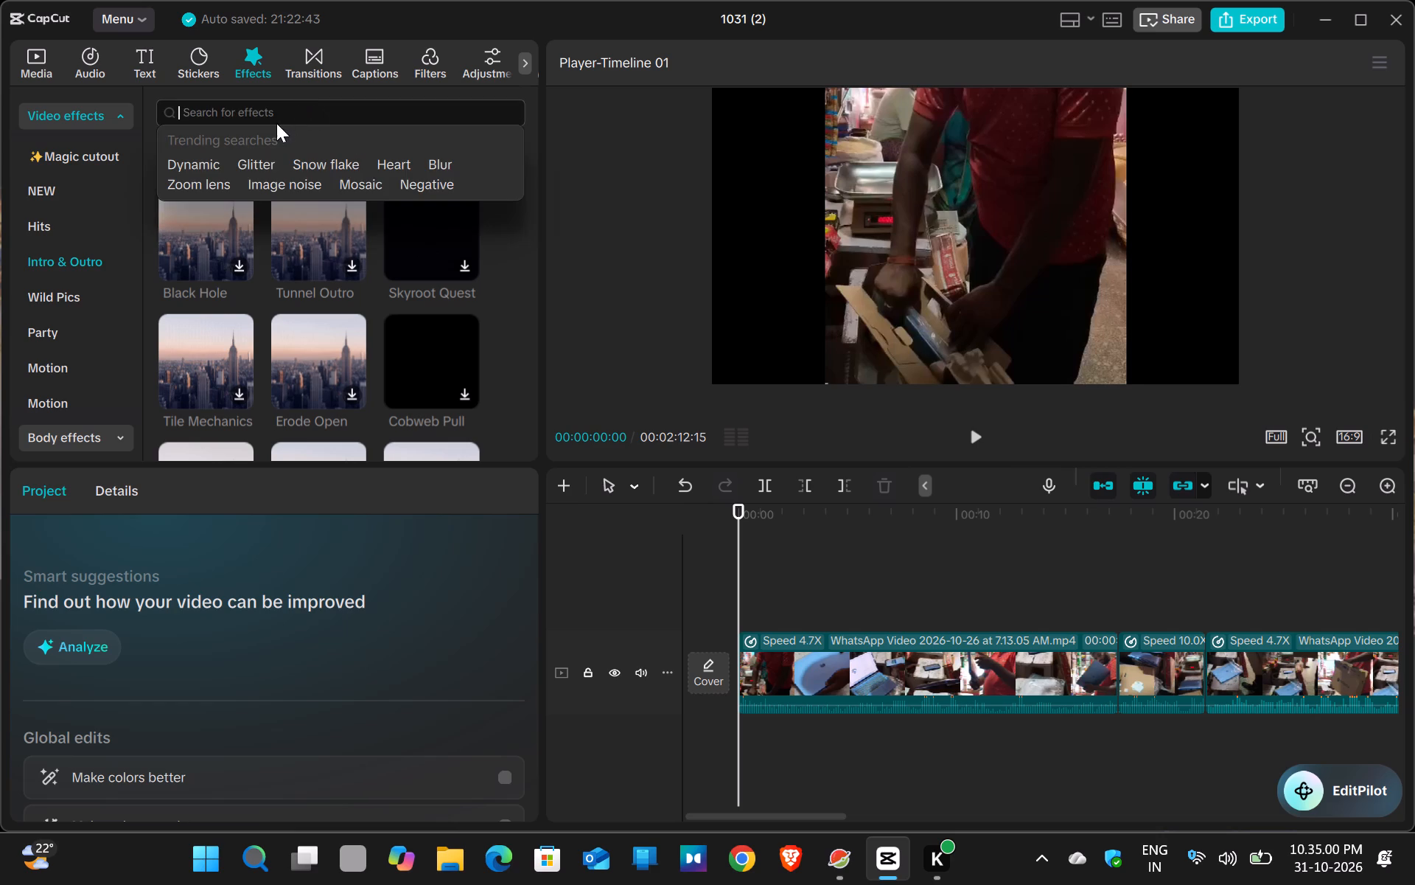
pyautogui.write('intr')
pyautogui.press('Return')
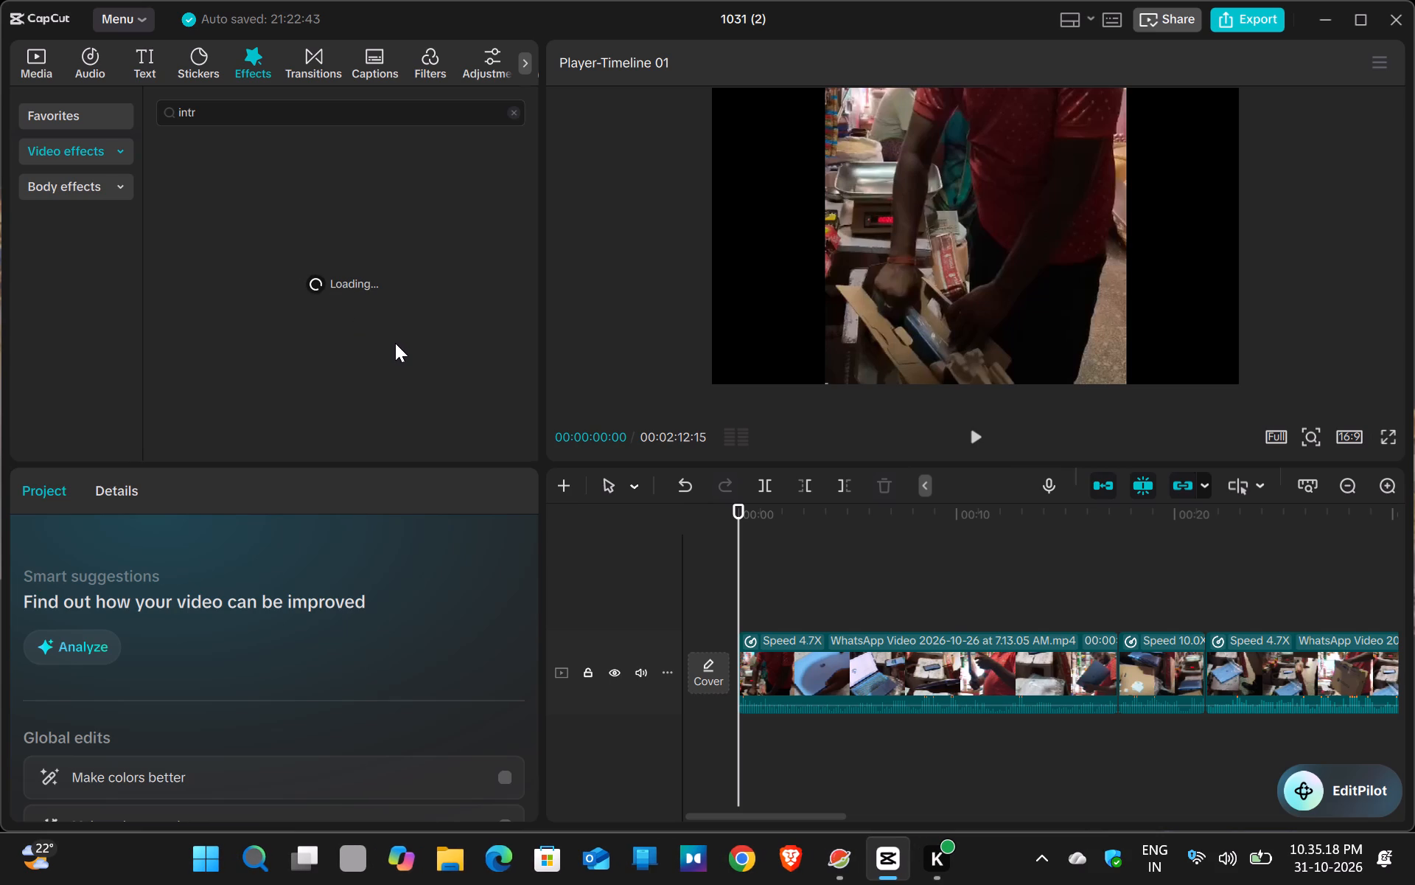
pyautogui.click(244, 114)
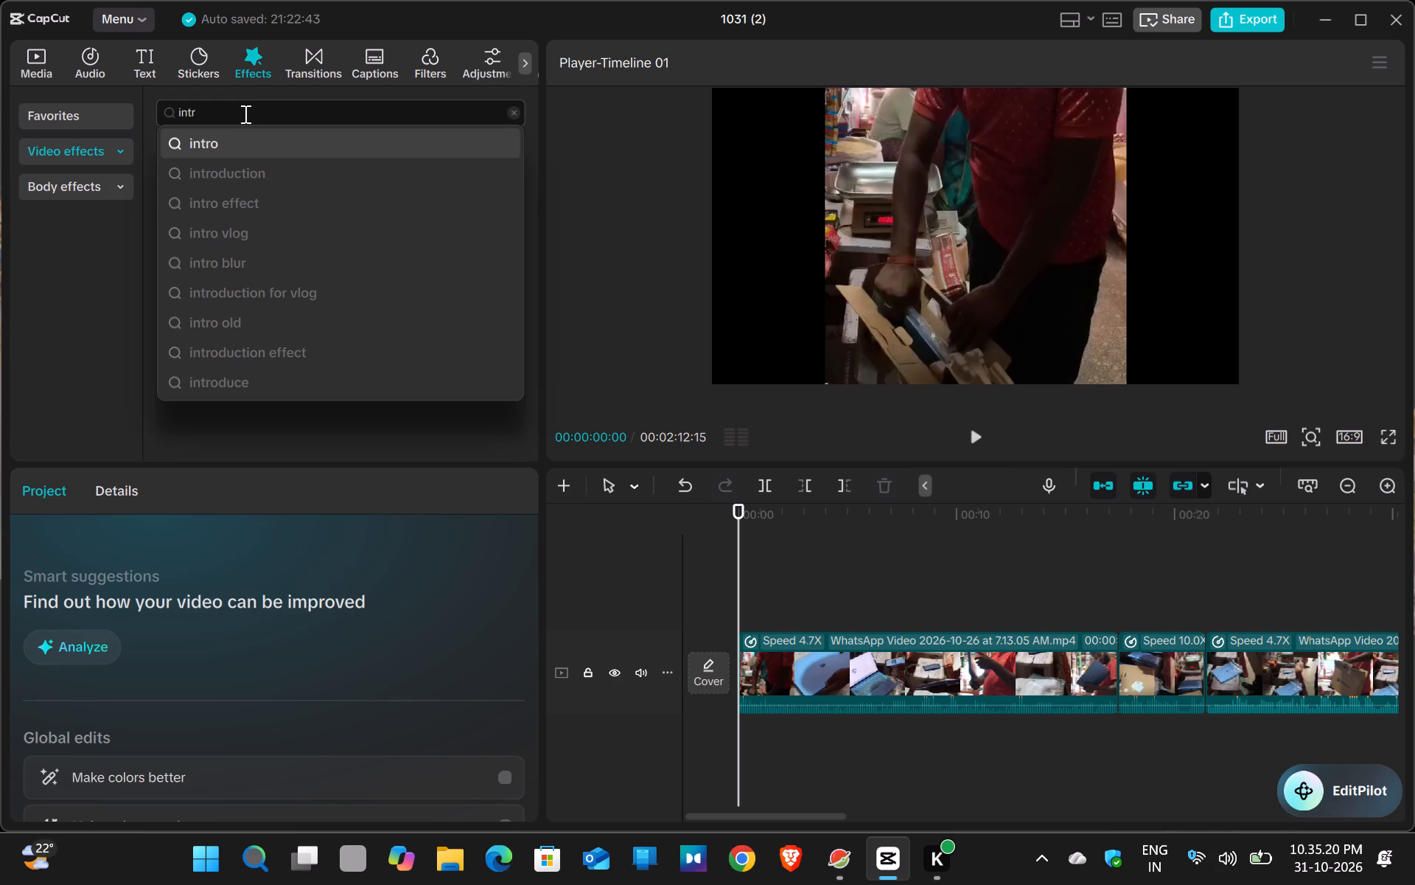
pyautogui.click(181, 152)
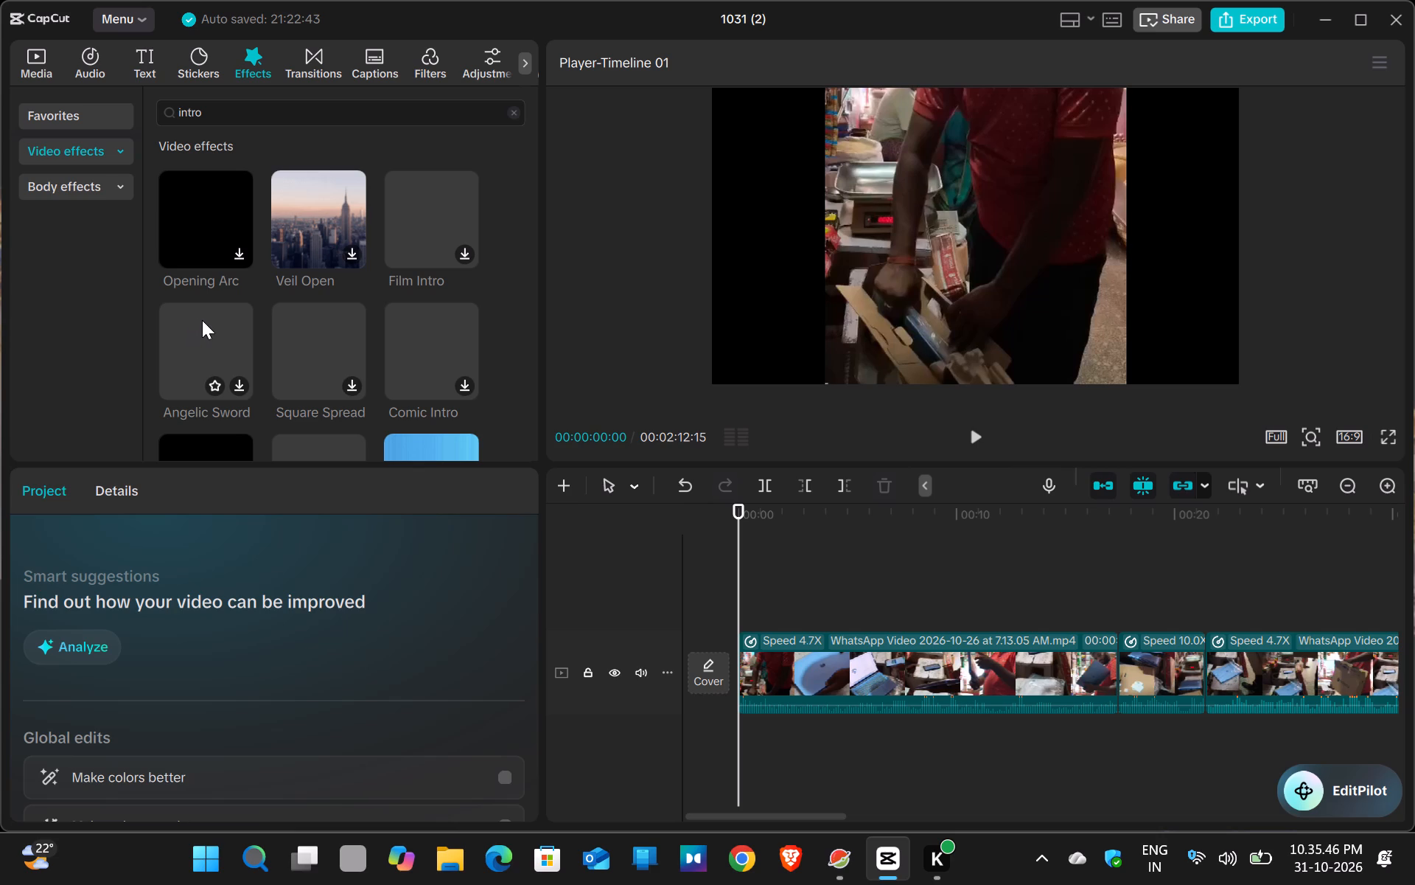
# Download the Opening Arc effect and mark it as a favorite.
pyautogui.scroll(3, 239, 308)
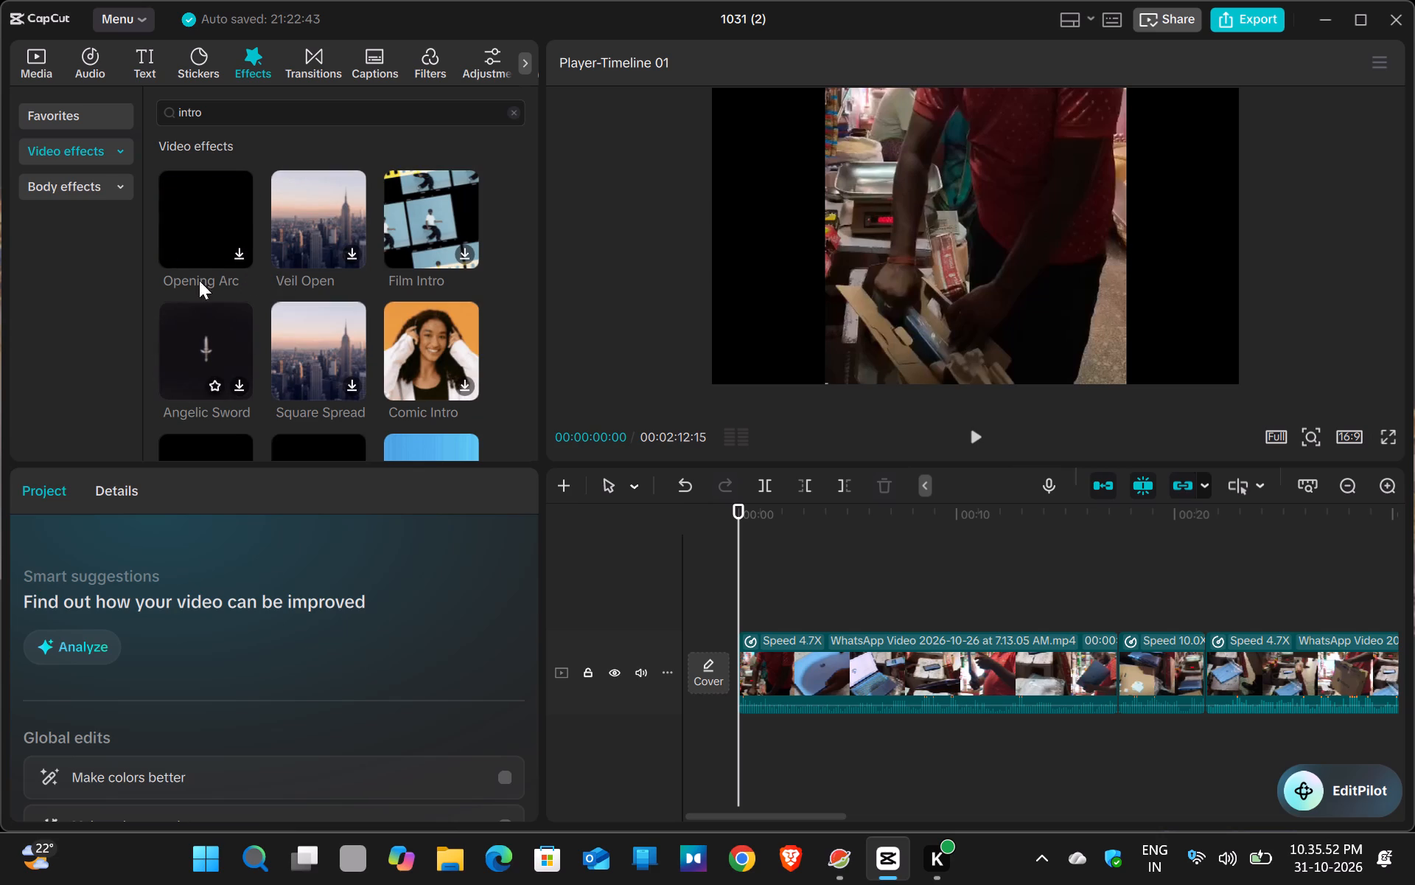
pyautogui.click(233, 252)
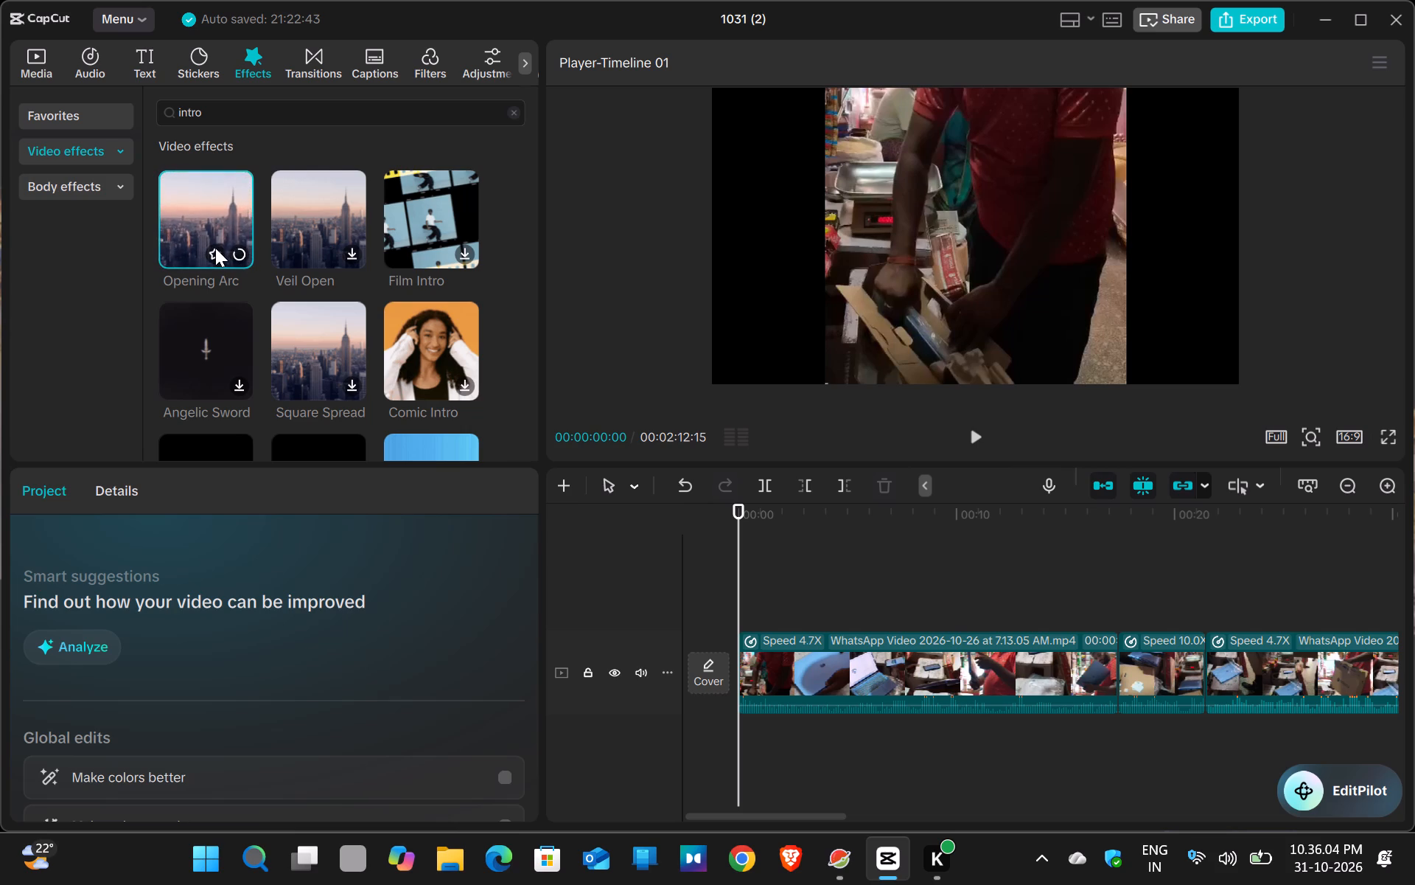
pyautogui.click(215, 248)
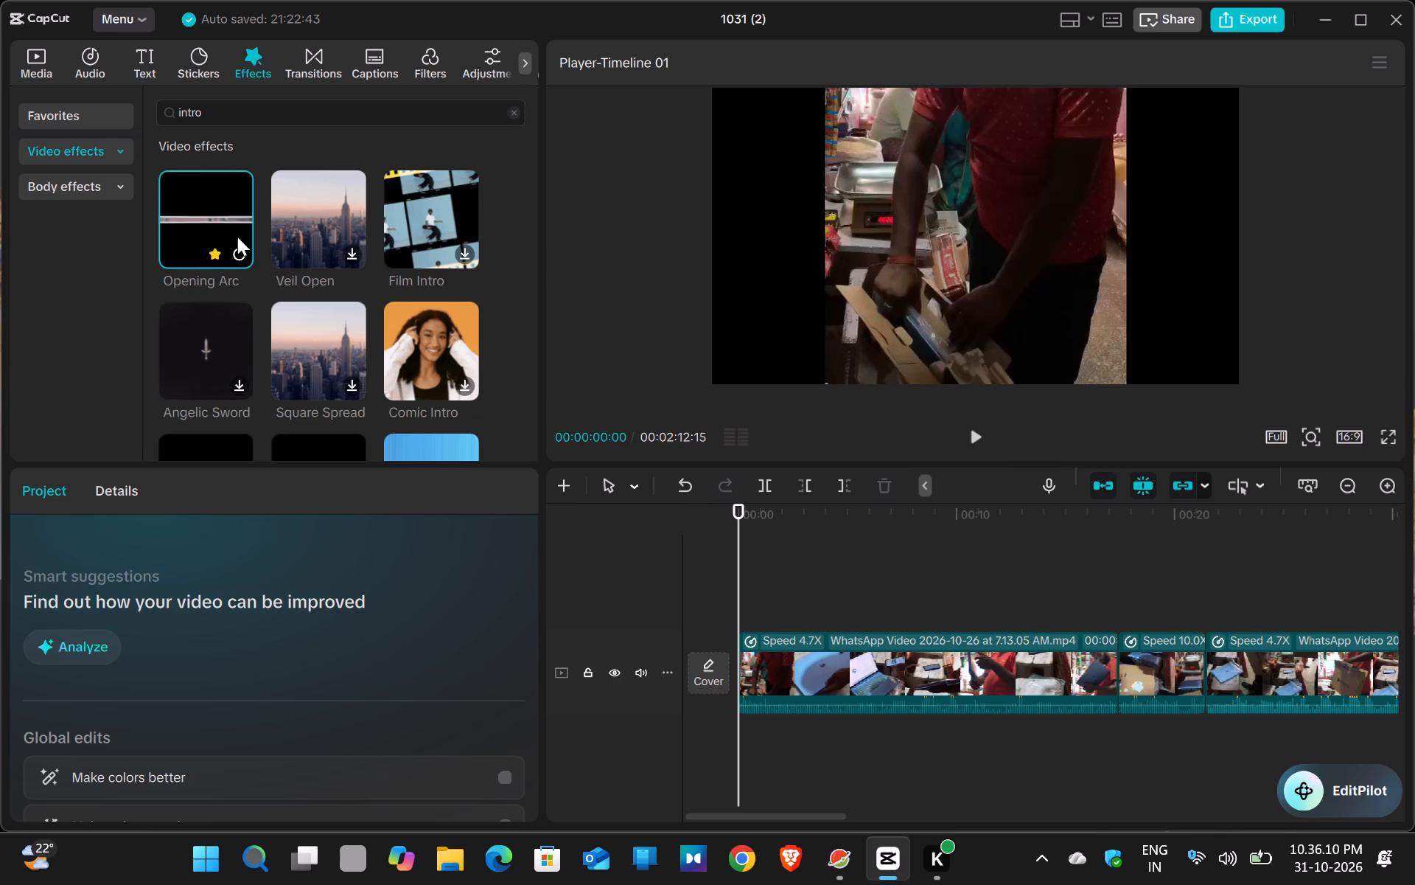
# Look through the "intro" search results for other effects that could suit the video's opening.
pyautogui.scroll(-4, 343, 330)
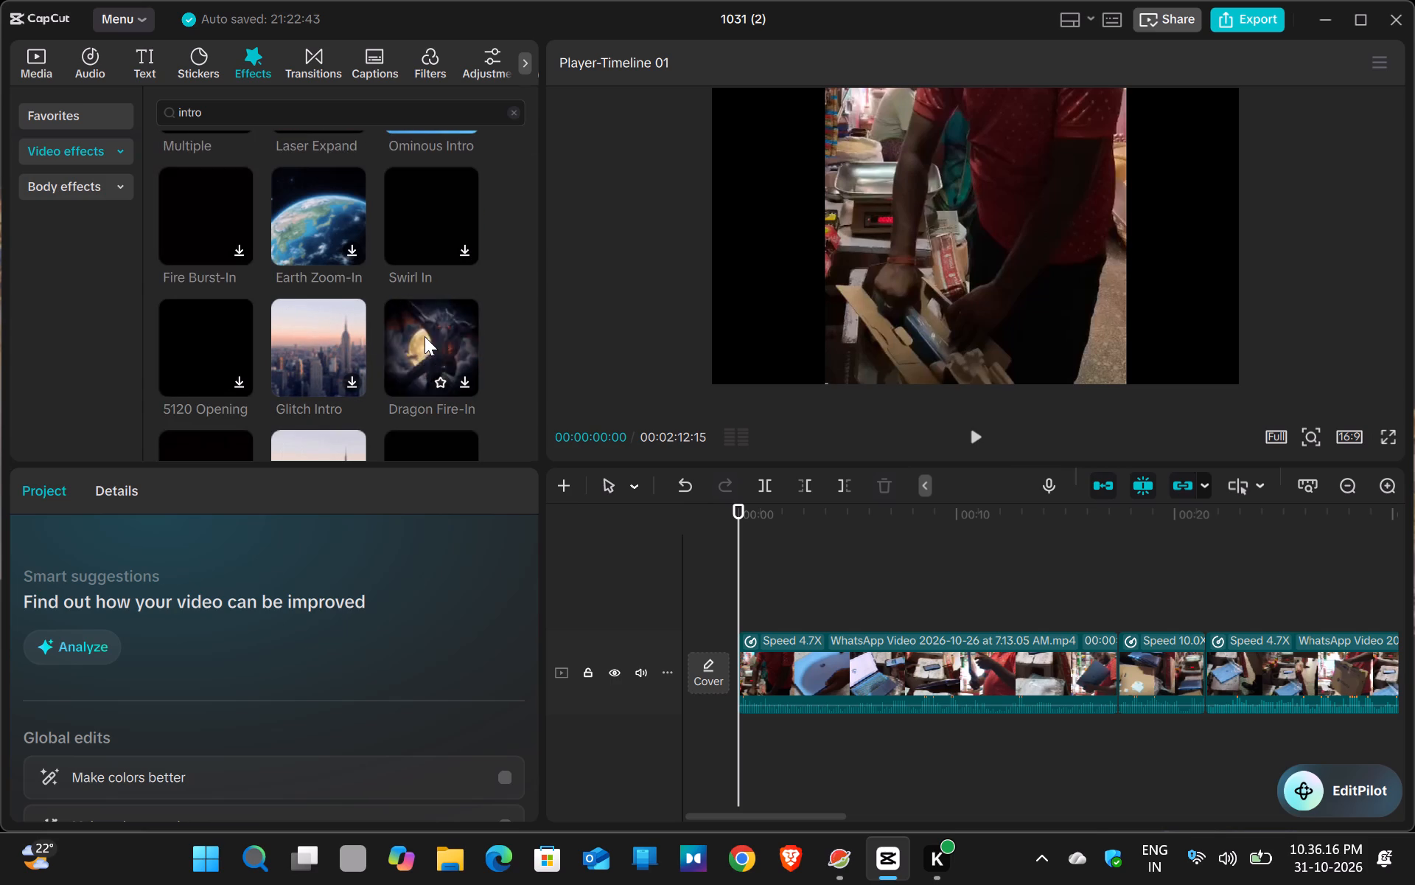
pyautogui.scroll(1, 424, 336)
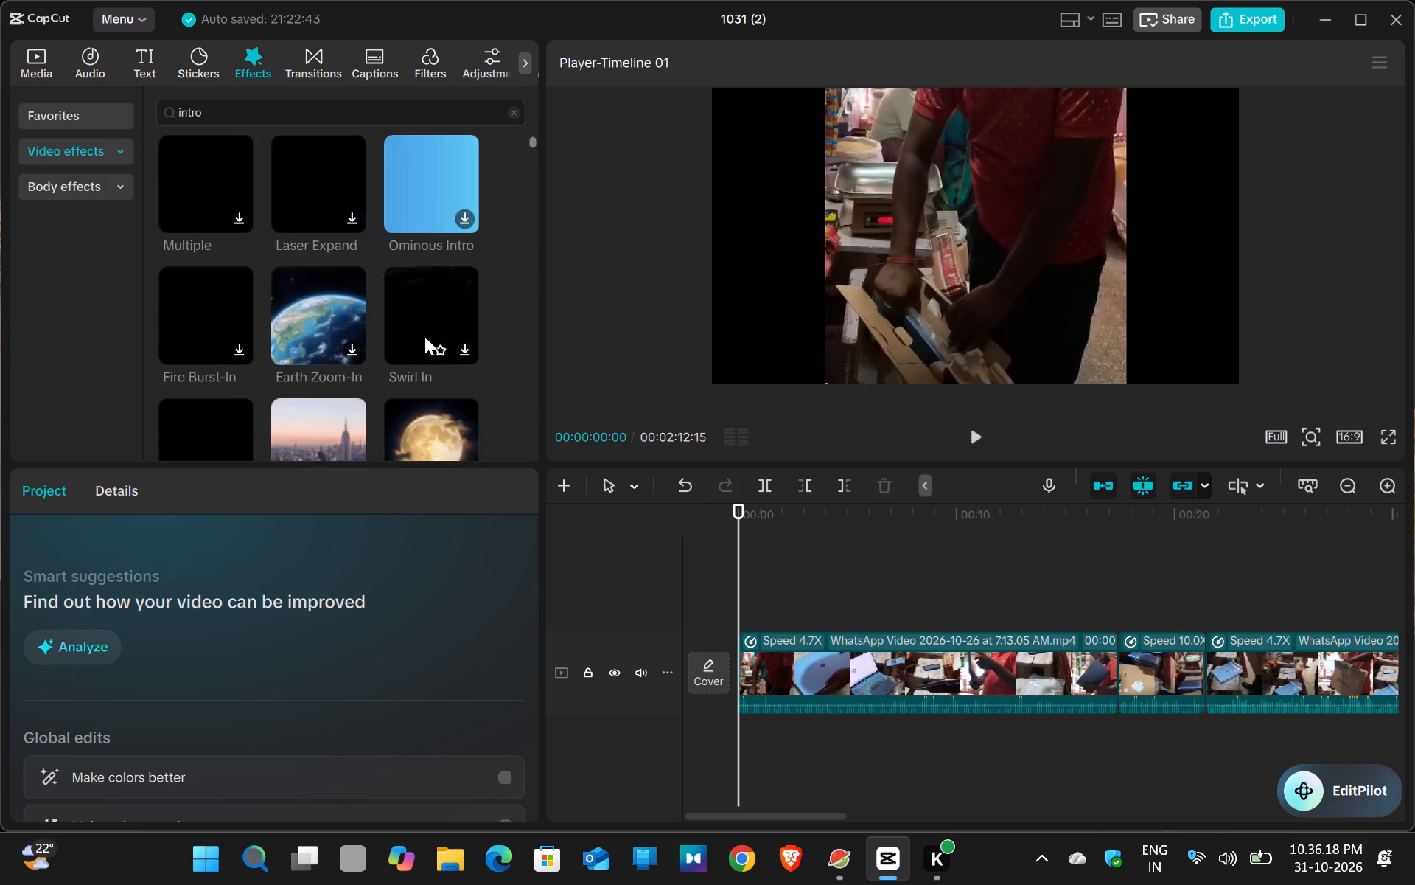
pyautogui.scroll(3, 424, 336)
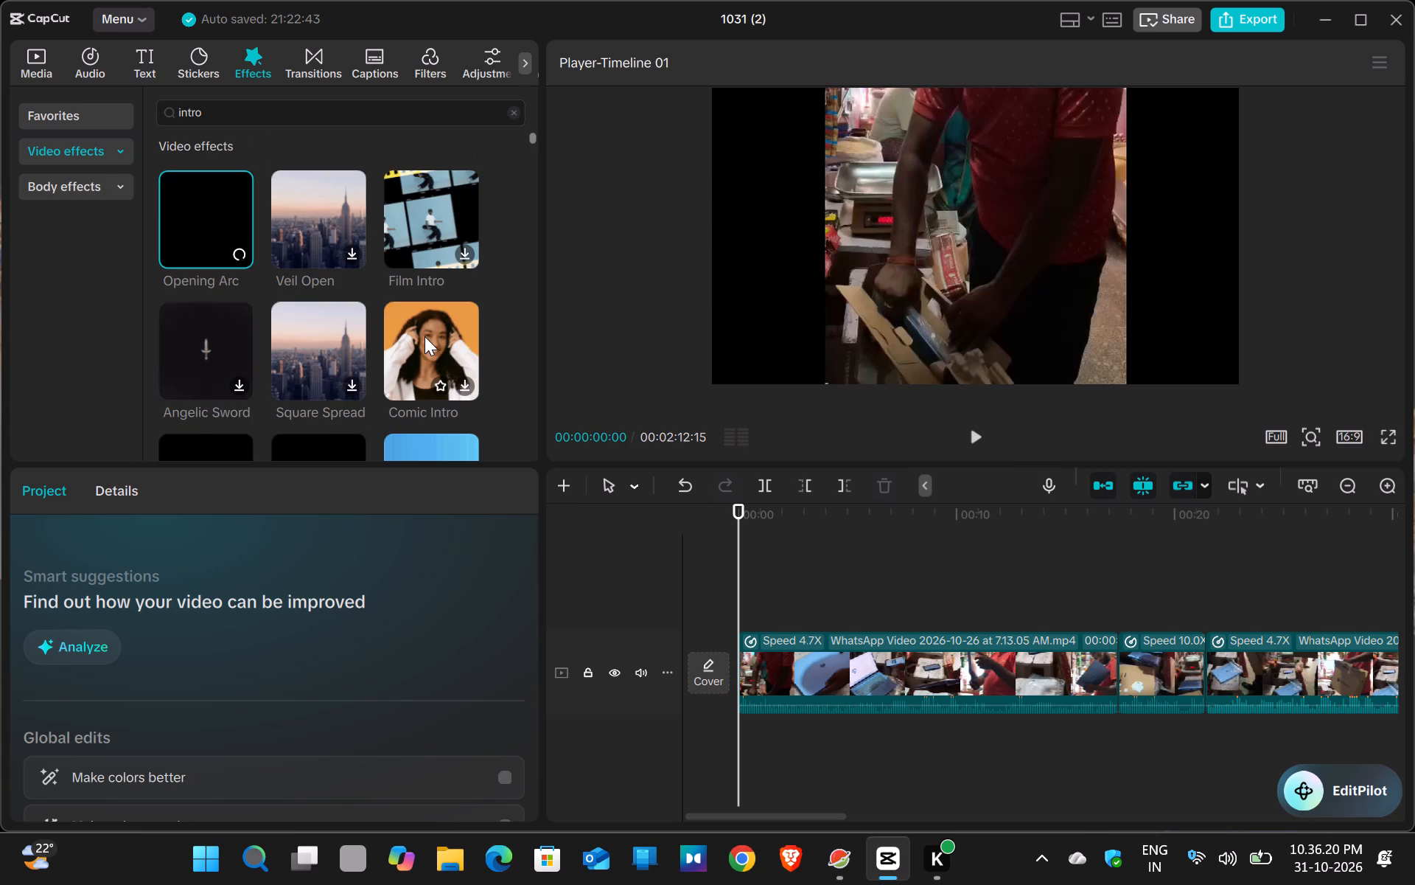
pyautogui.scroll(4, 424, 336)
pyautogui.scroll(-2, 422, 336)
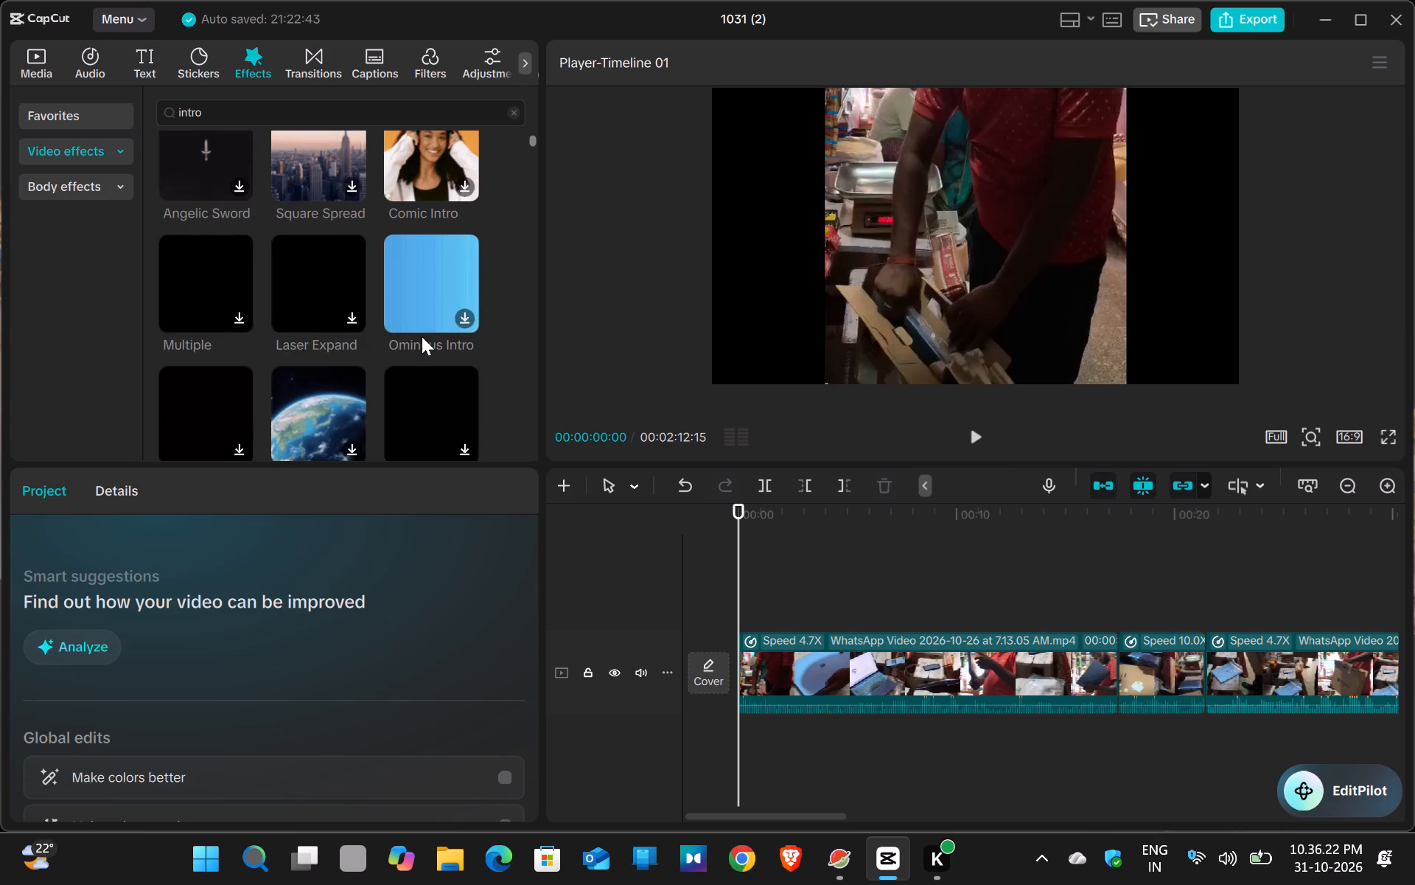
pyautogui.scroll(3, 422, 336)
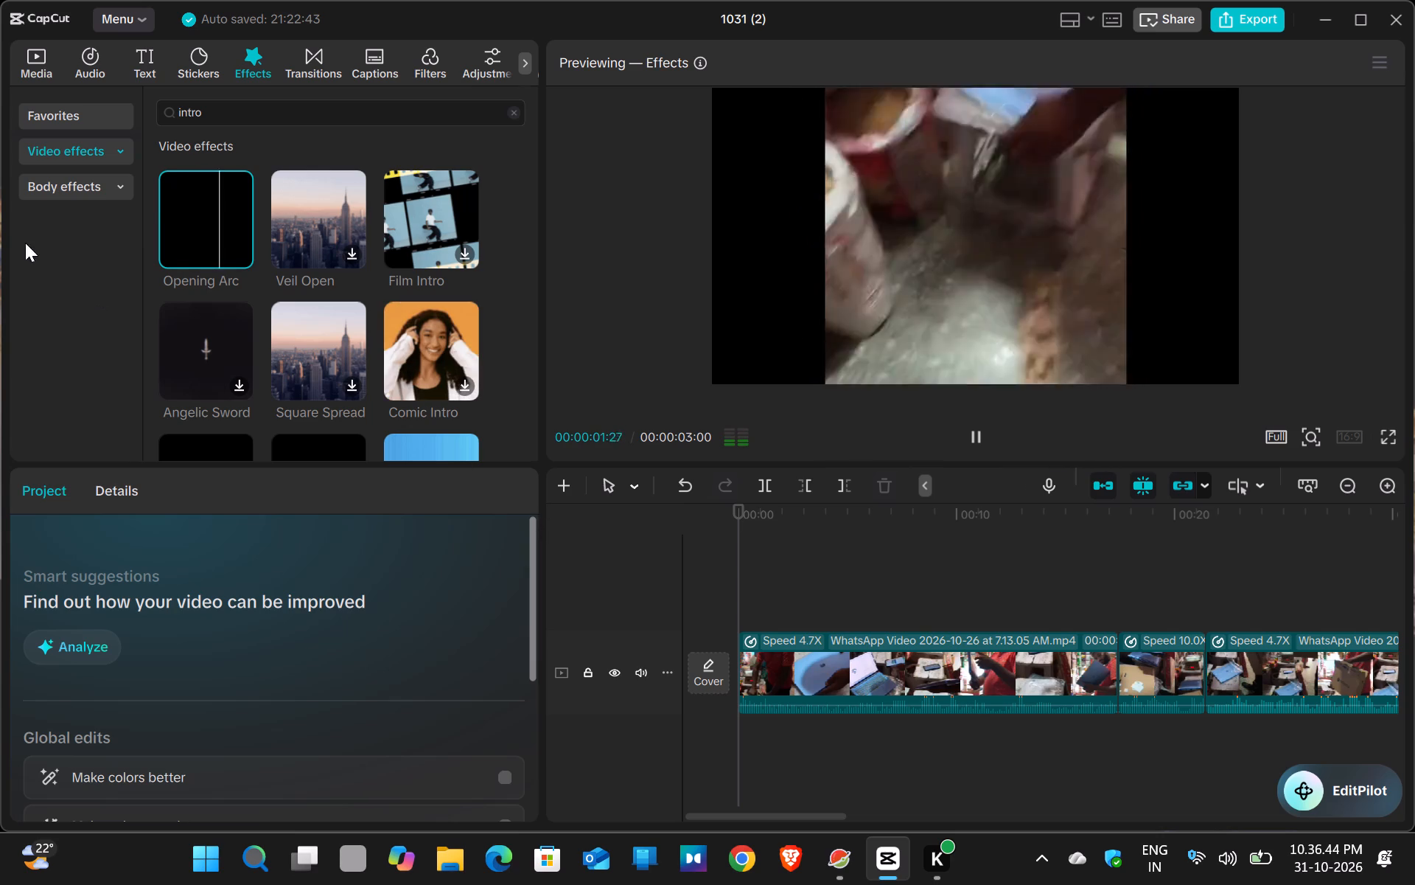
# Add the Opening Arc effect above the first clip at the very start of the timeline.
pyautogui.click(219, 226)
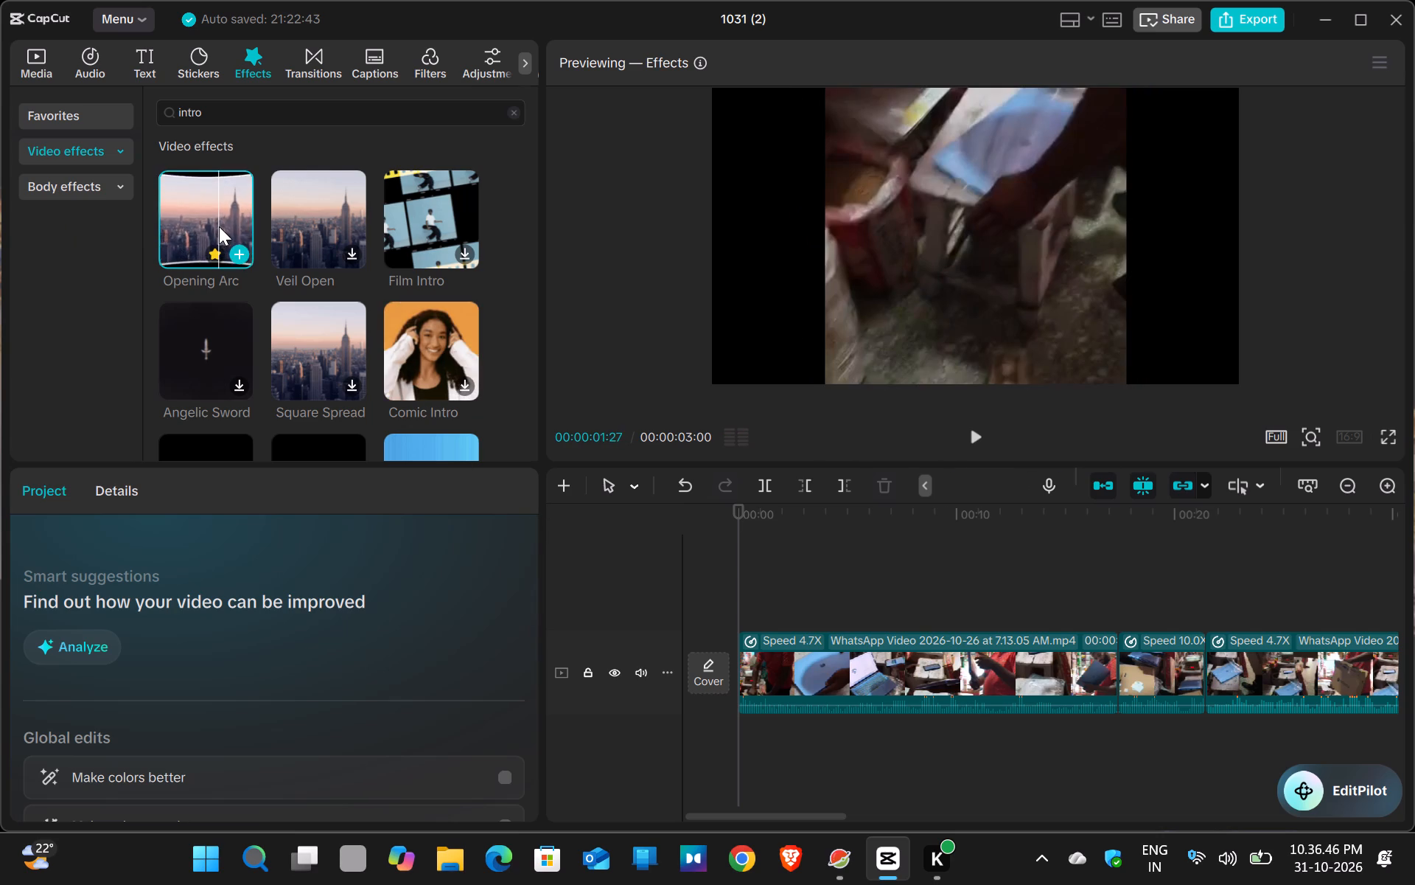
pyautogui.moveTo(219, 227); pyautogui.dragTo(742, 698)
pyautogui.moveTo(742, 685); pyautogui.dragTo(742, 673)
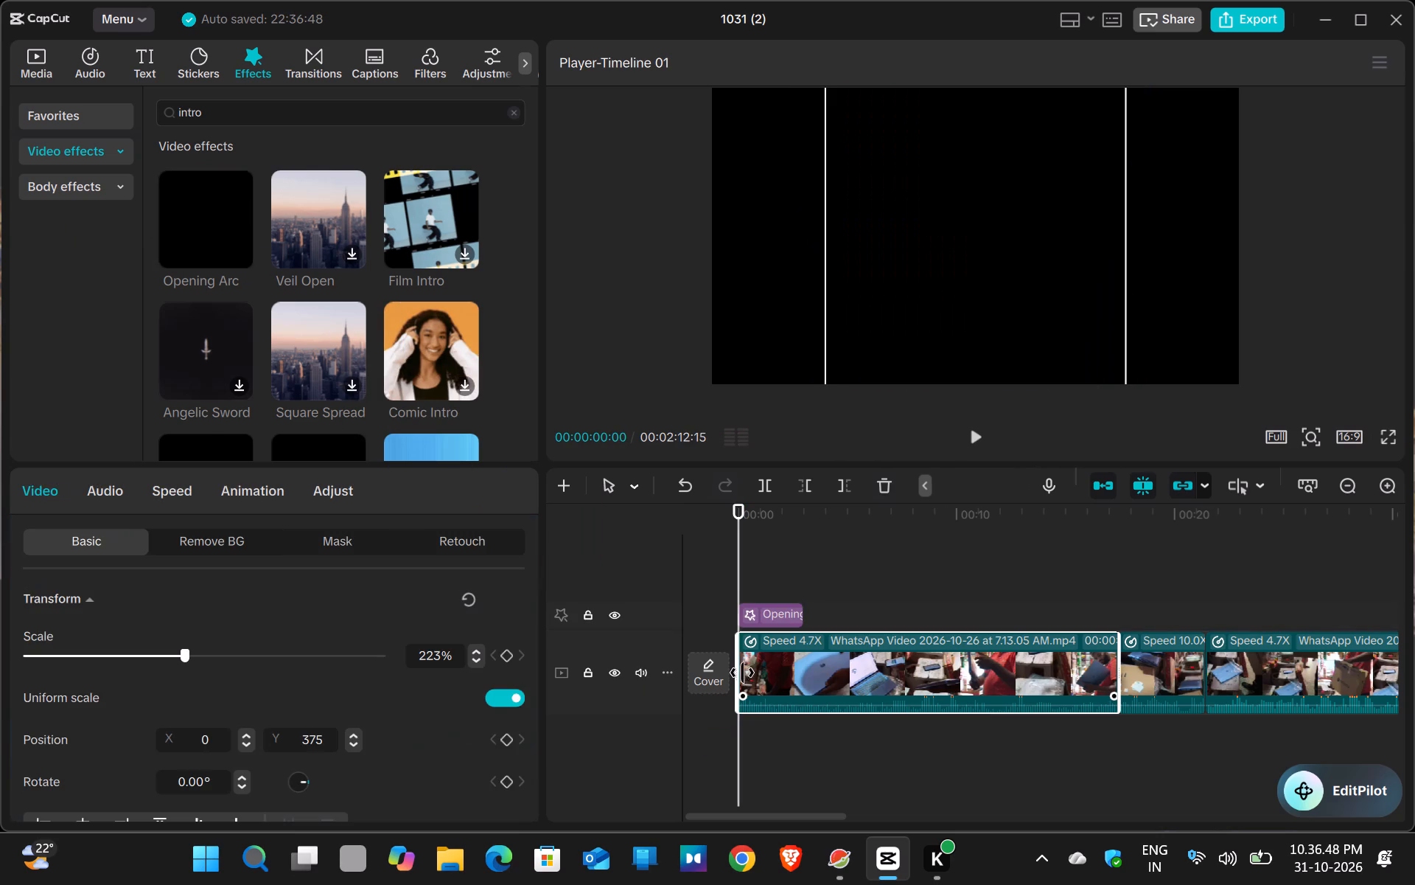
pyautogui.moveTo(742, 673); pyautogui.dragTo(742, 670)
pyautogui.click(742, 670)
# Play the video's opening from the start to review the Opening Arc effect, and replay it once.
pyautogui.click(969, 441)
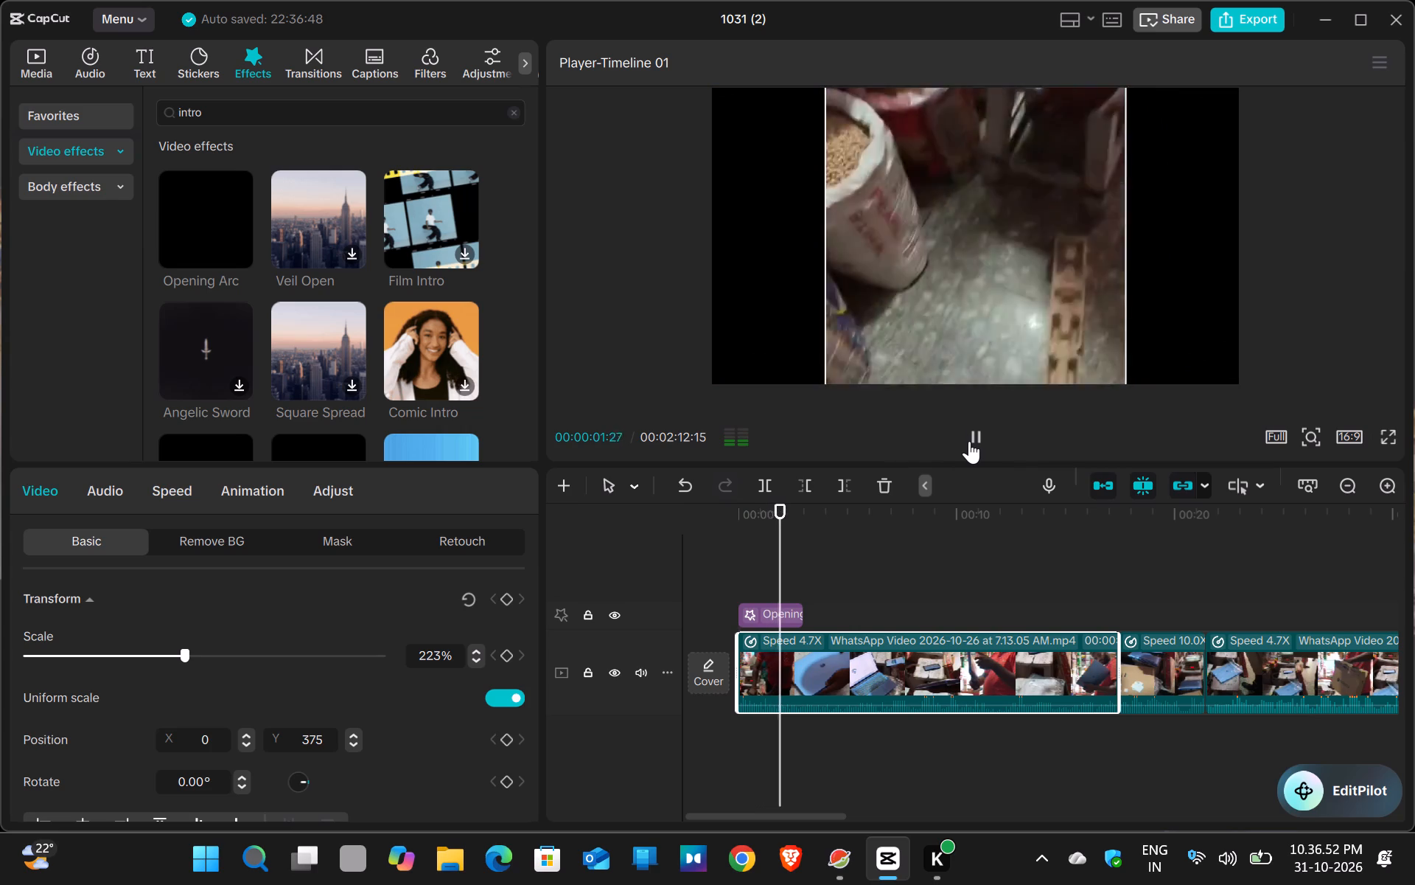
pyautogui.click(969, 441)
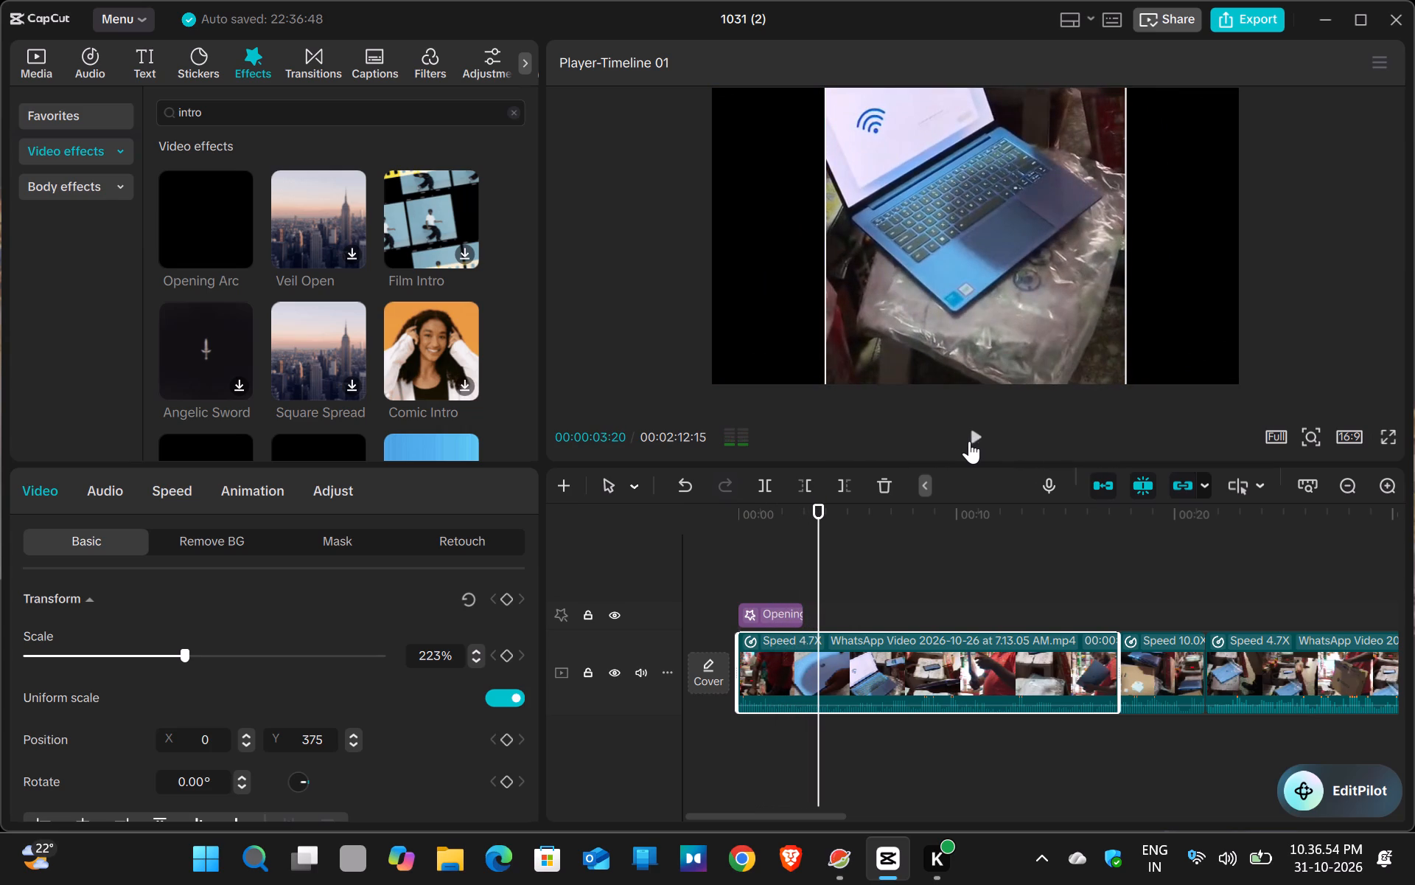
pyautogui.click(735, 510)
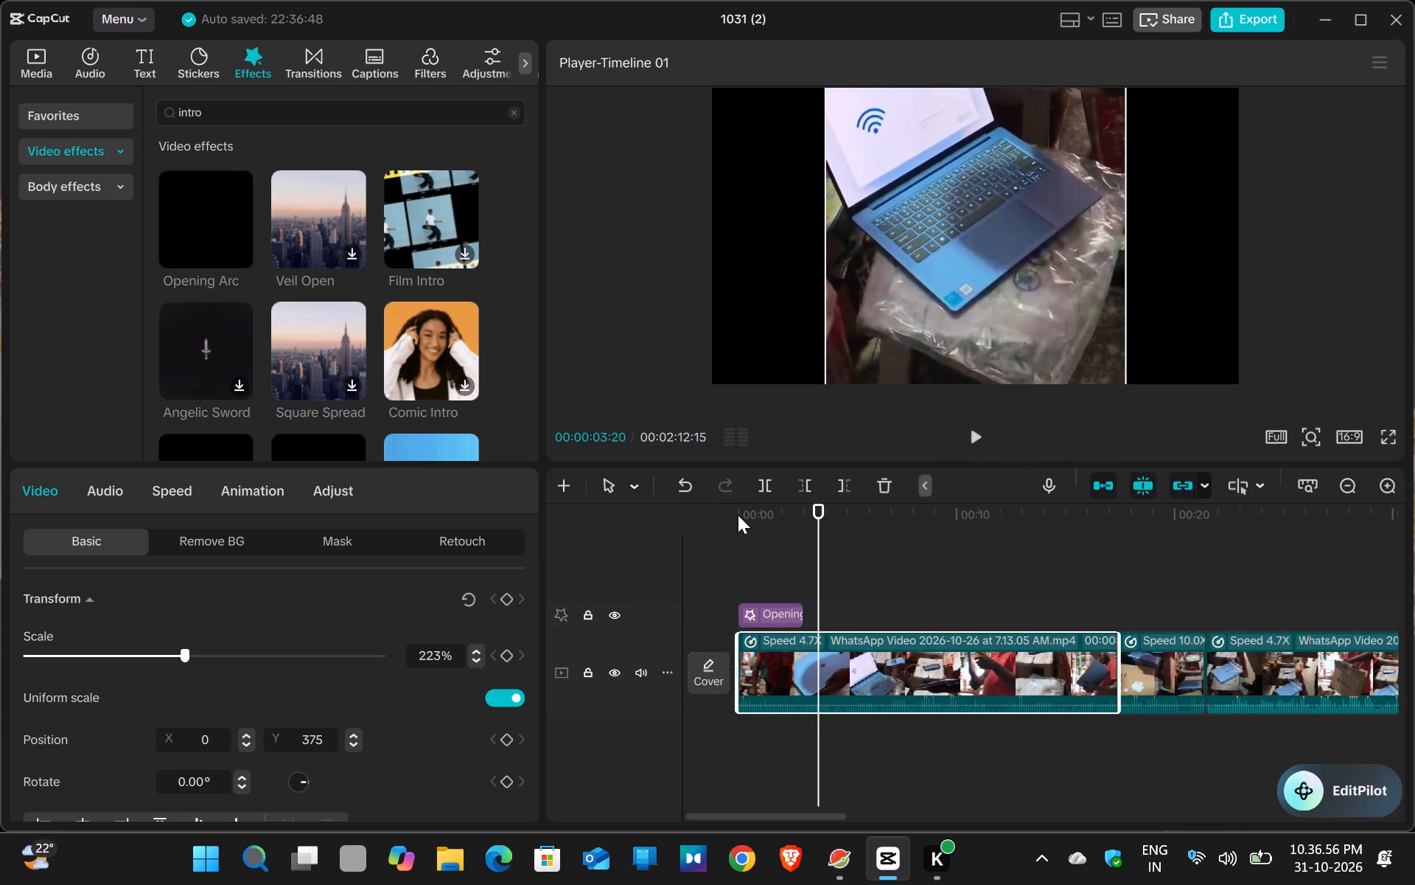
pyautogui.click(738, 516)
pyautogui.moveTo(821, 509); pyautogui.dragTo(758, 514)
pyautogui.click(681, 511)
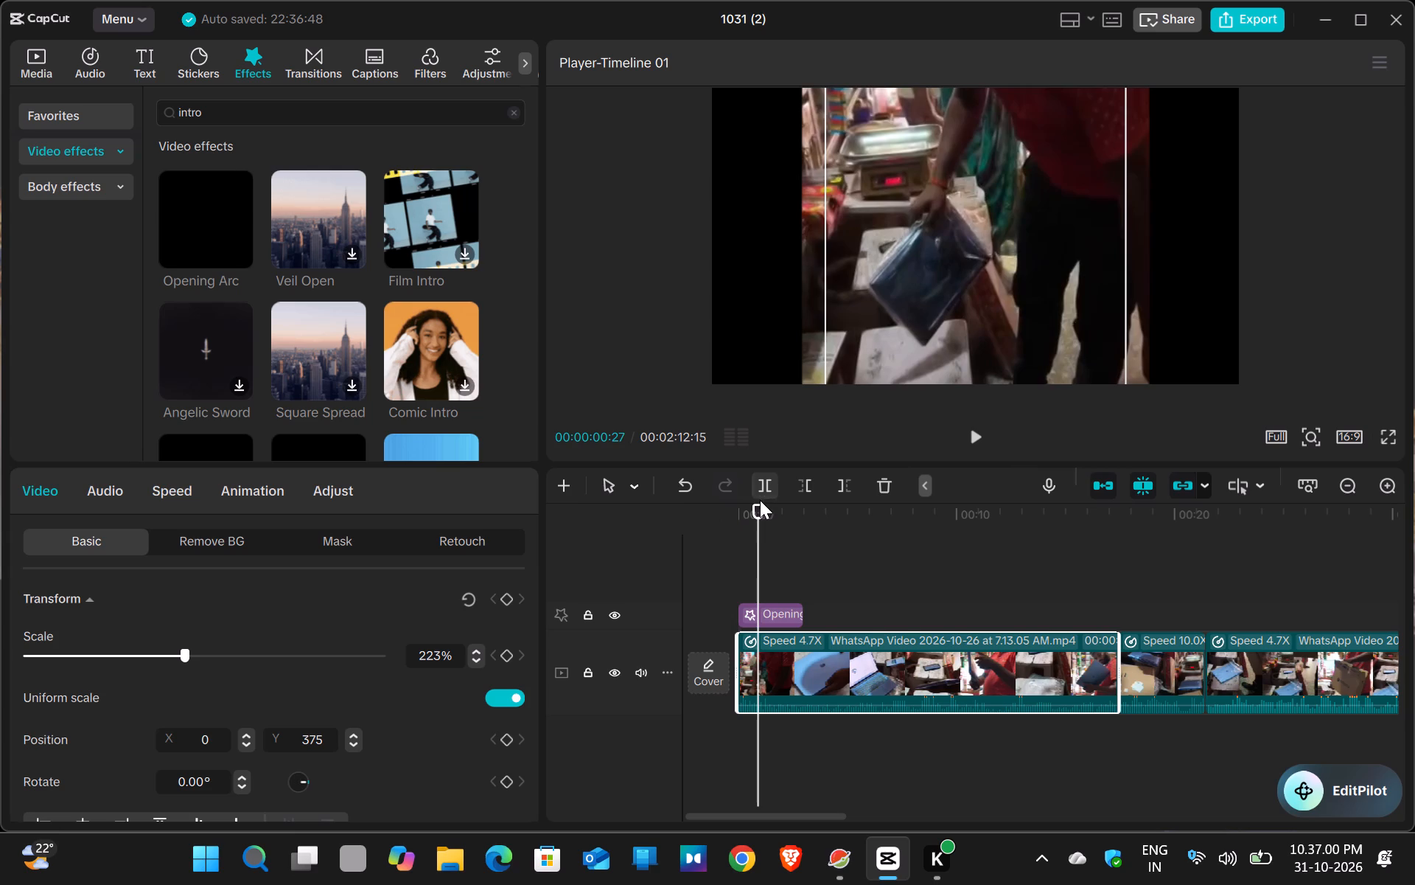
pyautogui.moveTo(760, 505); pyautogui.dragTo(693, 506)
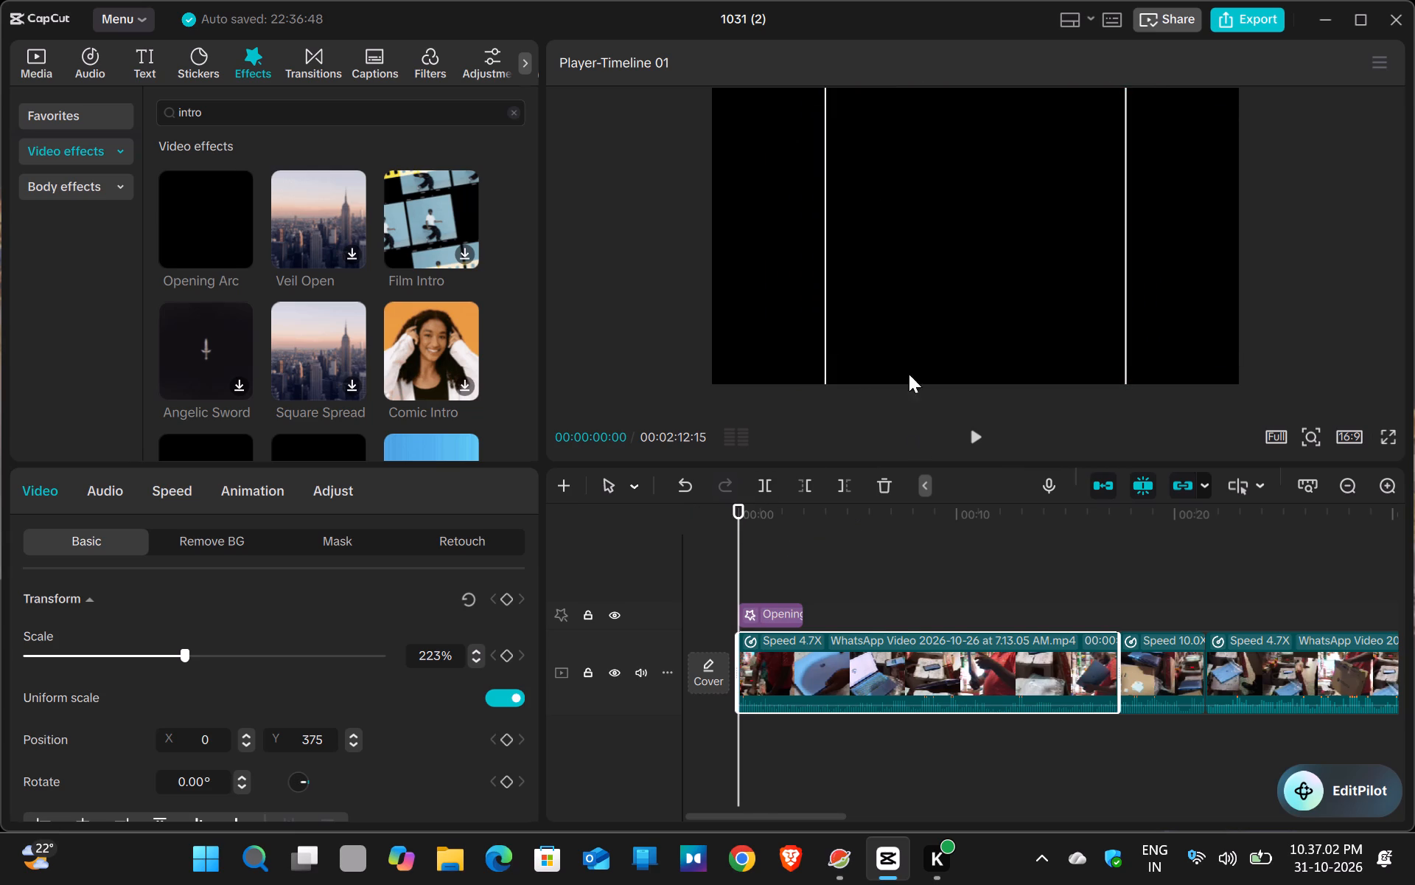
pyautogui.press('space')
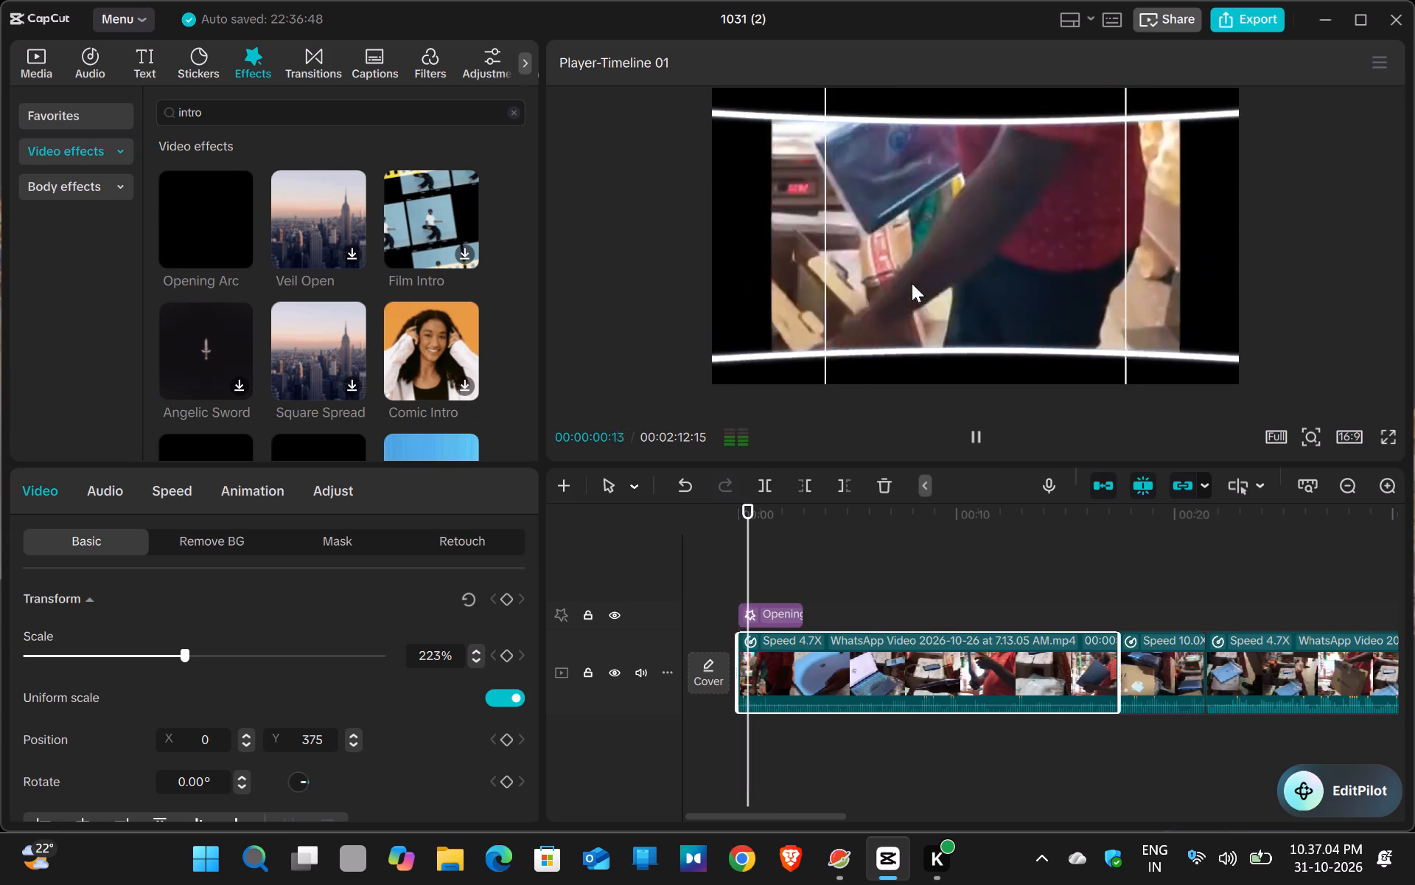
pyautogui.press('space')
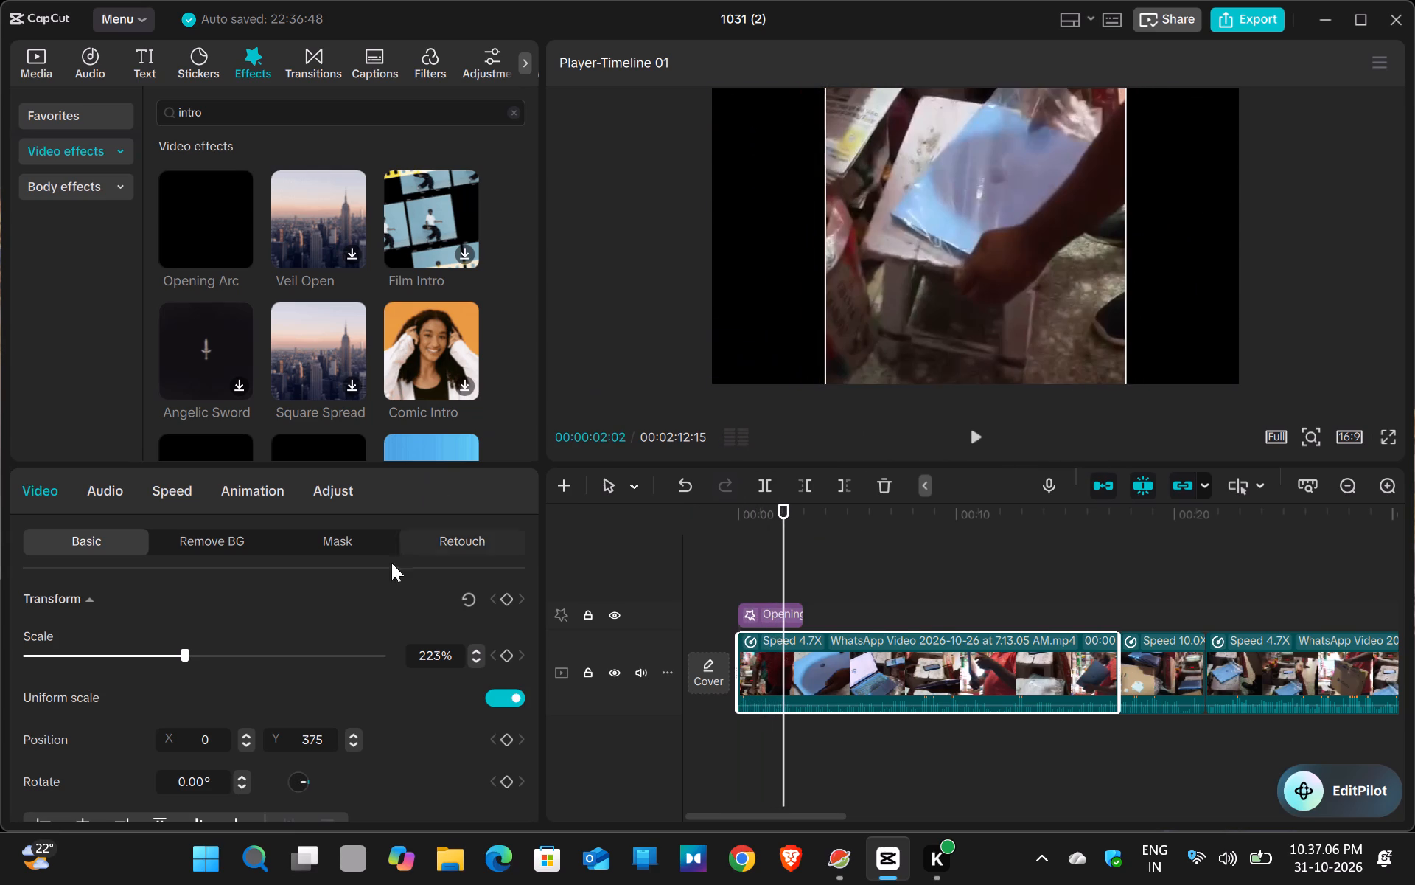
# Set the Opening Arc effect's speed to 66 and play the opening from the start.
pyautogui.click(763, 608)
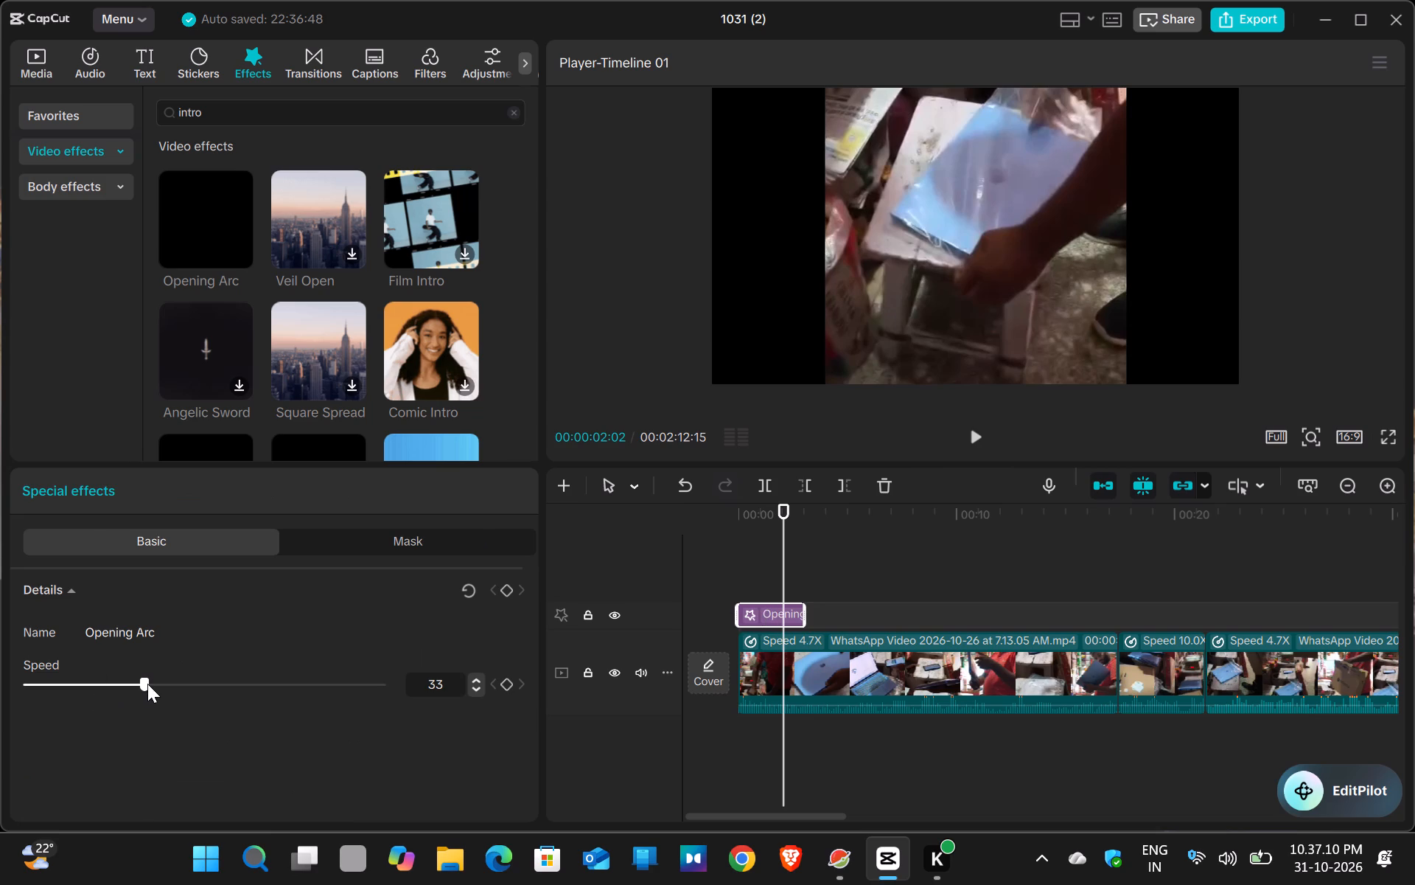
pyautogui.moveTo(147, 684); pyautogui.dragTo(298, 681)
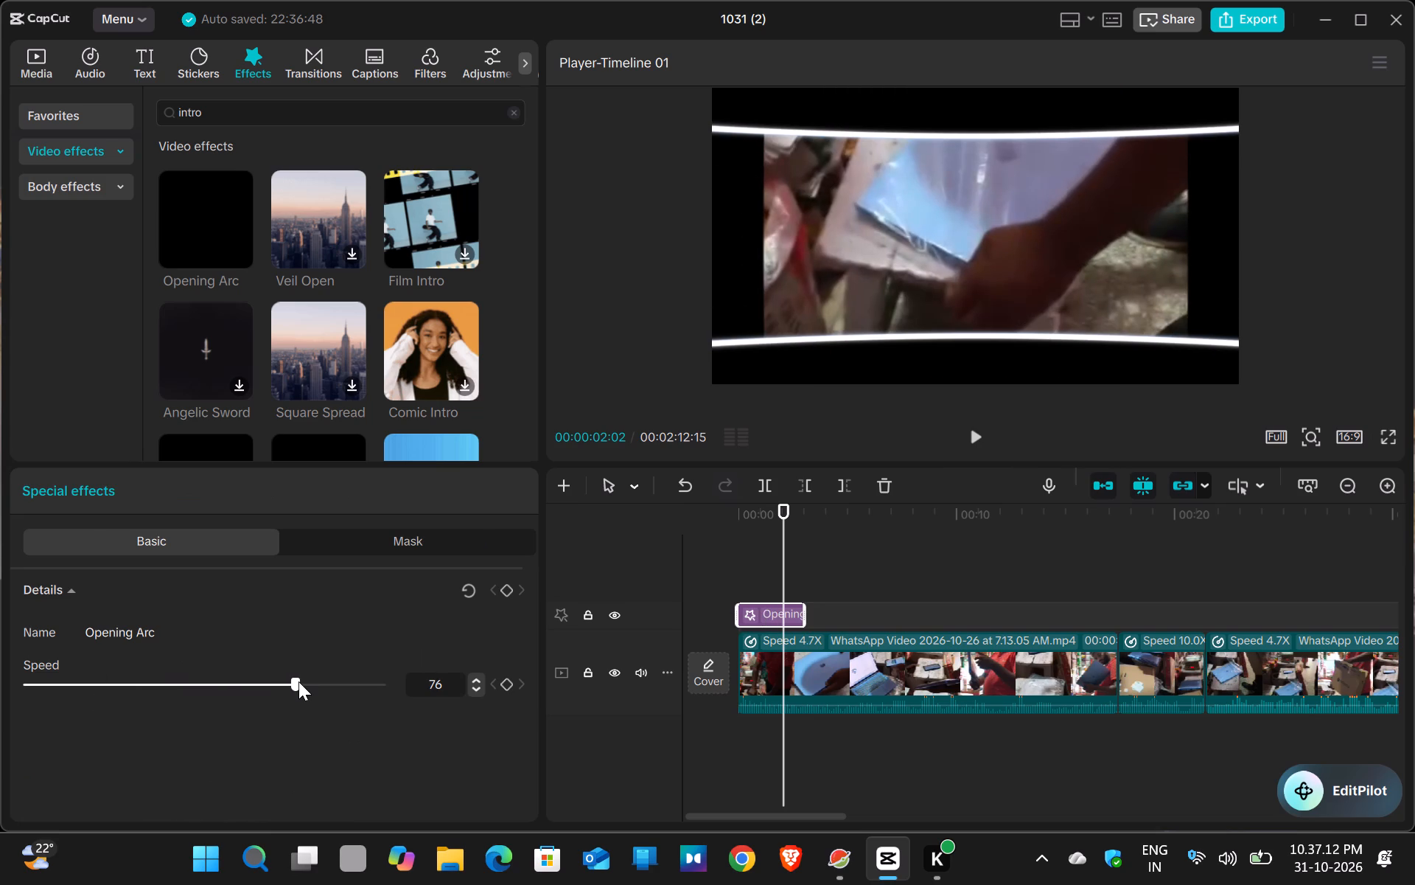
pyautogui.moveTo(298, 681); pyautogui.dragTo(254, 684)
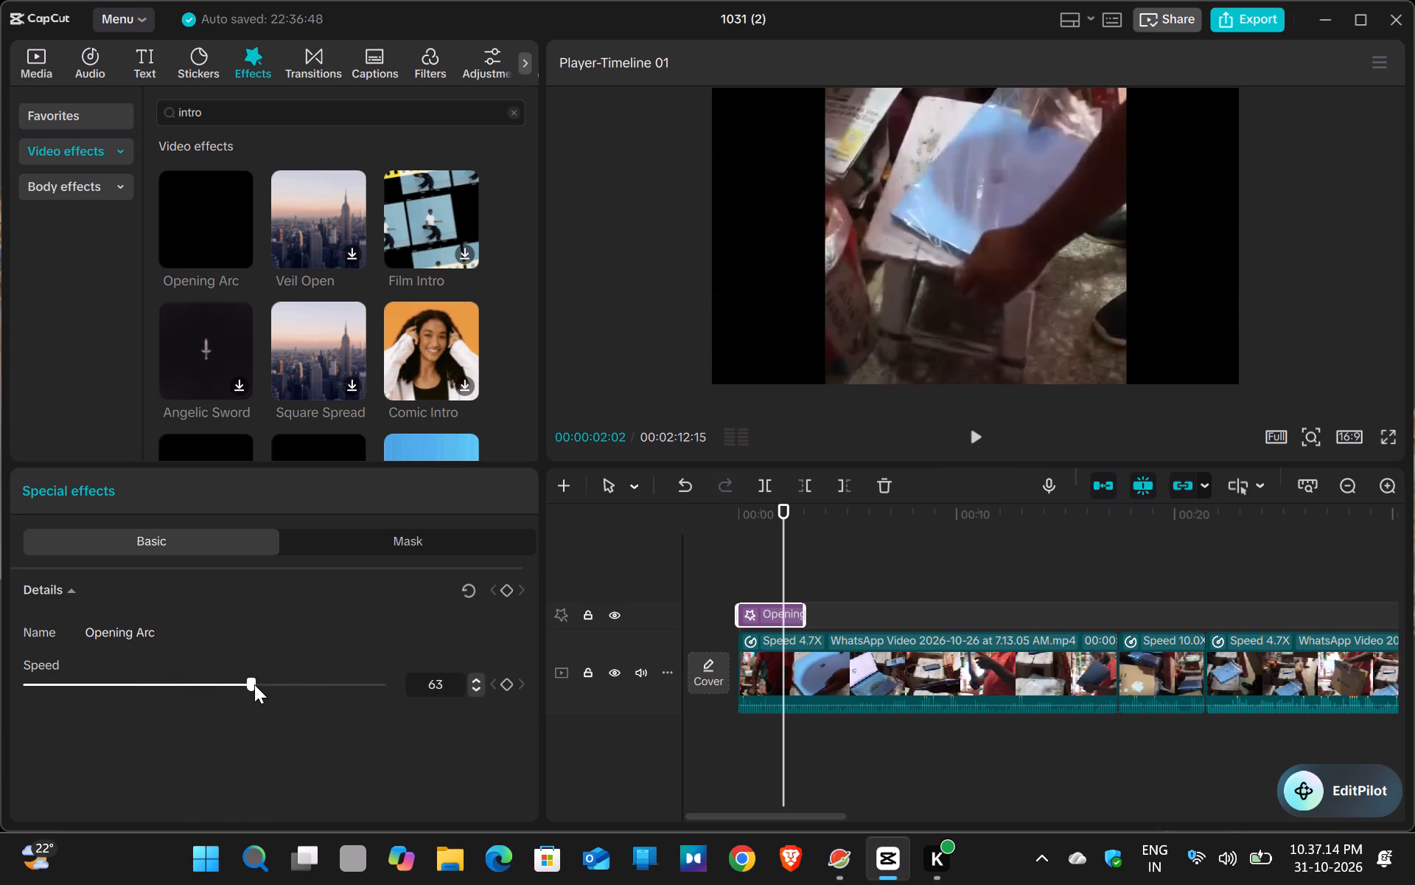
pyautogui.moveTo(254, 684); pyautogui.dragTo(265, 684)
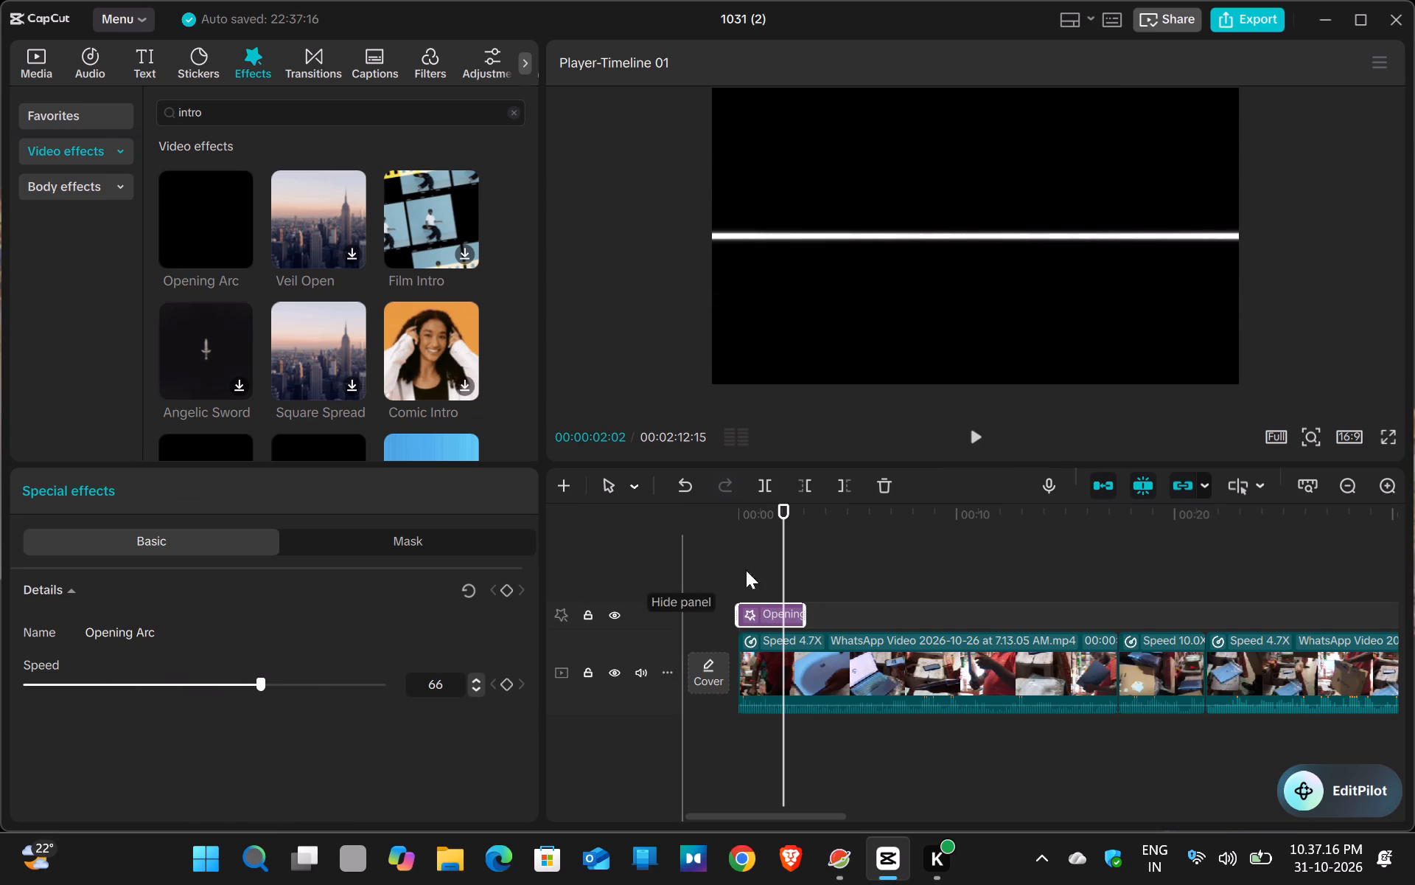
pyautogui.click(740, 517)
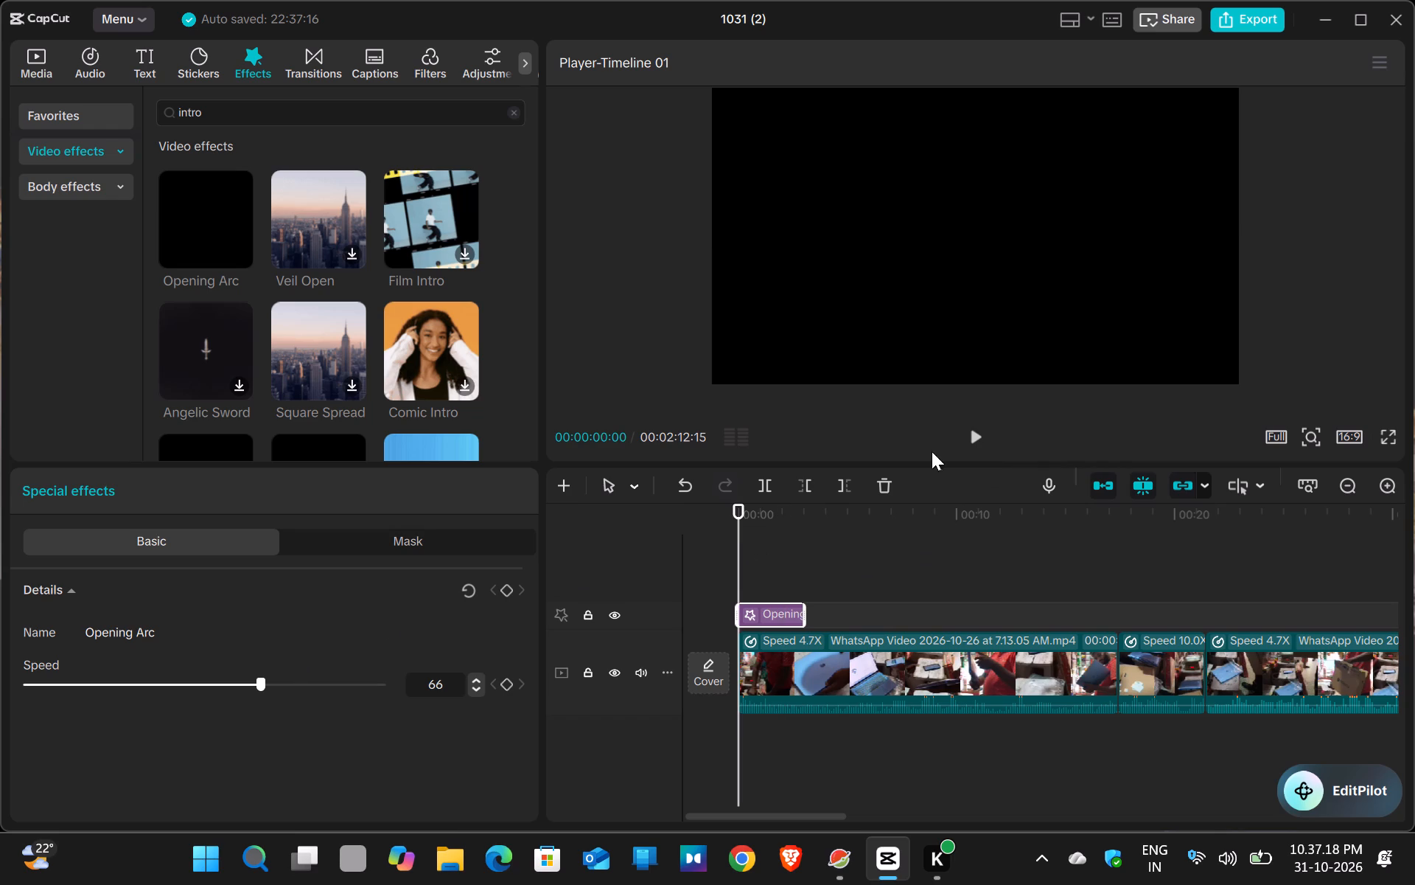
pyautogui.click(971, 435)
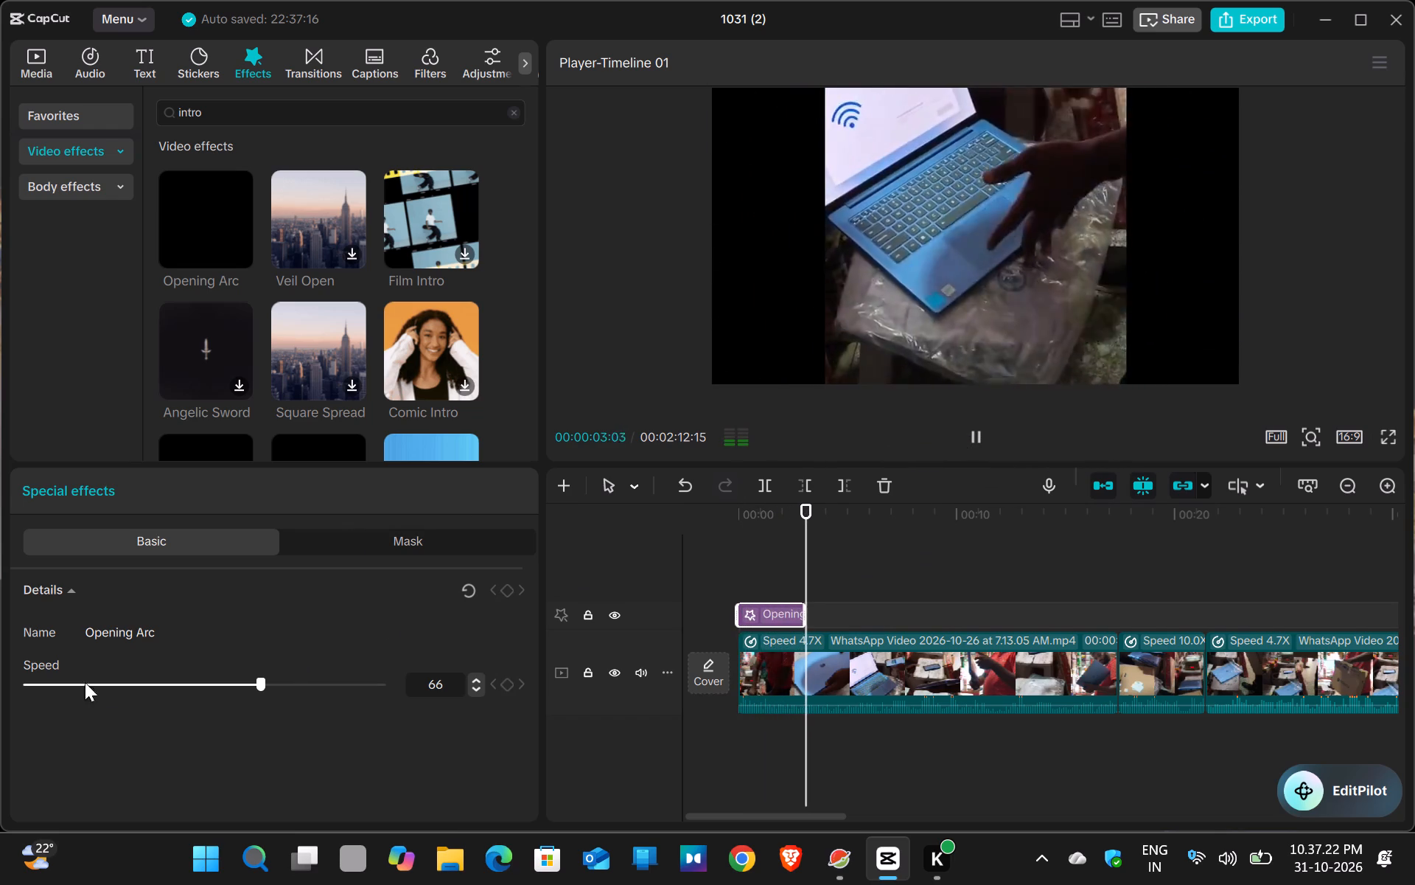
# Set the Opening Arc effect's speed to 50 and replay the opening from the start.
pyautogui.moveTo(217, 683); pyautogui.dragTo(216, 683)
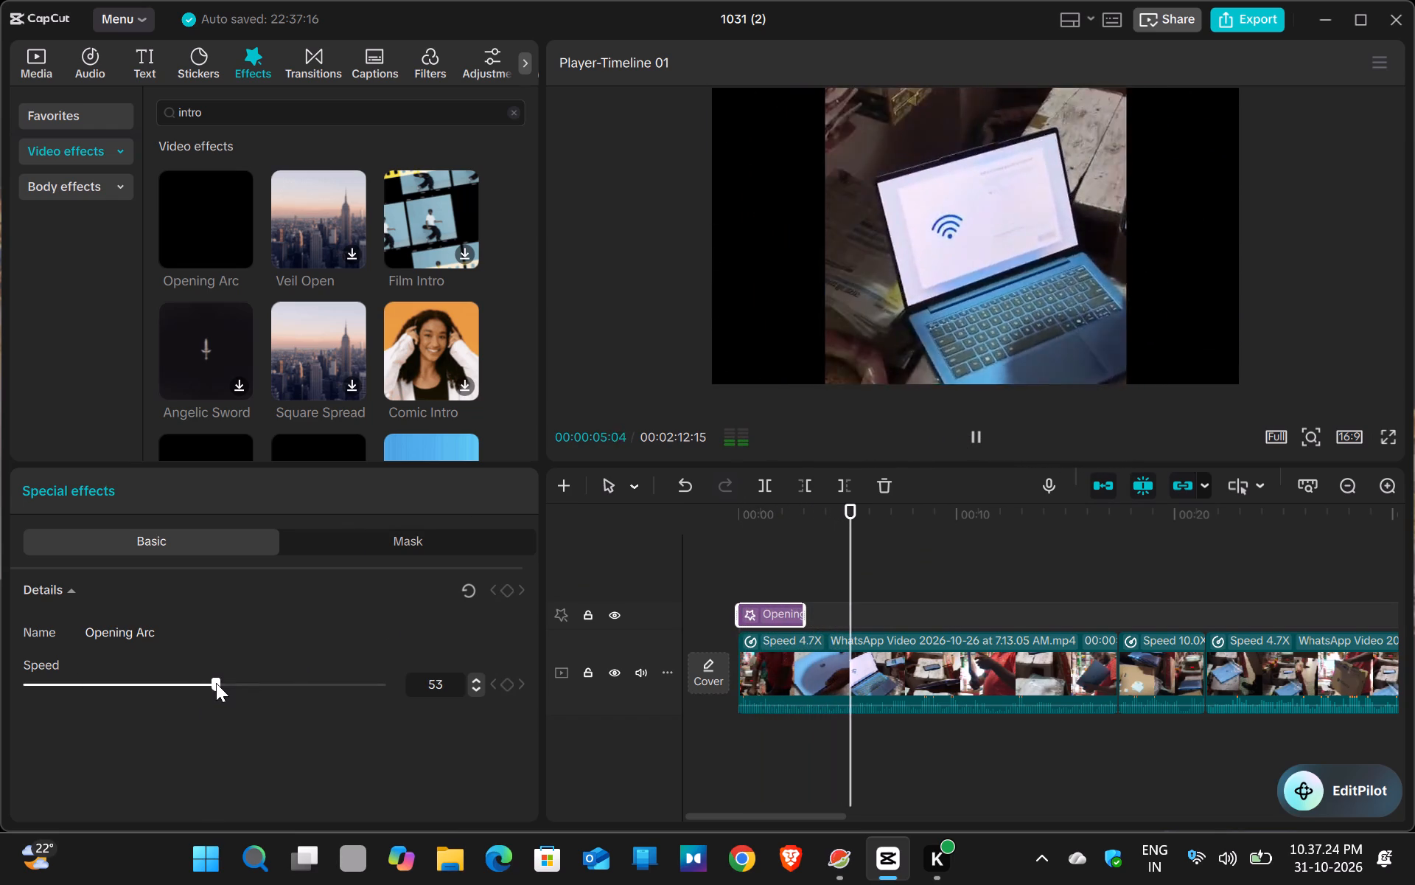
pyautogui.moveTo(216, 683); pyautogui.dragTo(206, 682)
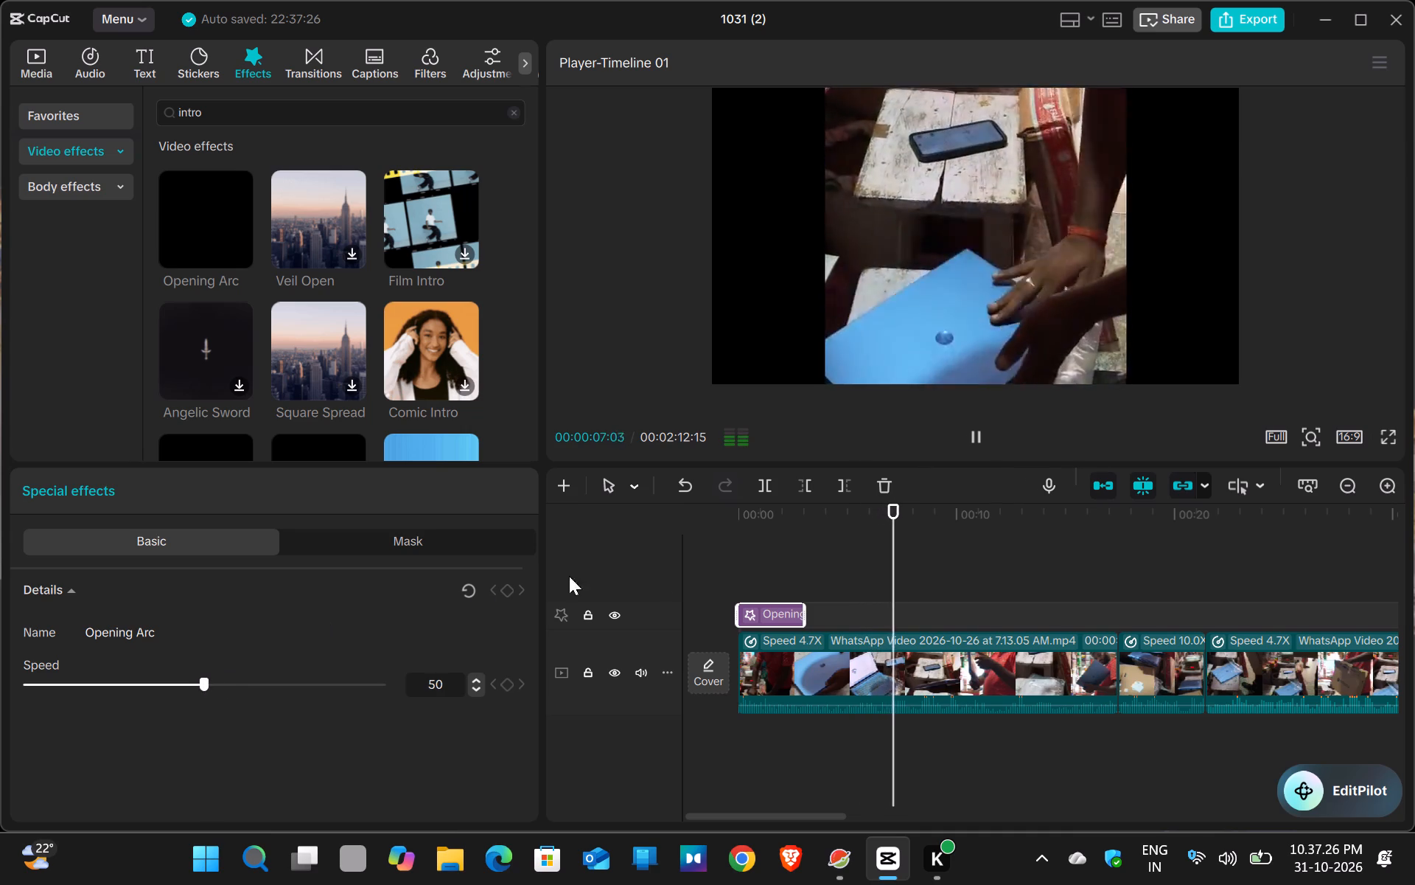
pyautogui.click(734, 520)
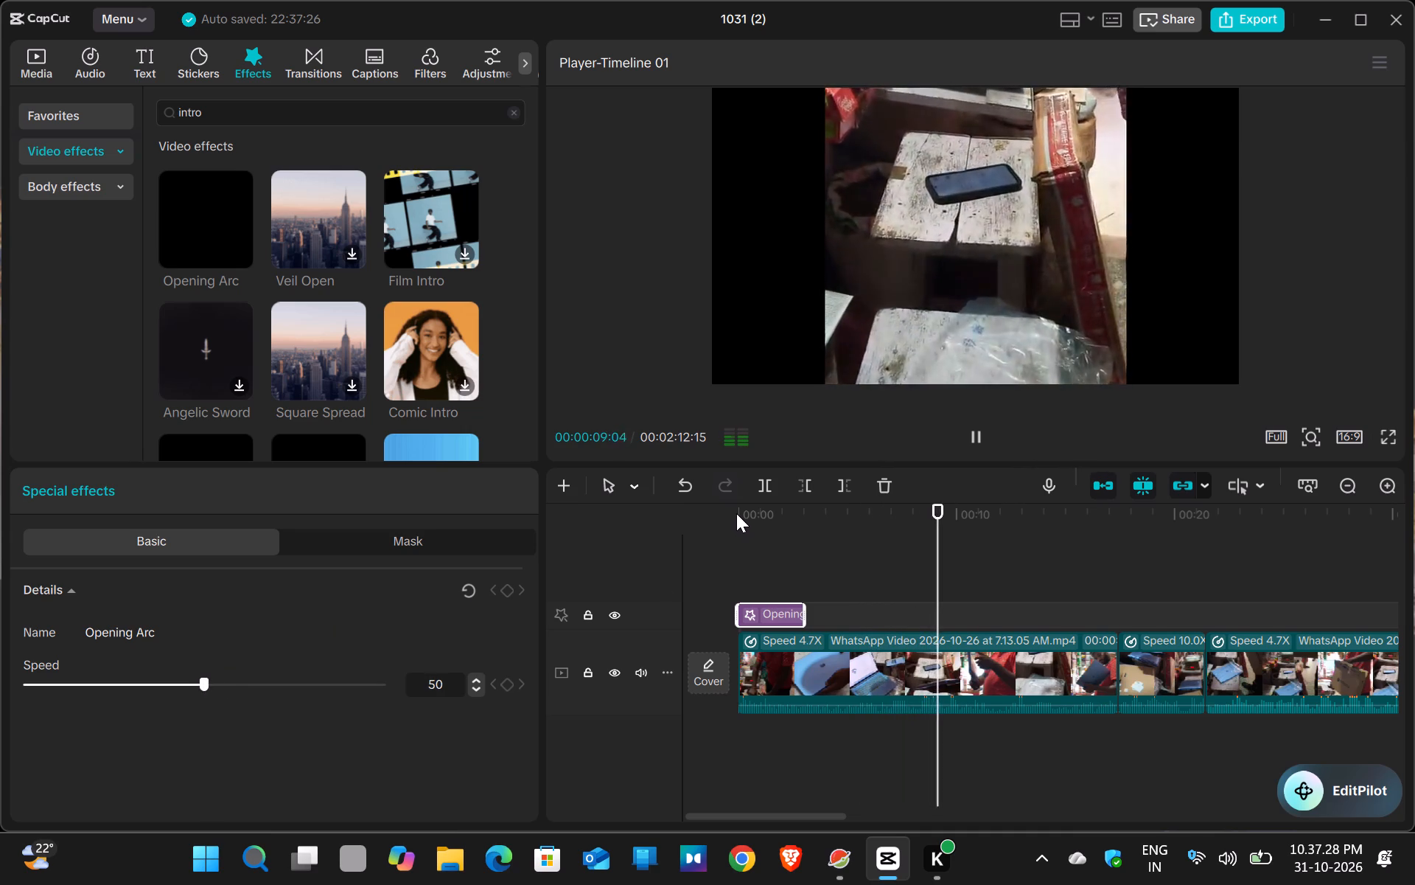
pyautogui.doubleClick(737, 512)
pyautogui.click(959, 423)
pyautogui.click(974, 435)
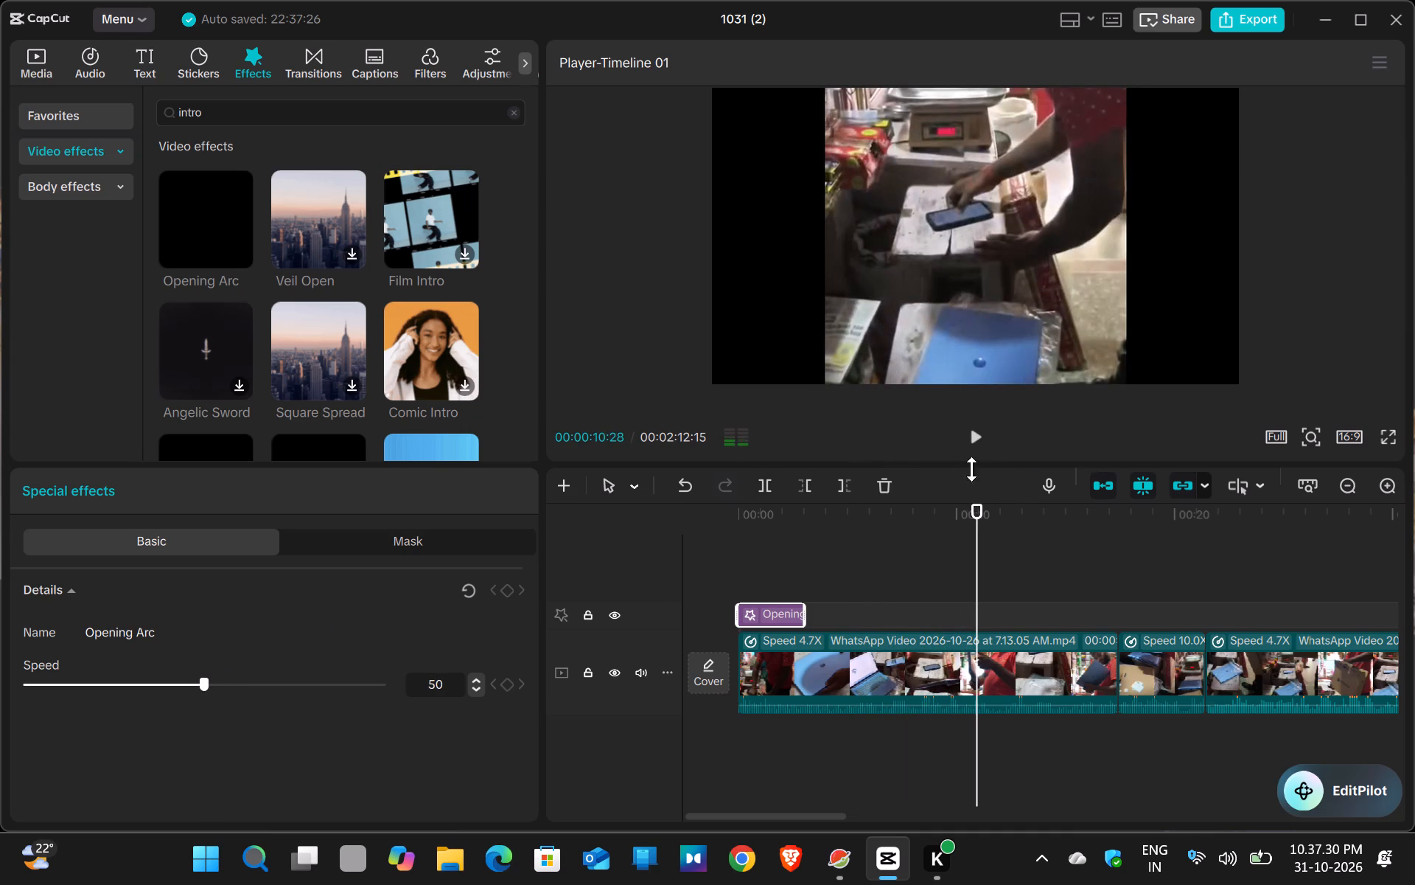
pyautogui.moveTo(974, 510); pyautogui.dragTo(542, 559)
pyautogui.click(982, 426)
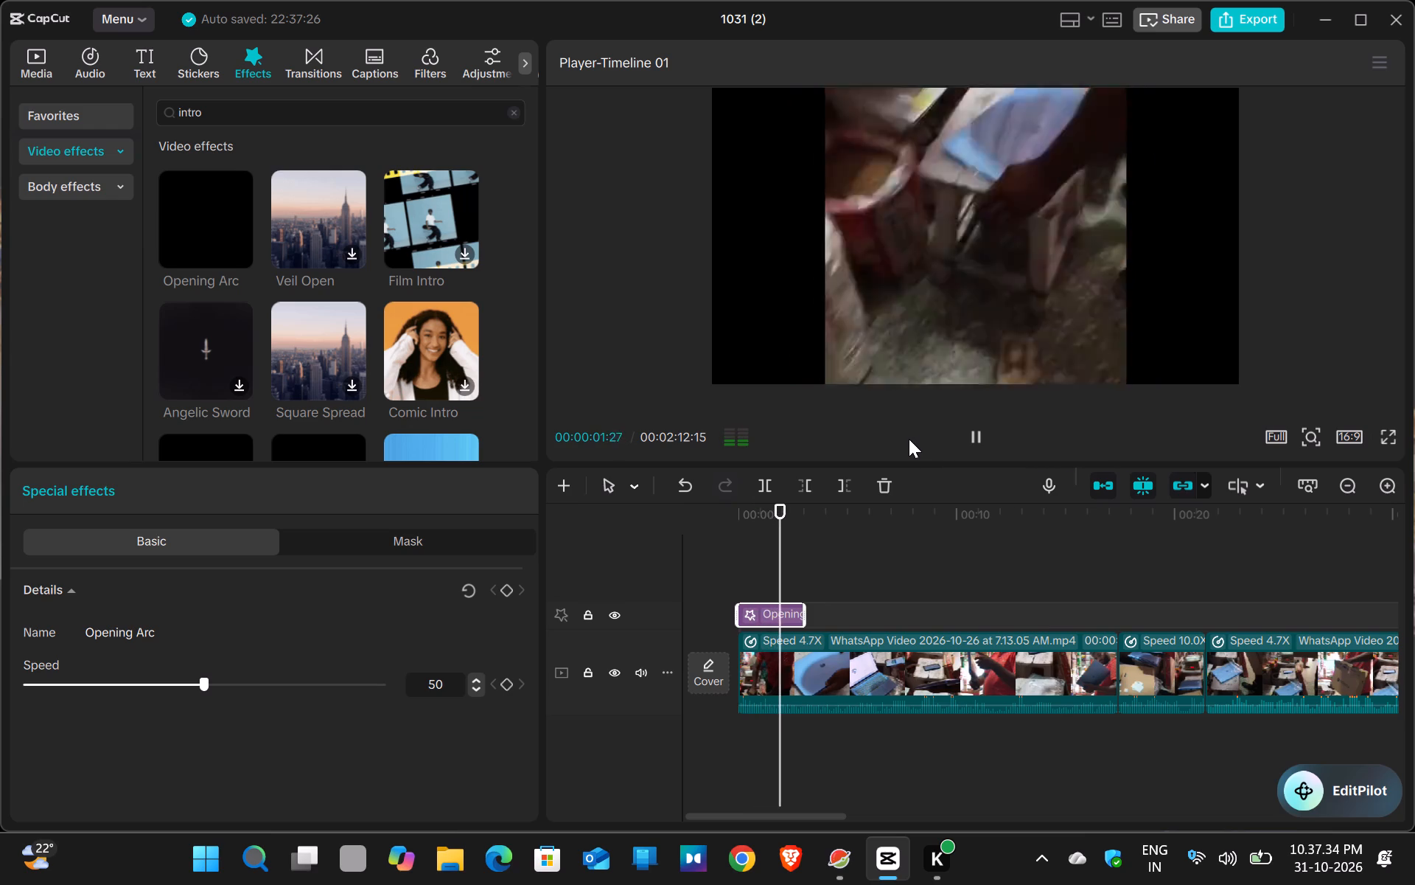
# Trim the end of the Opening Arc effect on the timeline so it lasts about 2.5 seconds.
pyautogui.moveTo(801, 617); pyautogui.dragTo(792, 617)
pyautogui.click(792, 618)
pyautogui.click(789, 618)
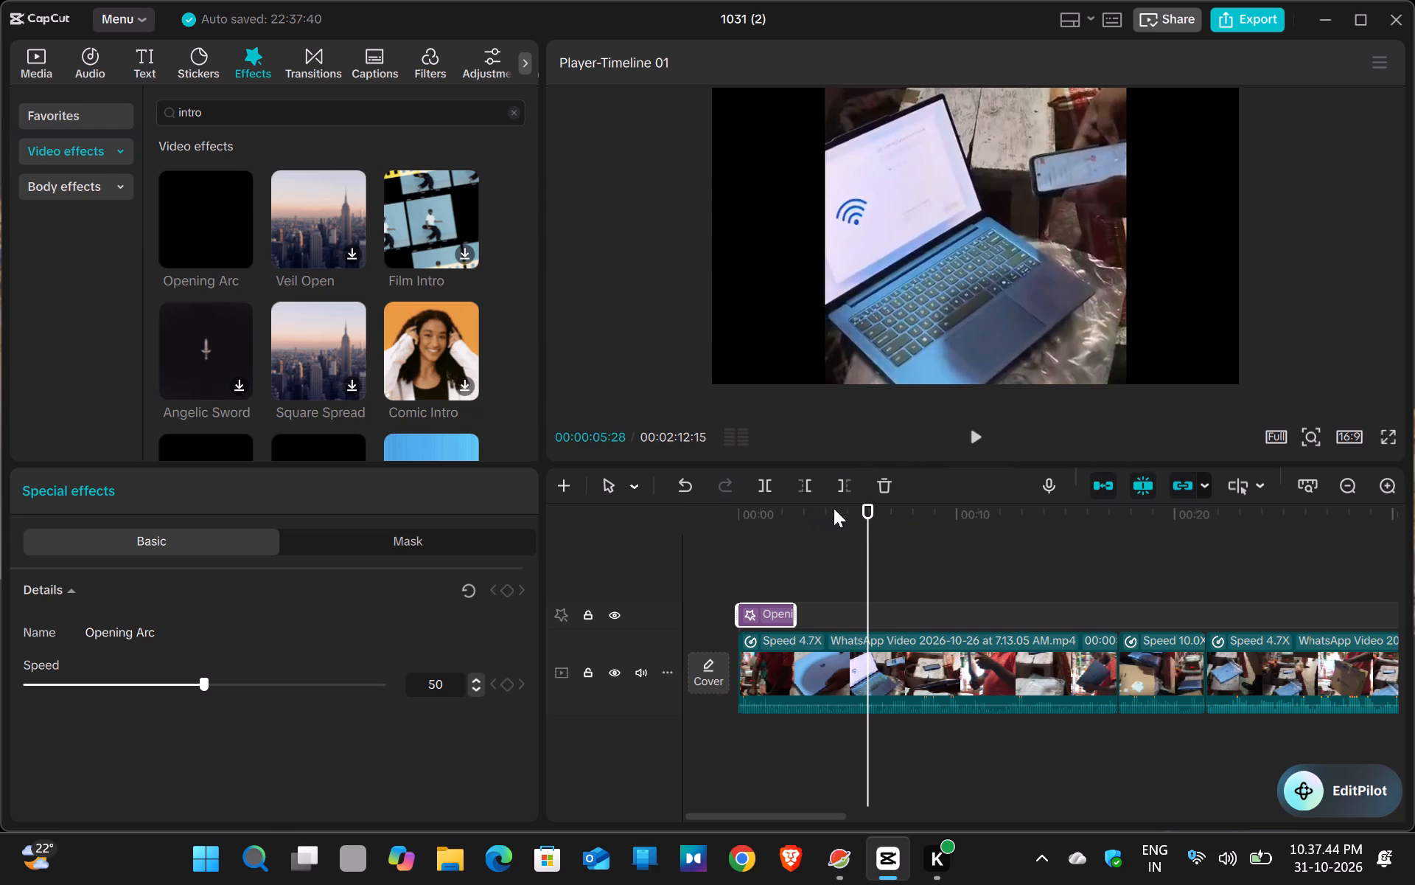
# Open the transitions library and play the video past the cut between the first and second clips.
pyautogui.click(965, 676)
pyautogui.click(979, 675)
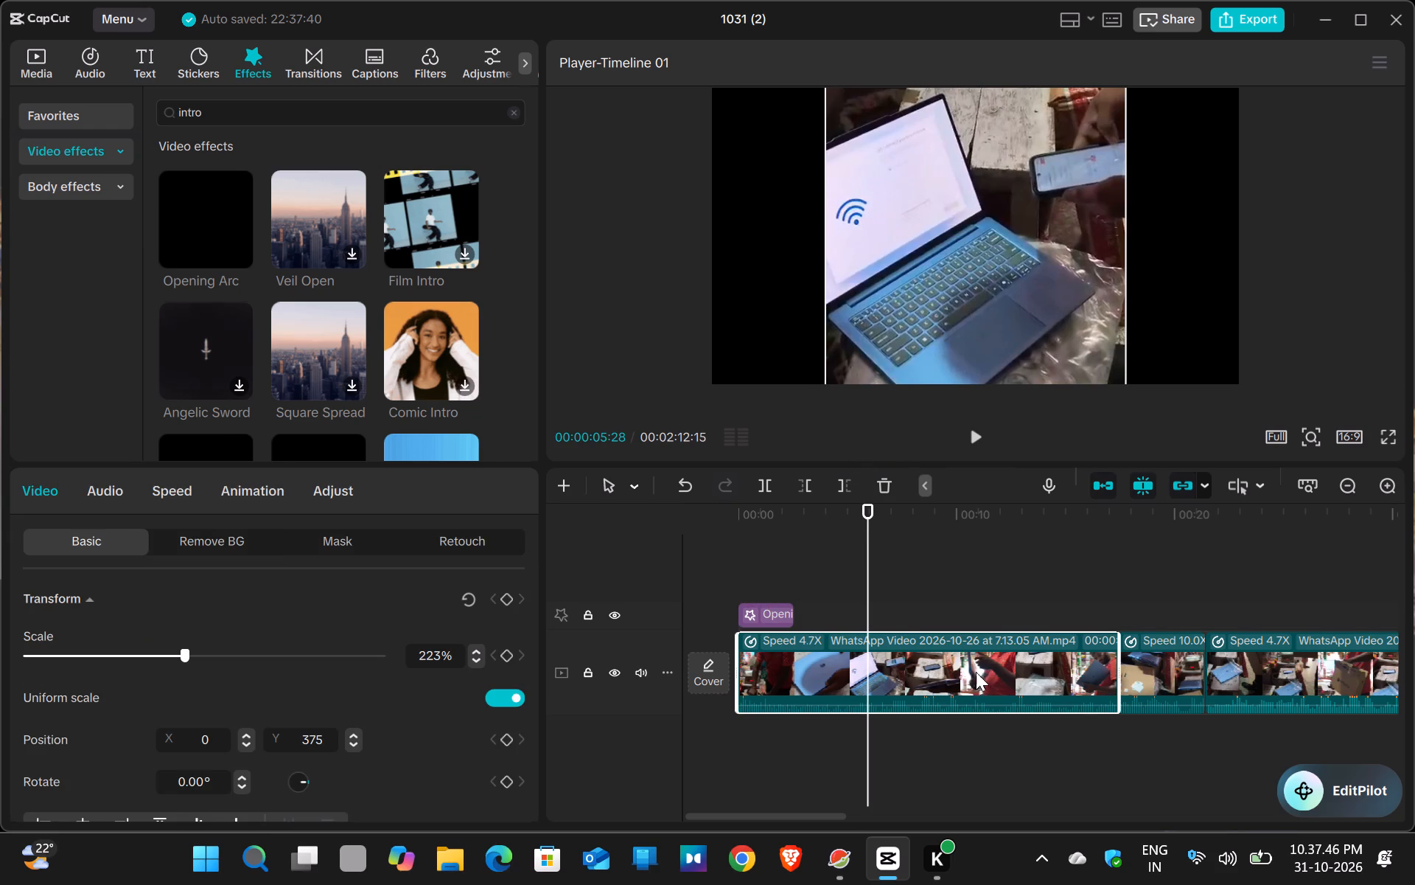
pyautogui.doubleClick(302, 57)
pyautogui.click(966, 433)
pyautogui.click(974, 433)
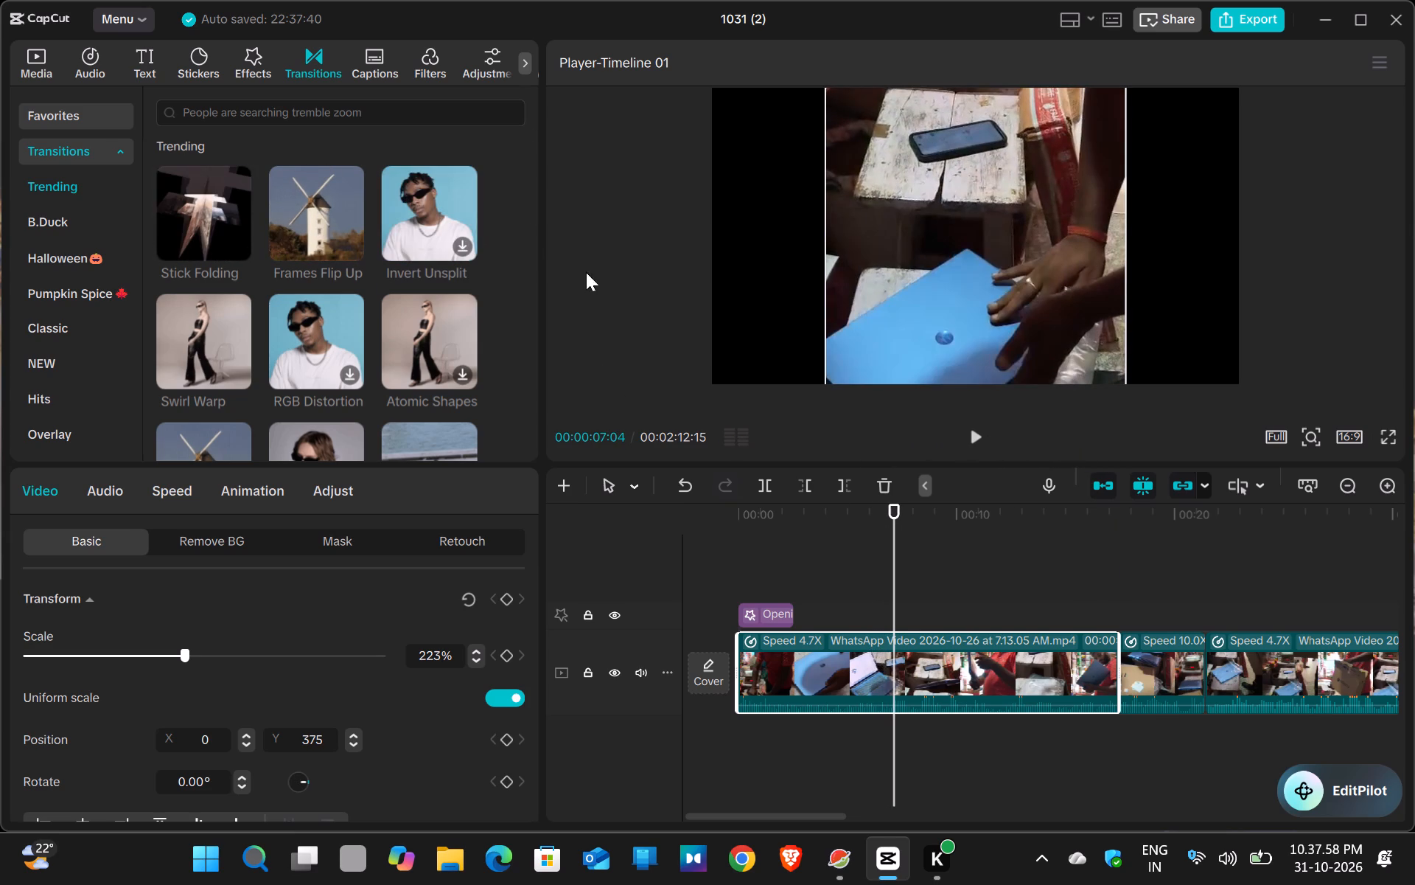
pyautogui.click(968, 443)
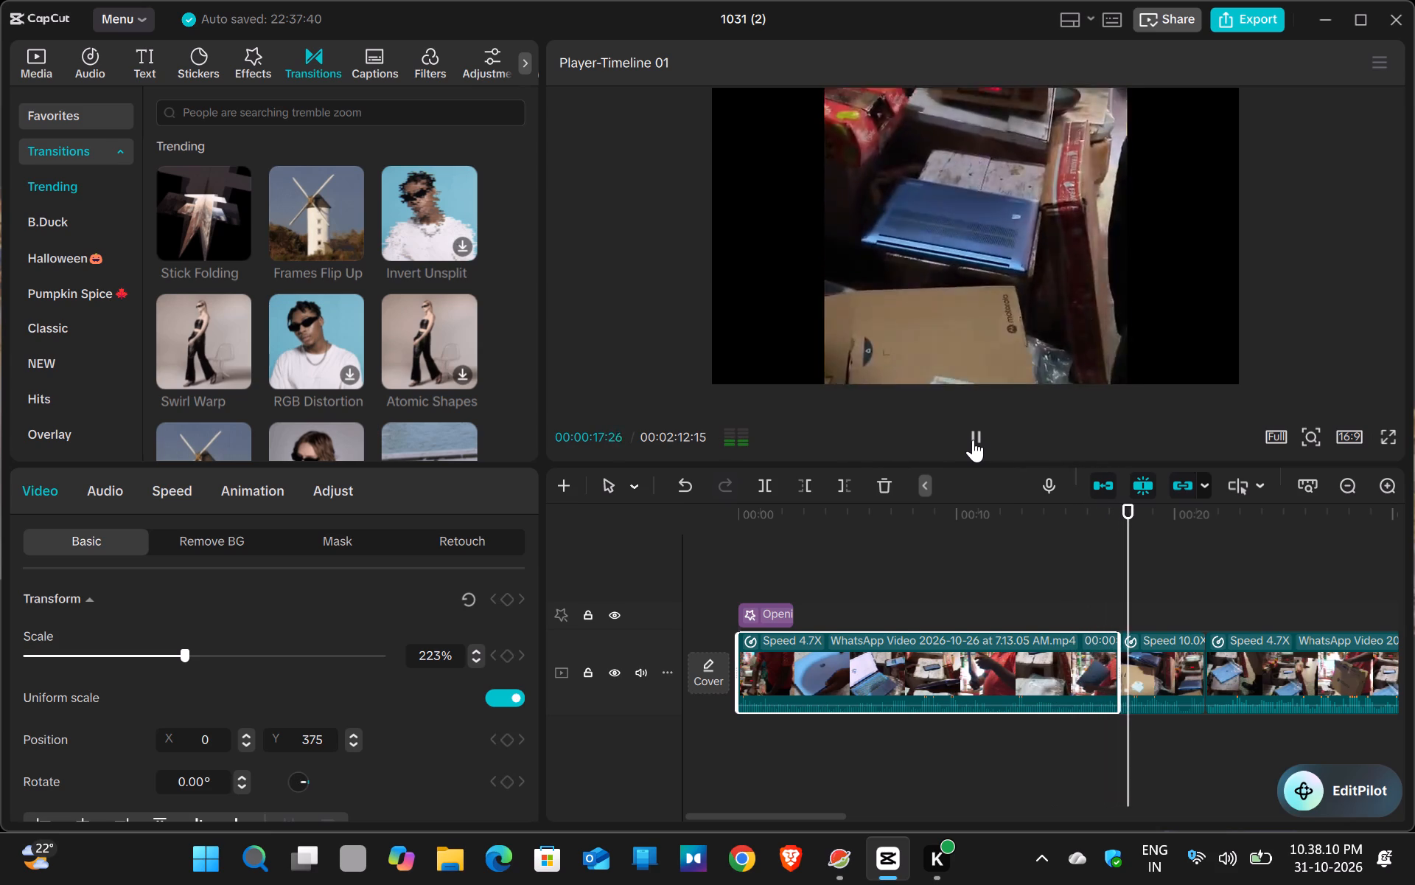
pyautogui.click(973, 440)
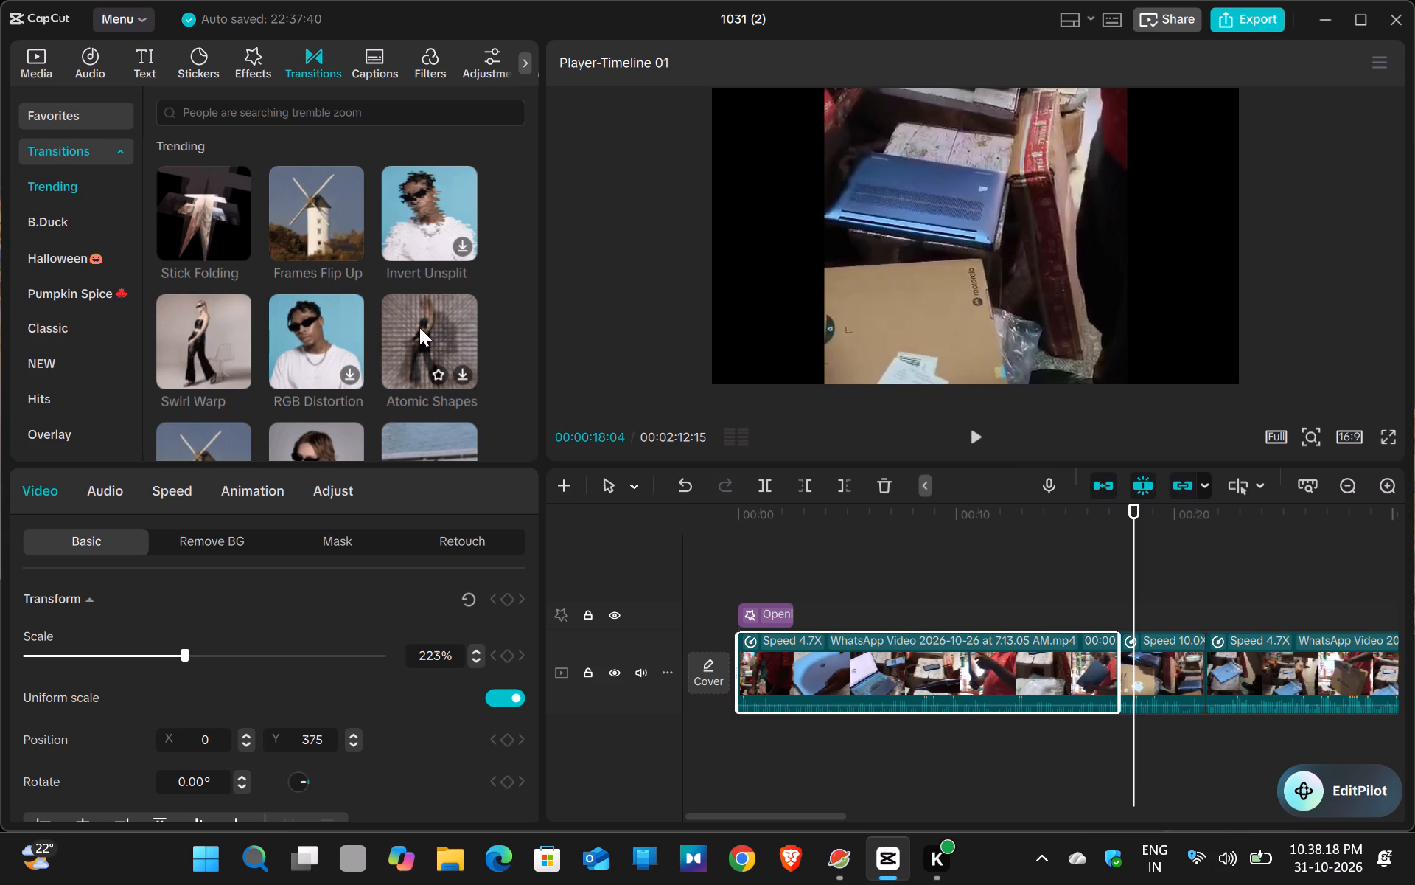
# Browse the trending transitions for one that suits the cuts between the clips.
pyautogui.scroll(-2, 405, 225)
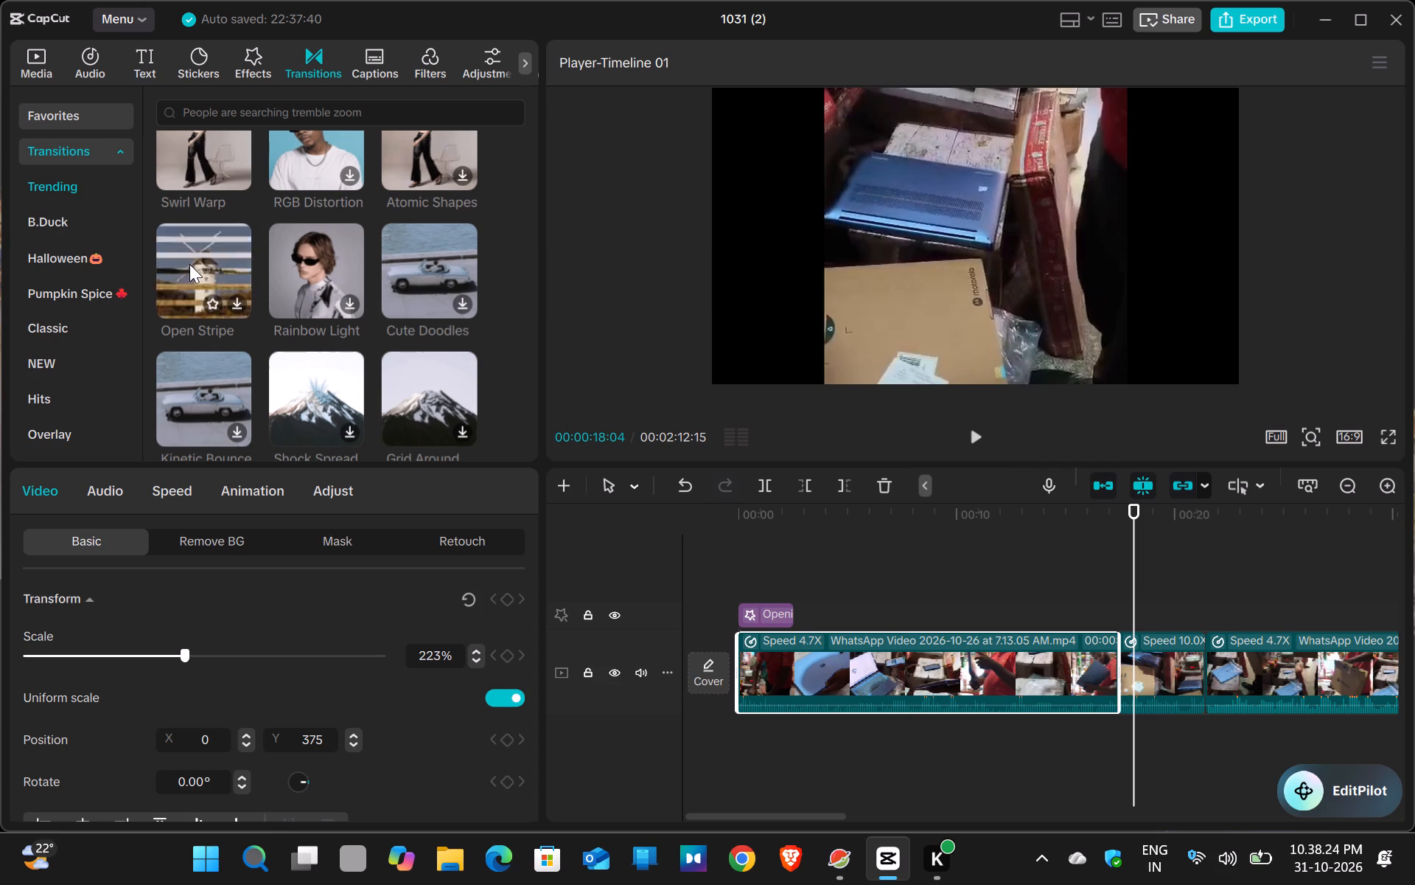
pyautogui.scroll(-2, 206, 271)
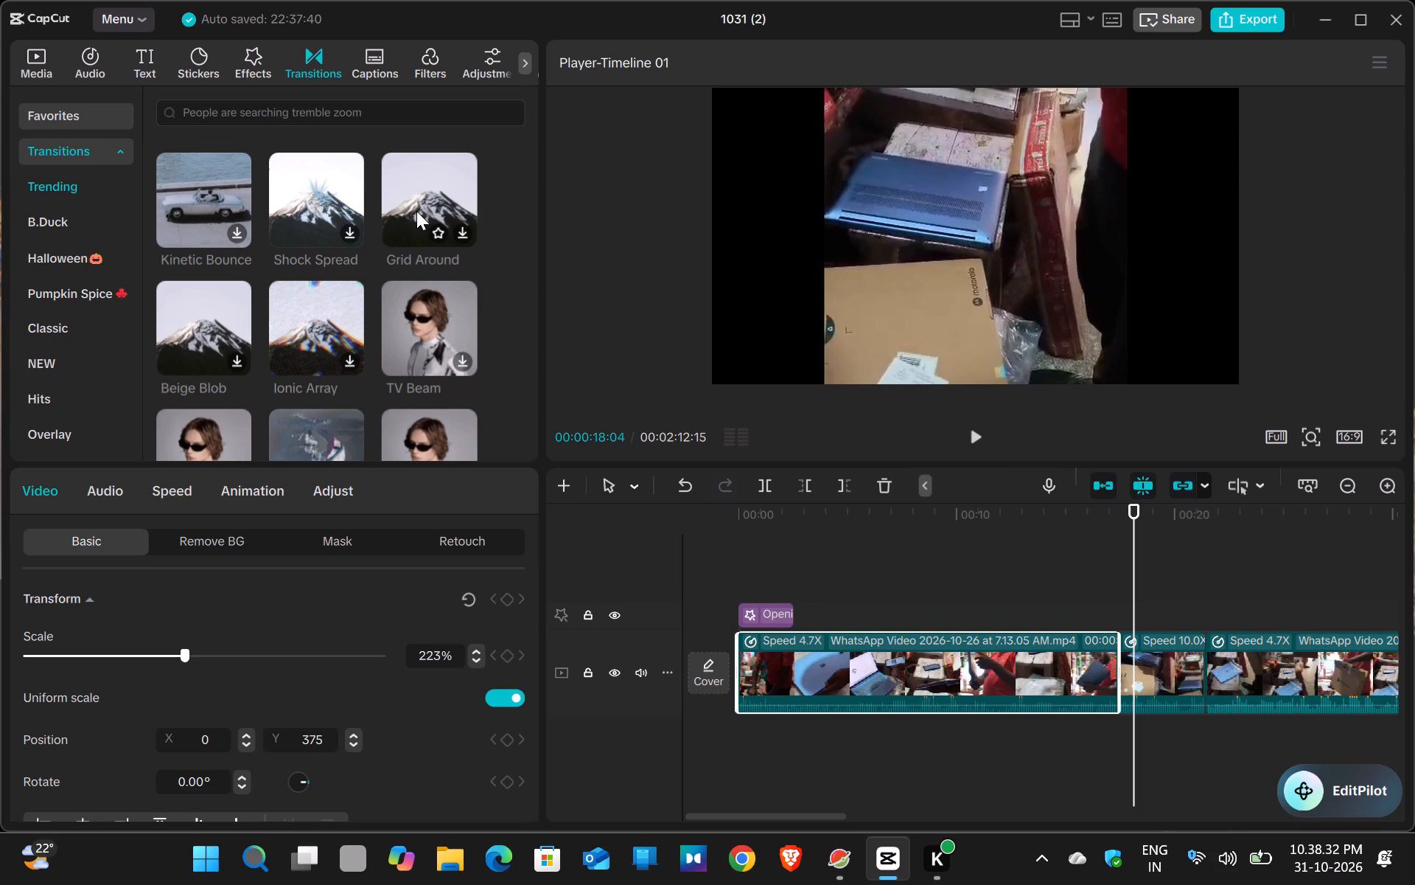
pyautogui.scroll(-2, 424, 311)
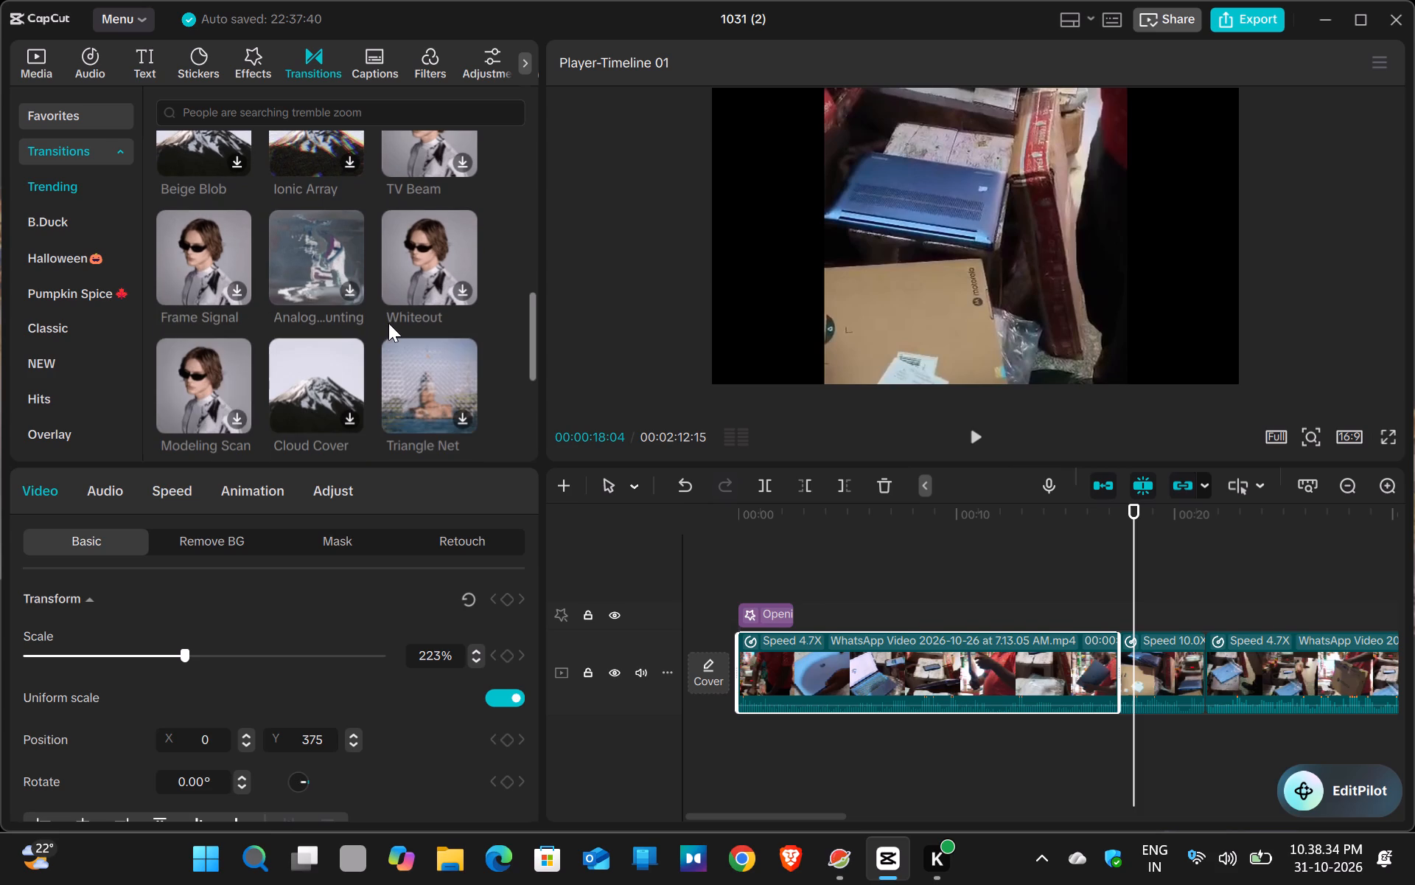
pyautogui.scroll(-1, 371, 325)
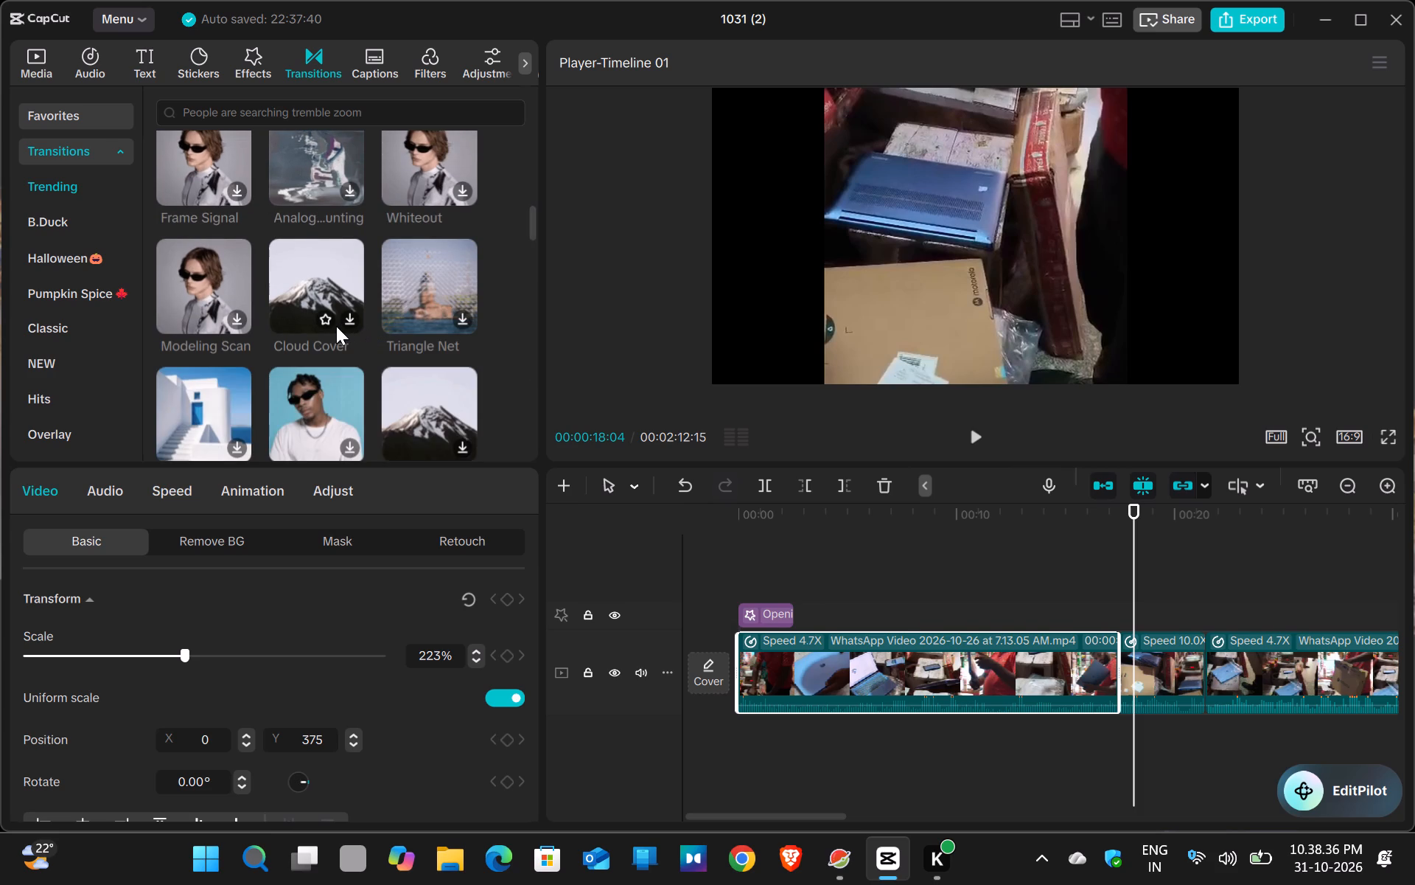
pyautogui.scroll(-1, 336, 326)
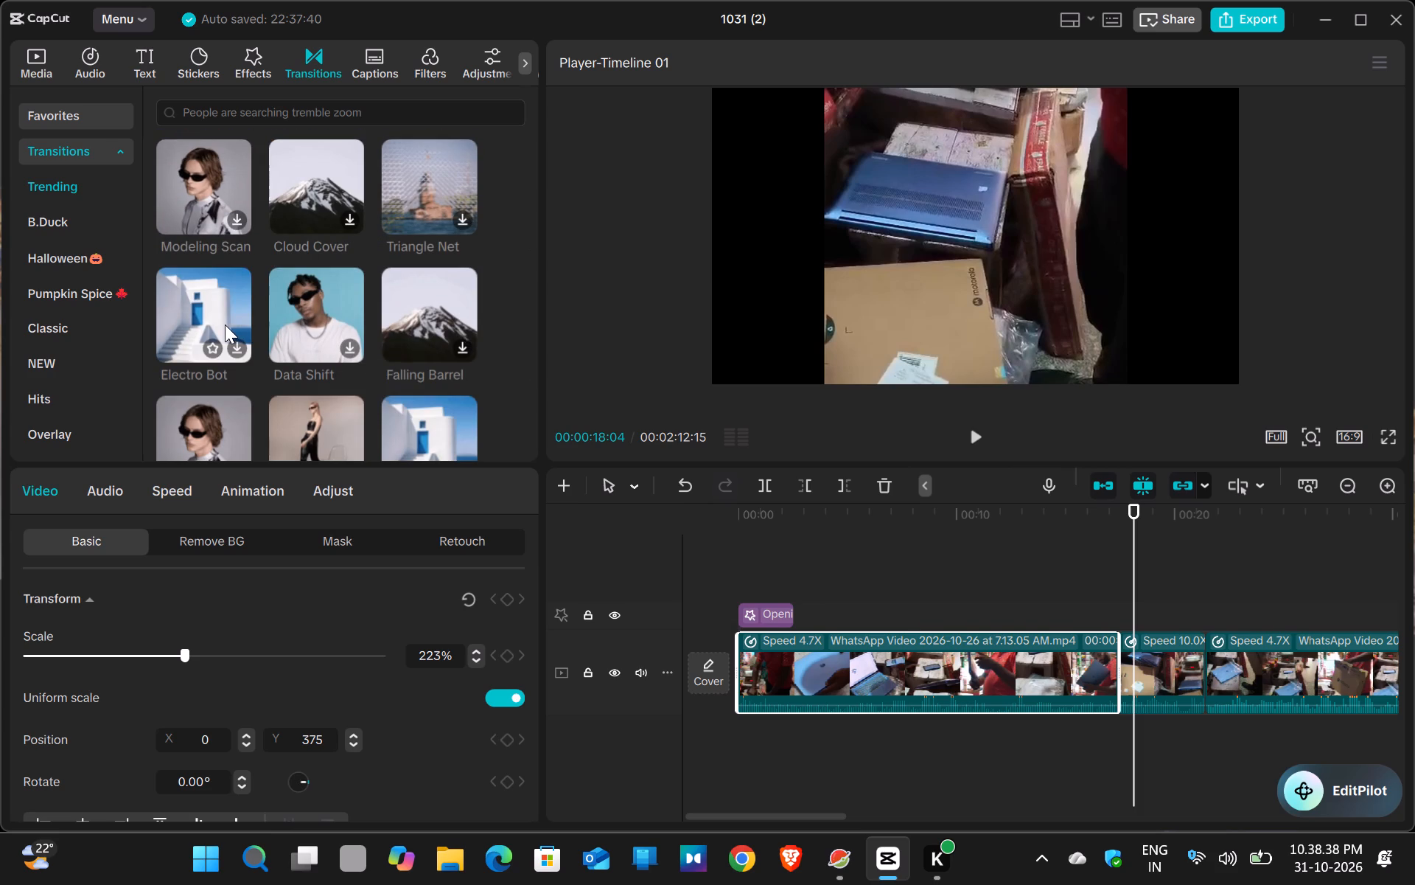
pyautogui.scroll(-1, 329, 305)
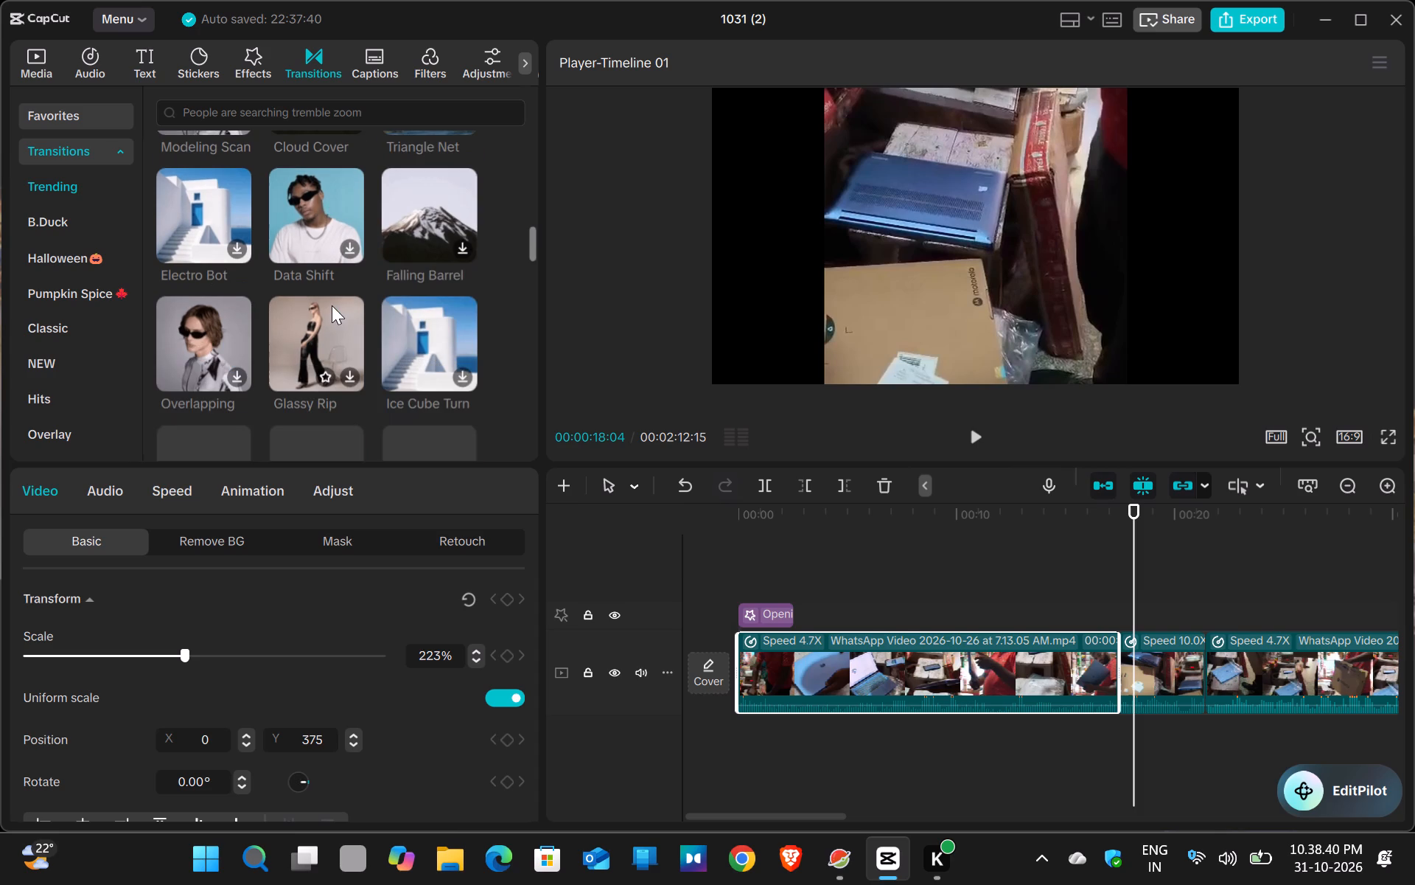
pyautogui.scroll(-2, 310, 324)
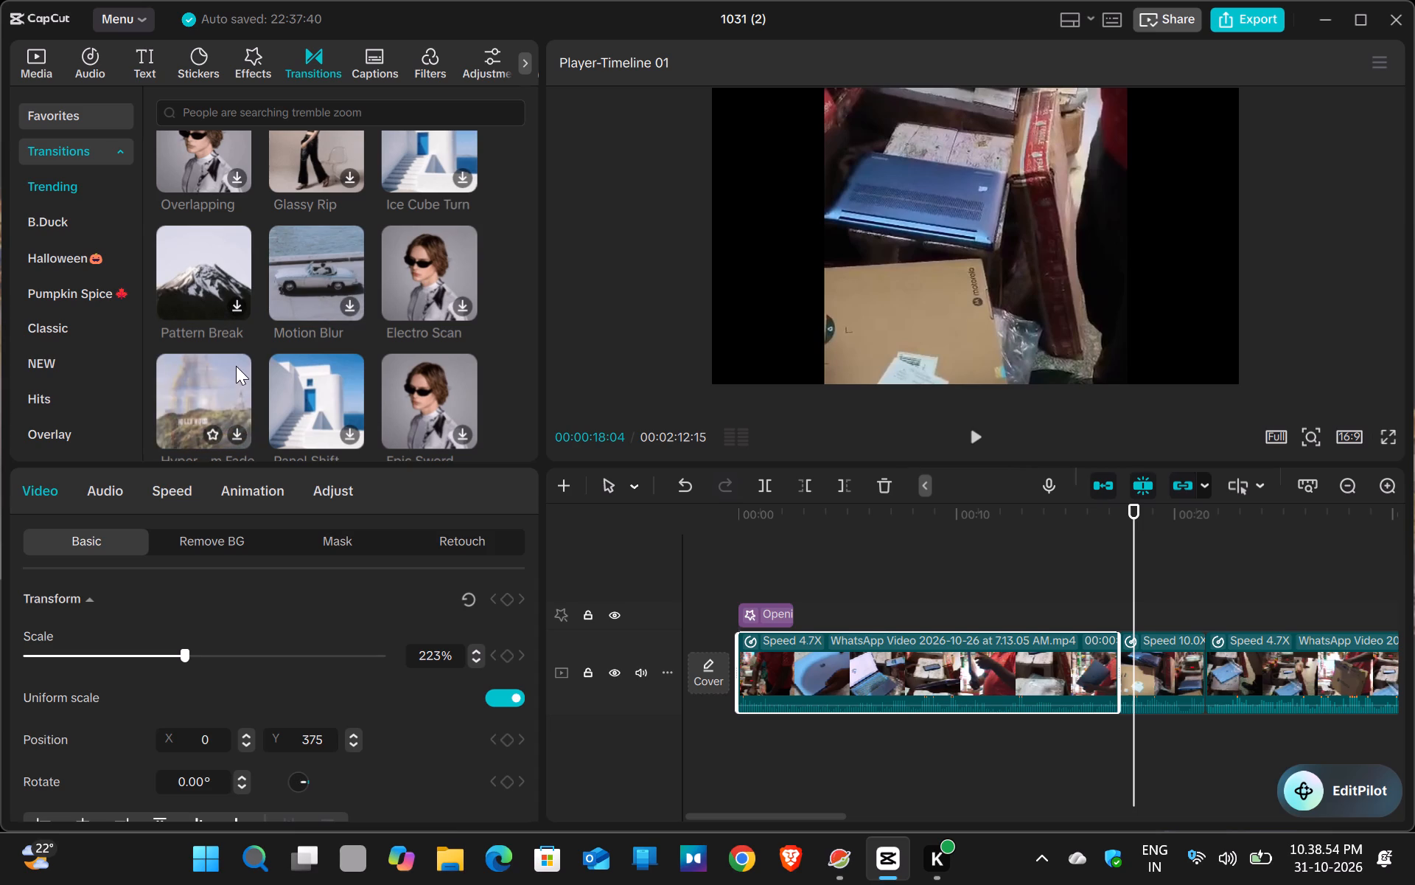
pyautogui.scroll(-1, 236, 366)
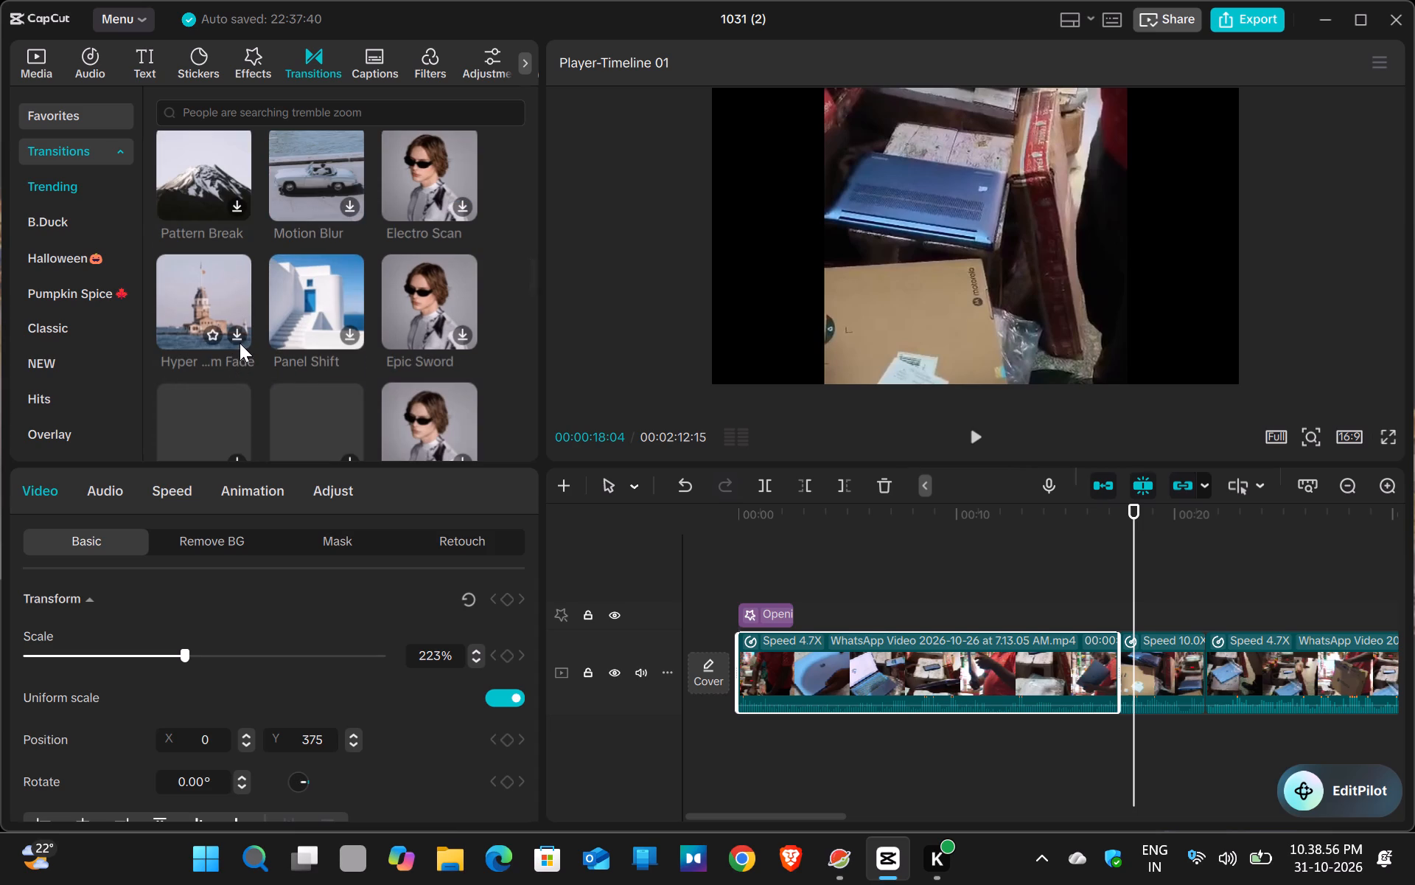
# Download the Hyper Zoom Fade transition, mark it as a favorite and preview it.
pyautogui.click(240, 333)
pyautogui.click(209, 331)
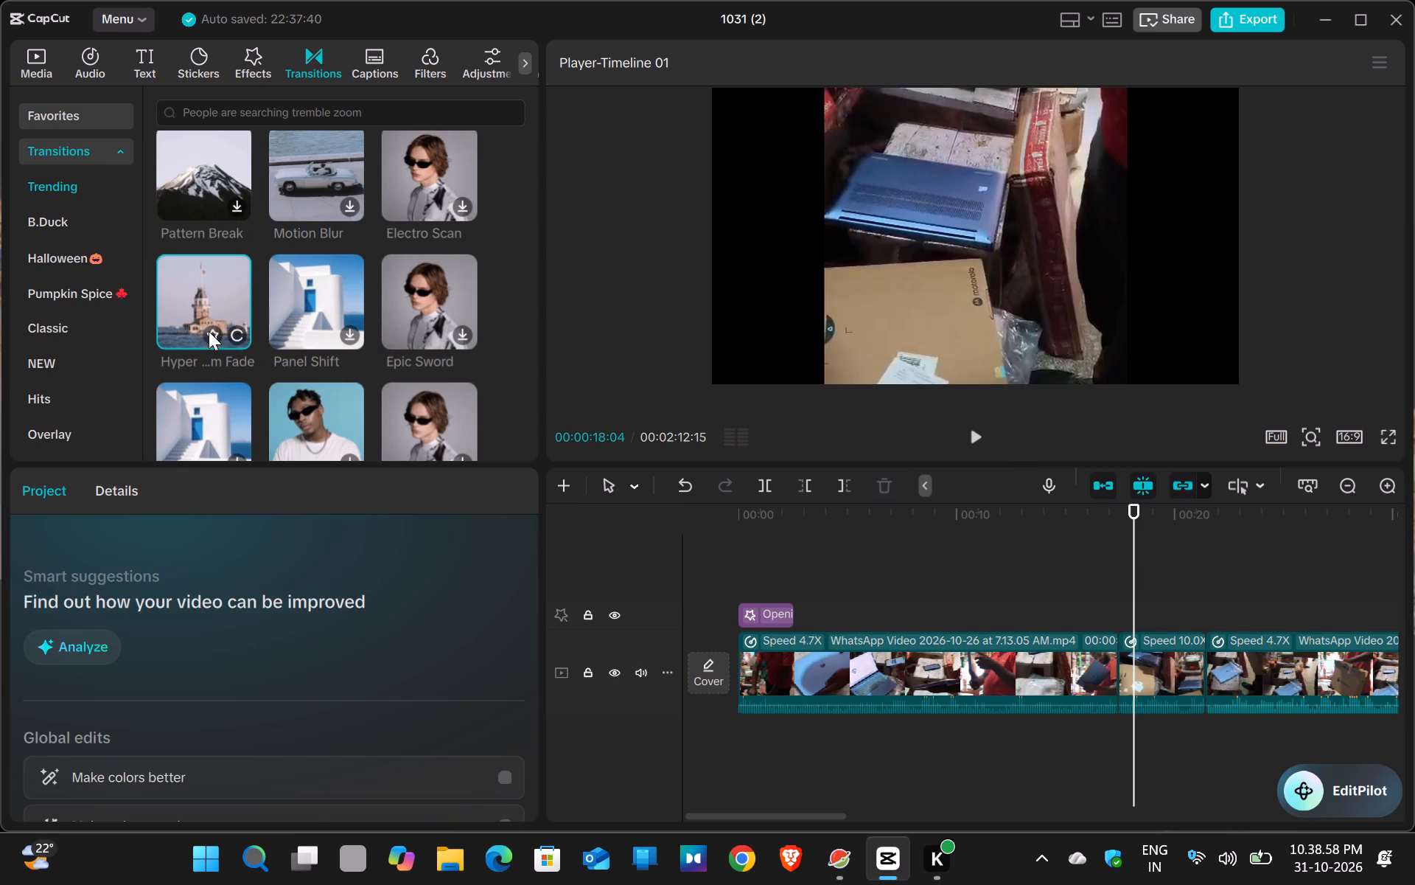
pyautogui.click(969, 435)
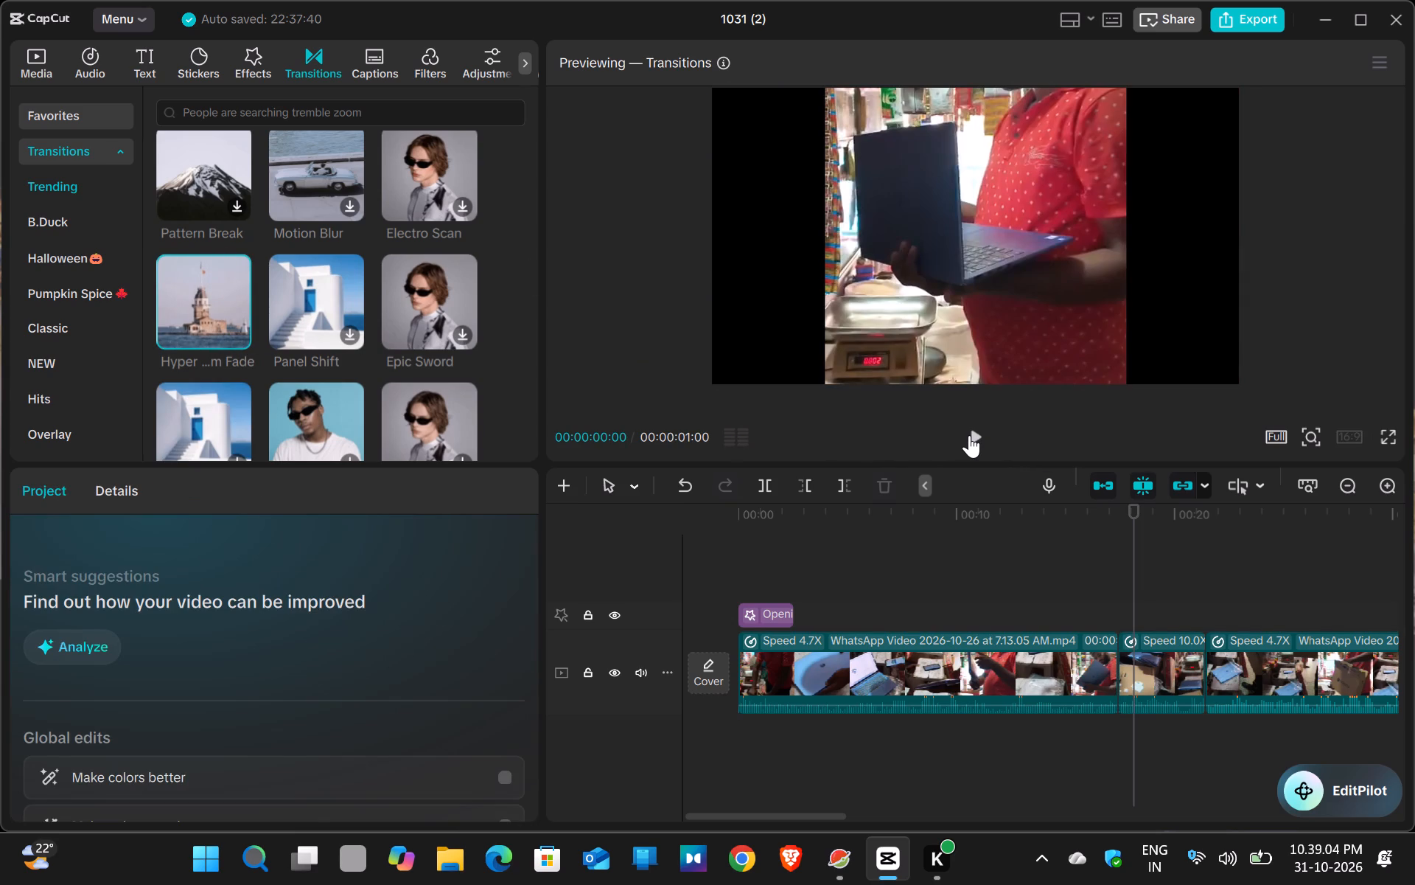
pyautogui.click(969, 435)
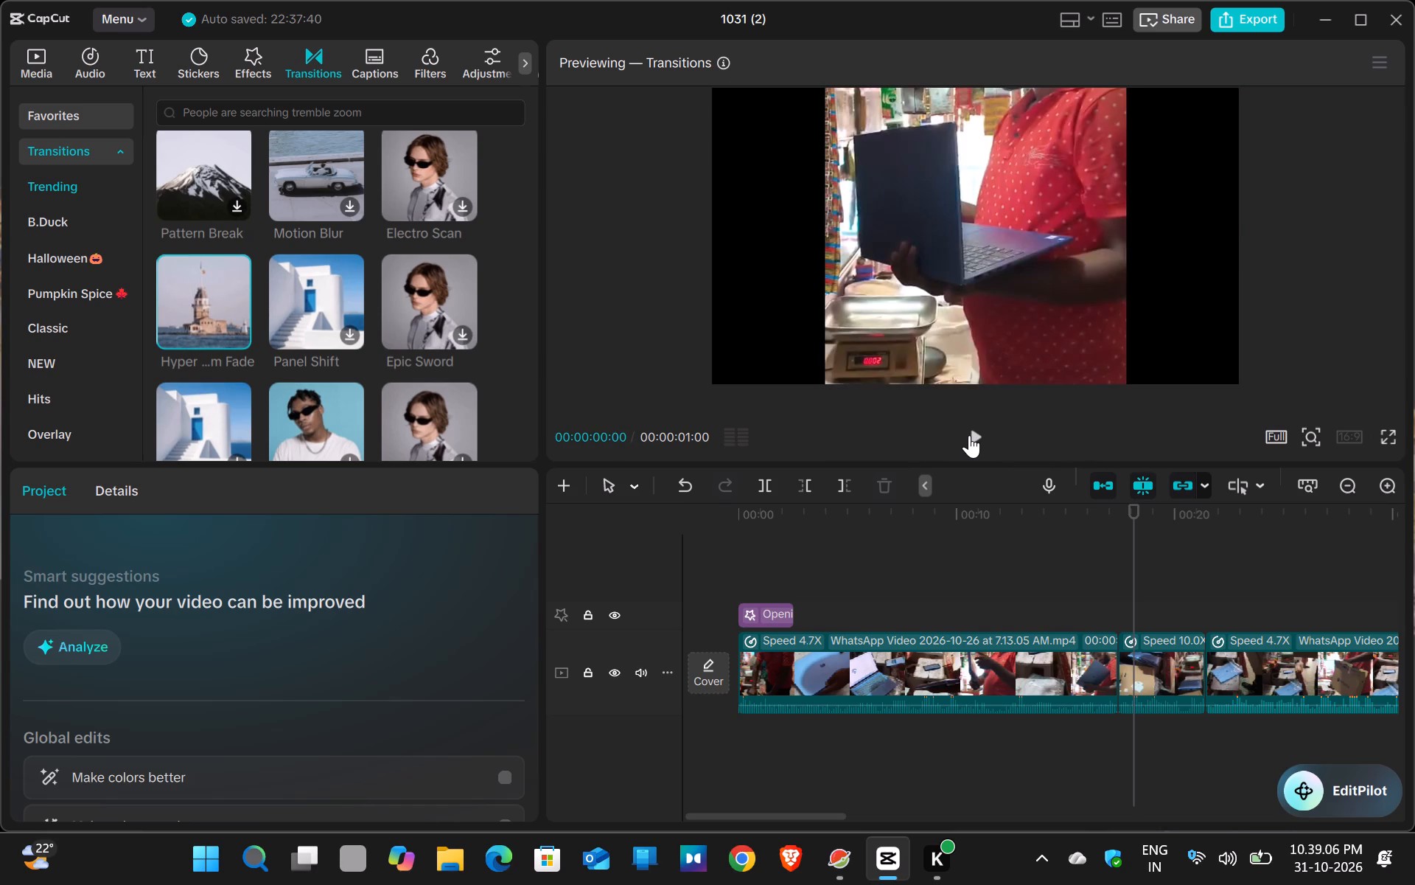
pyautogui.click(969, 435)
# Play the timeline from the second clip to the start of the 4.0X-speed clip, checking the cuts along the way.
pyautogui.click(922, 610)
pyautogui.click(977, 436)
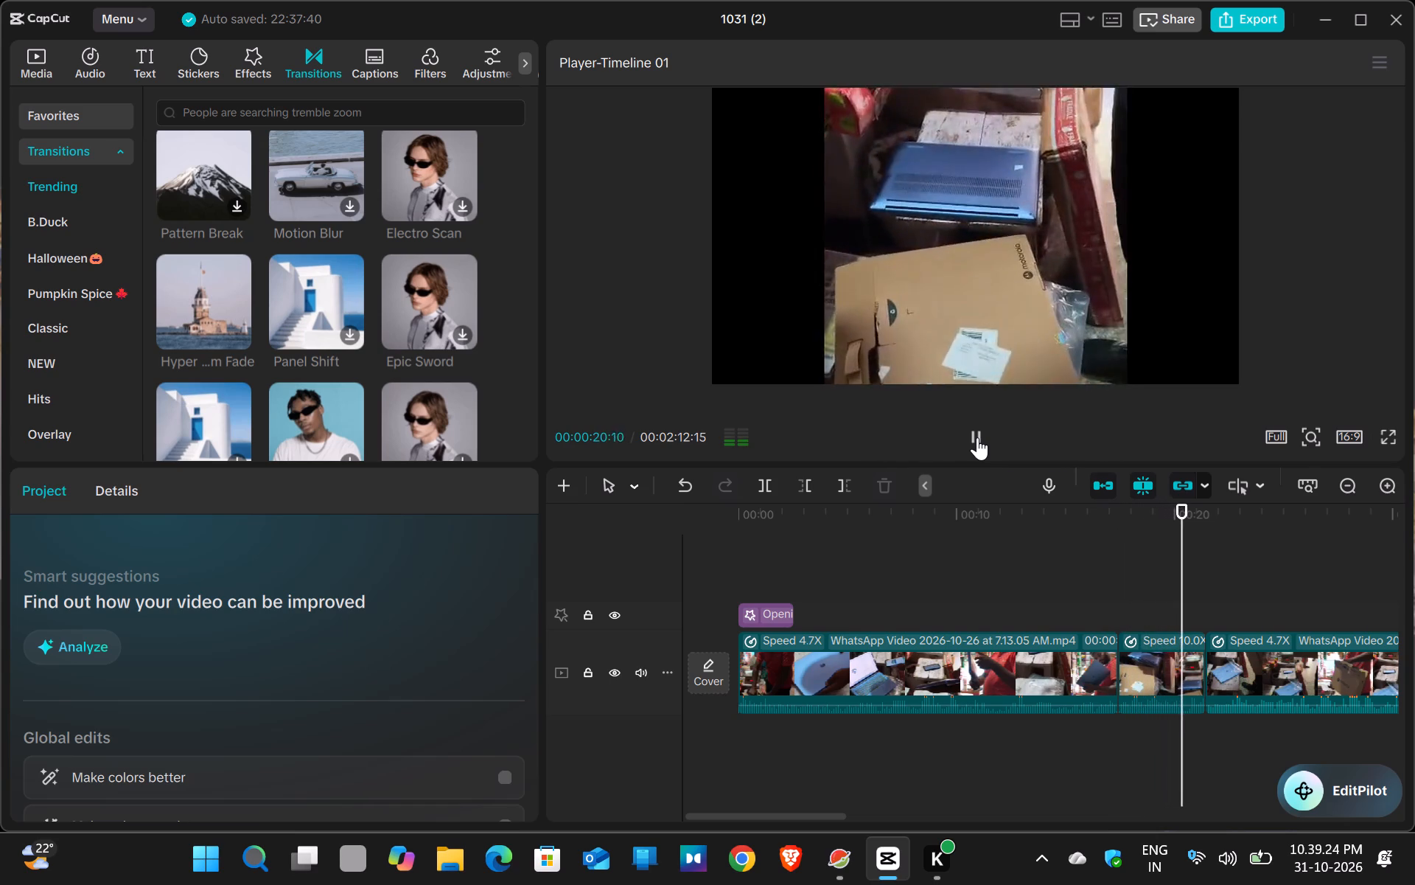
pyautogui.click(977, 437)
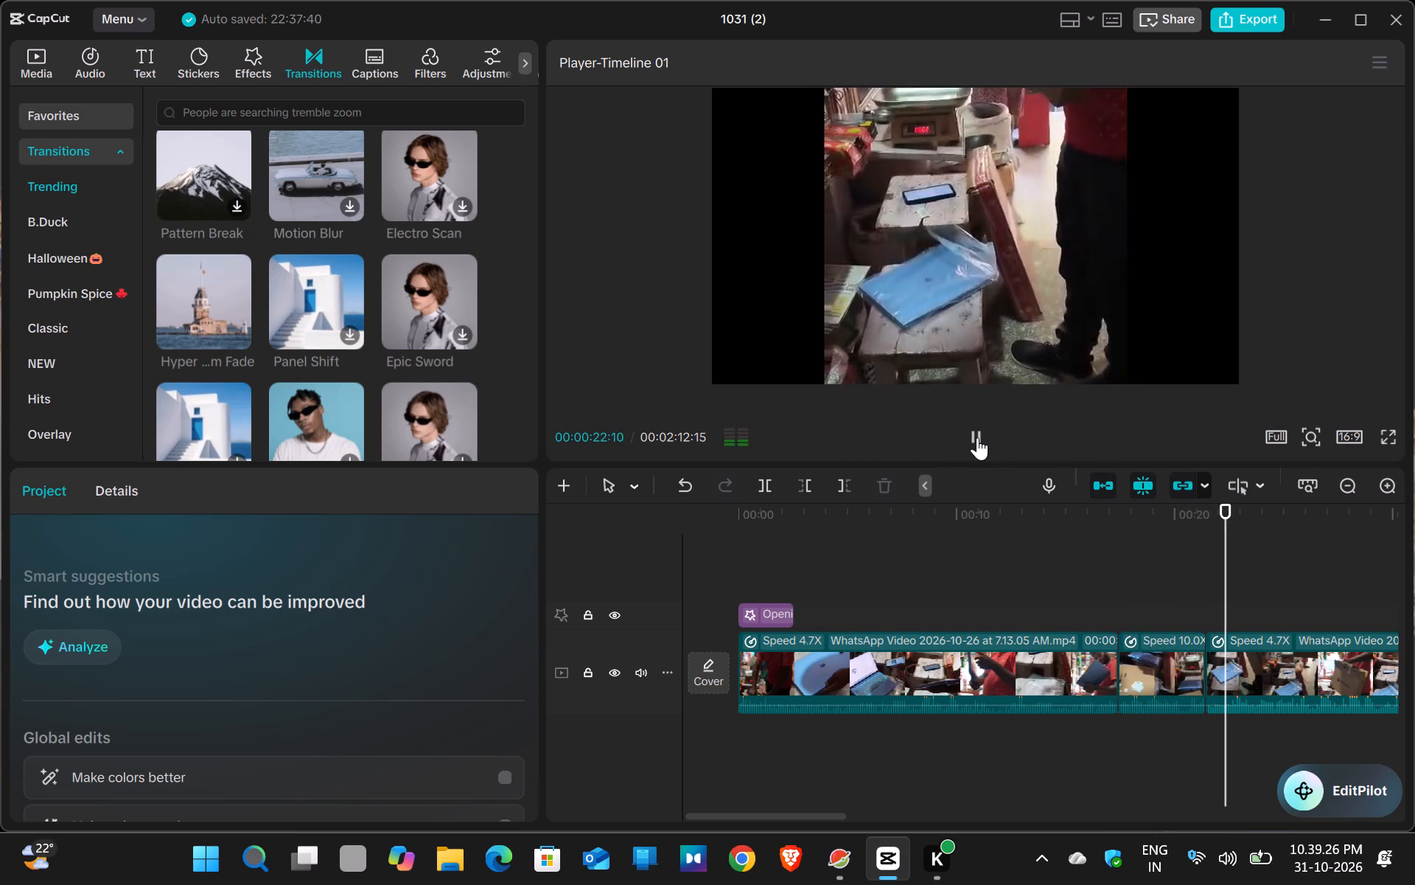
pyautogui.click(1164, 676)
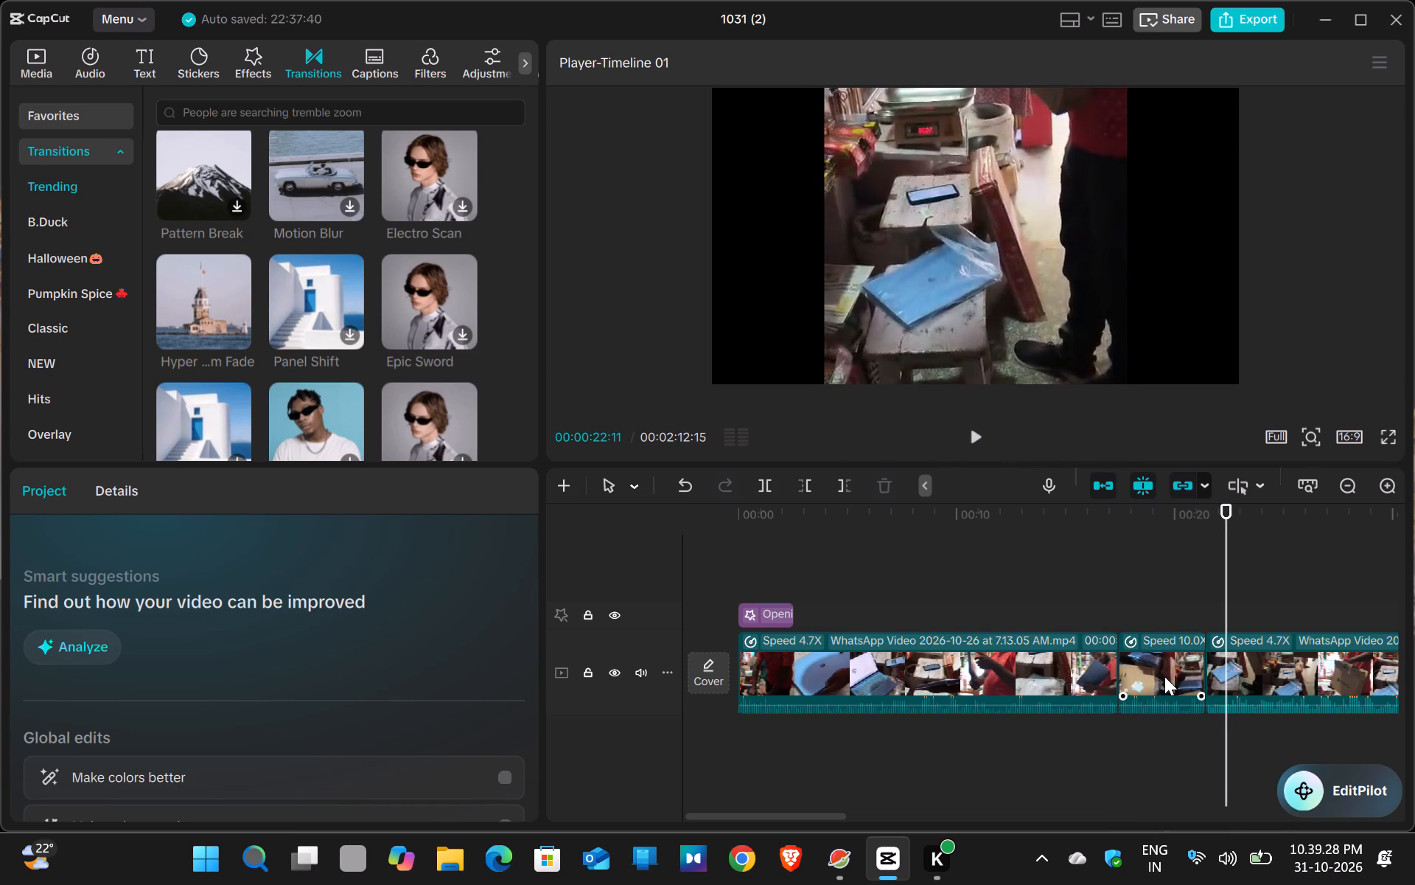
pyautogui.click(971, 431)
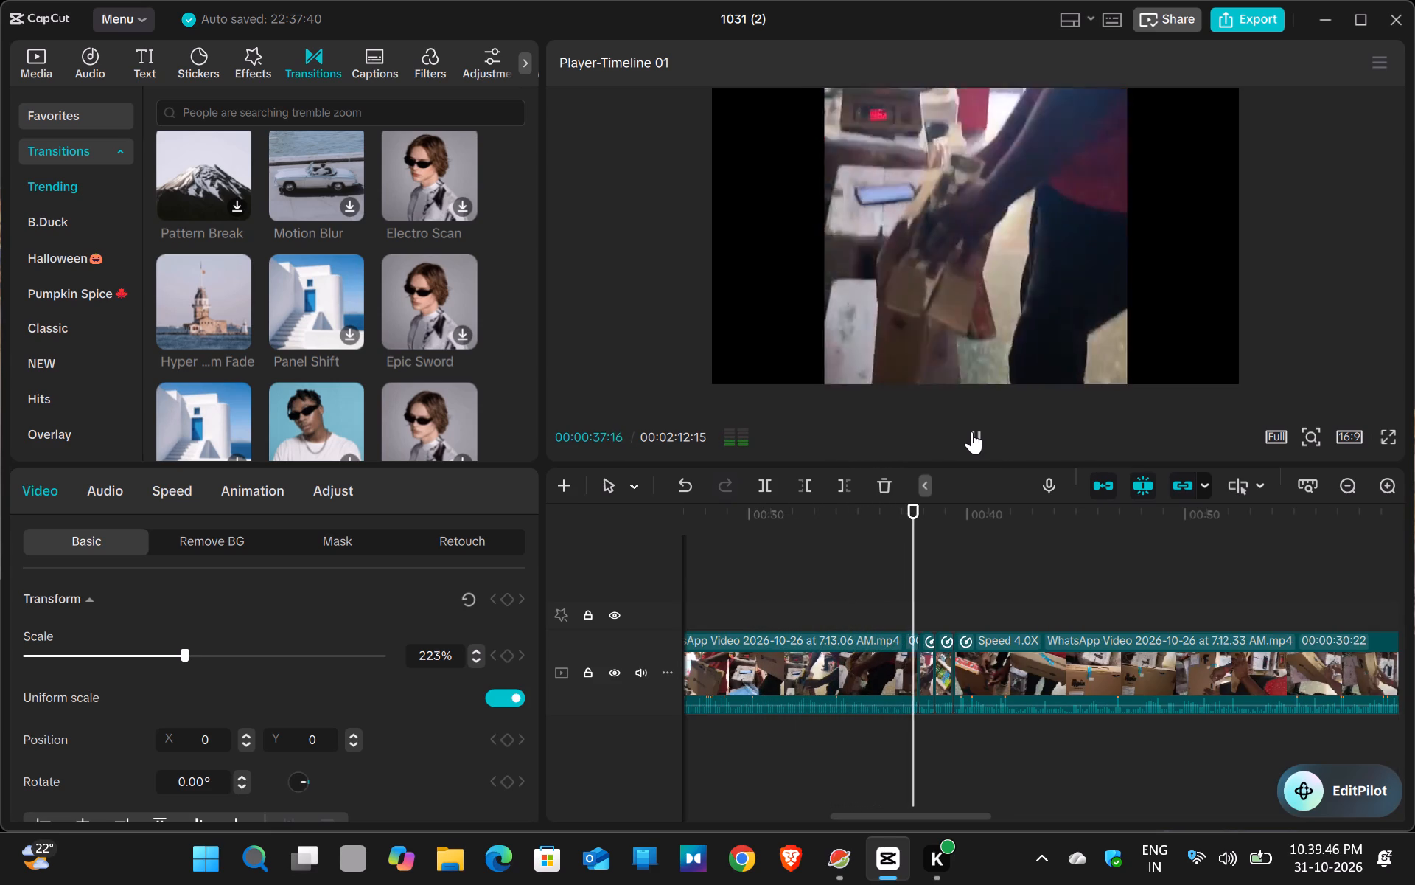
pyautogui.click(971, 431)
pyautogui.click(971, 431)
pyautogui.doubleClick(971, 431)
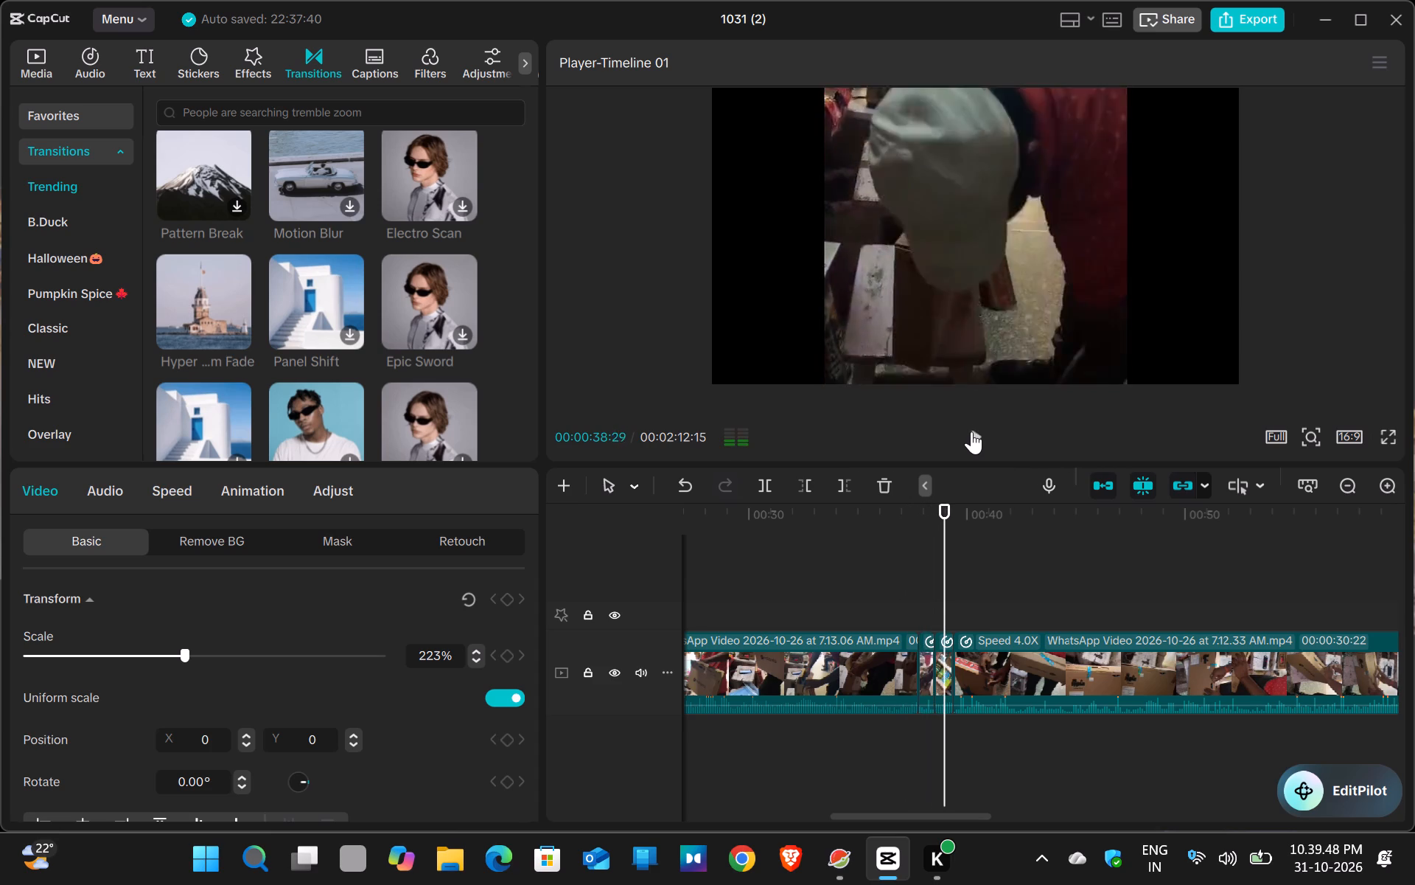
pyautogui.click(971, 431)
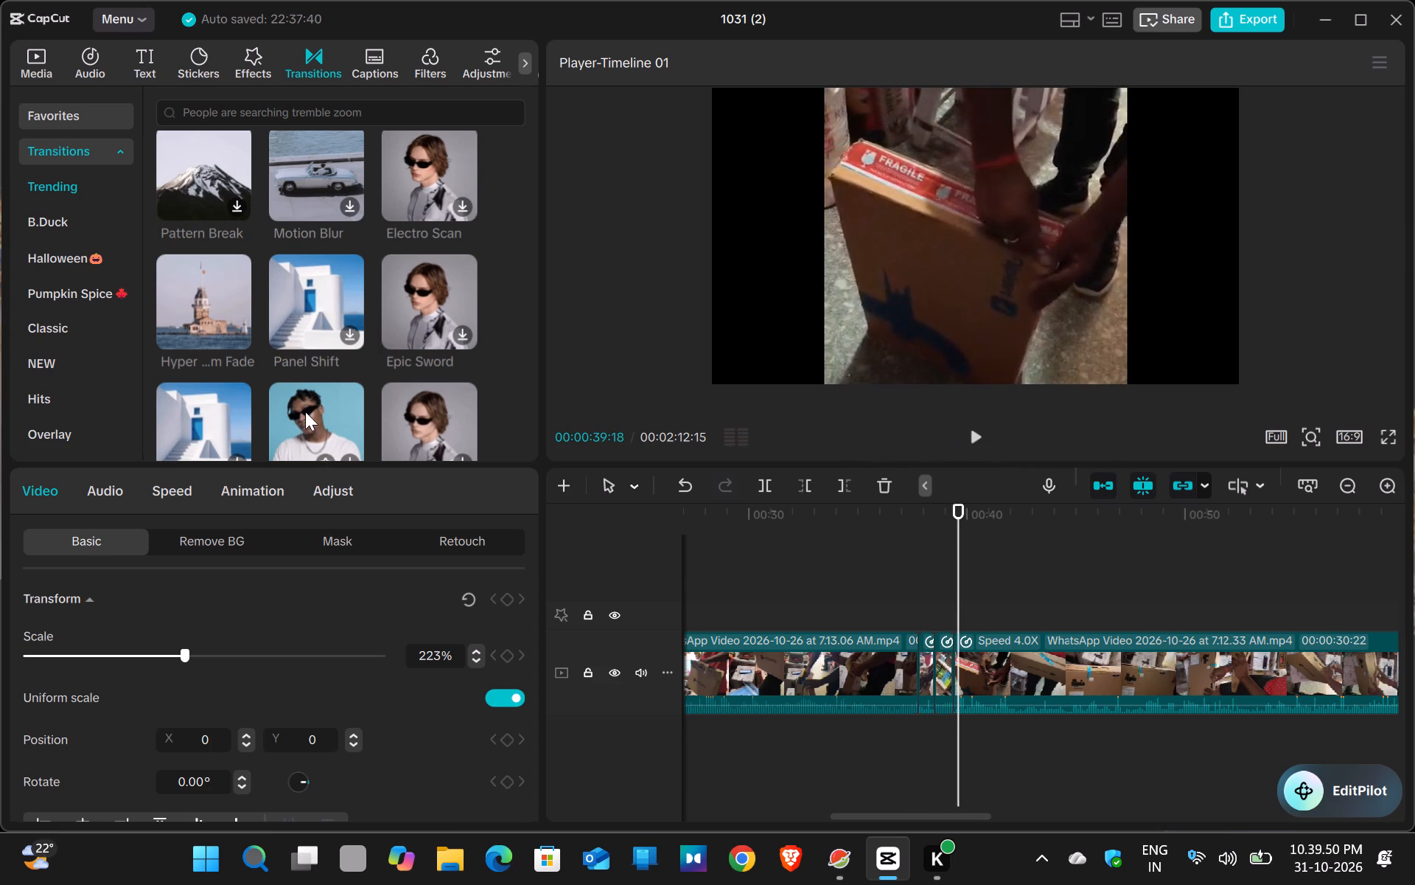
# Add the Hyper Zoom Fade transition at the start of the 4.0X-speed clip, accepting duplicate frames for it.
pyautogui.moveTo(223, 309); pyautogui.dragTo(292, 333)
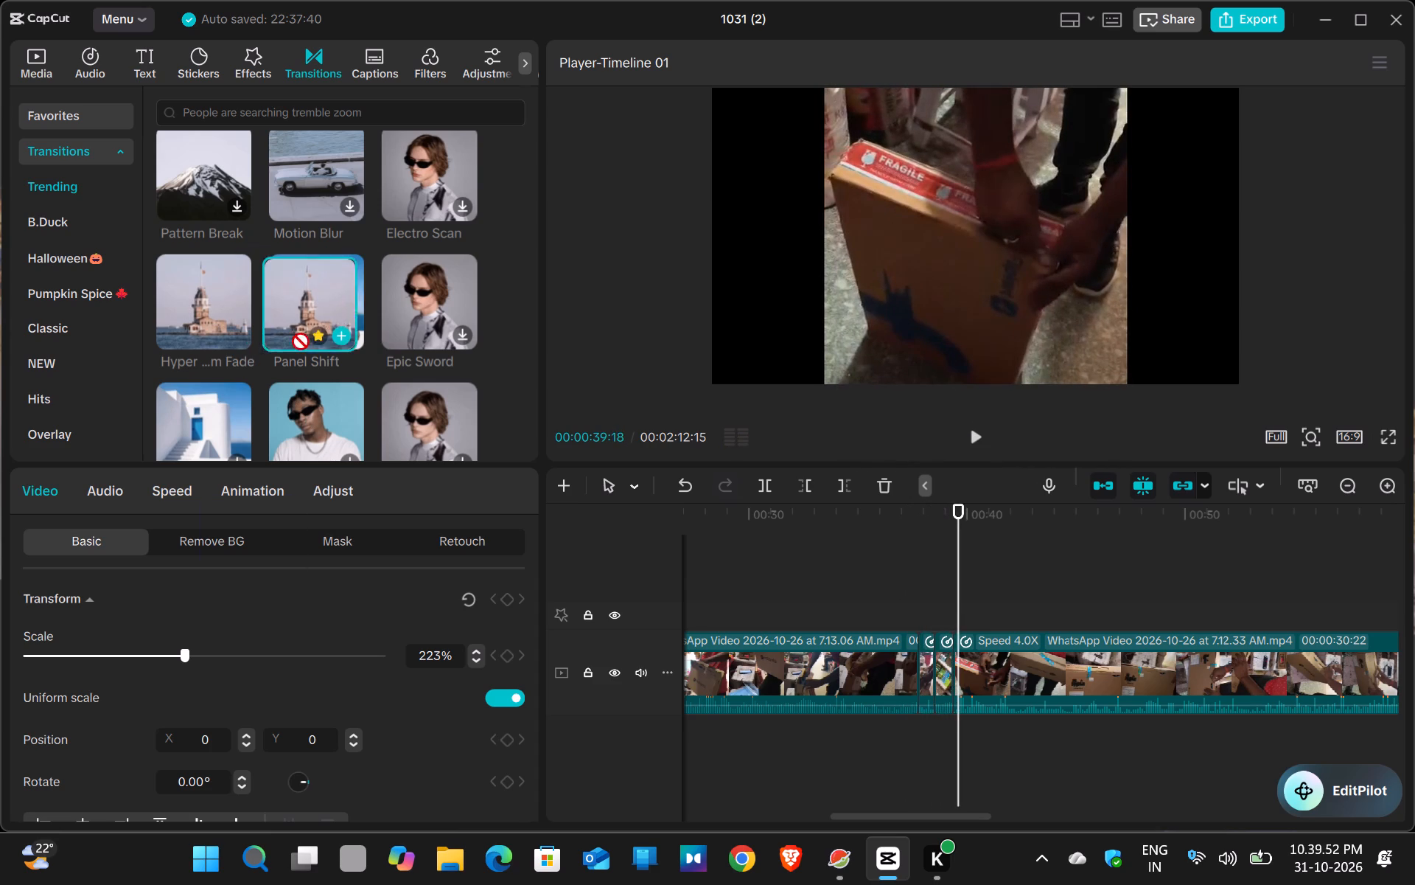
pyautogui.moveTo(292, 333); pyautogui.dragTo(954, 630)
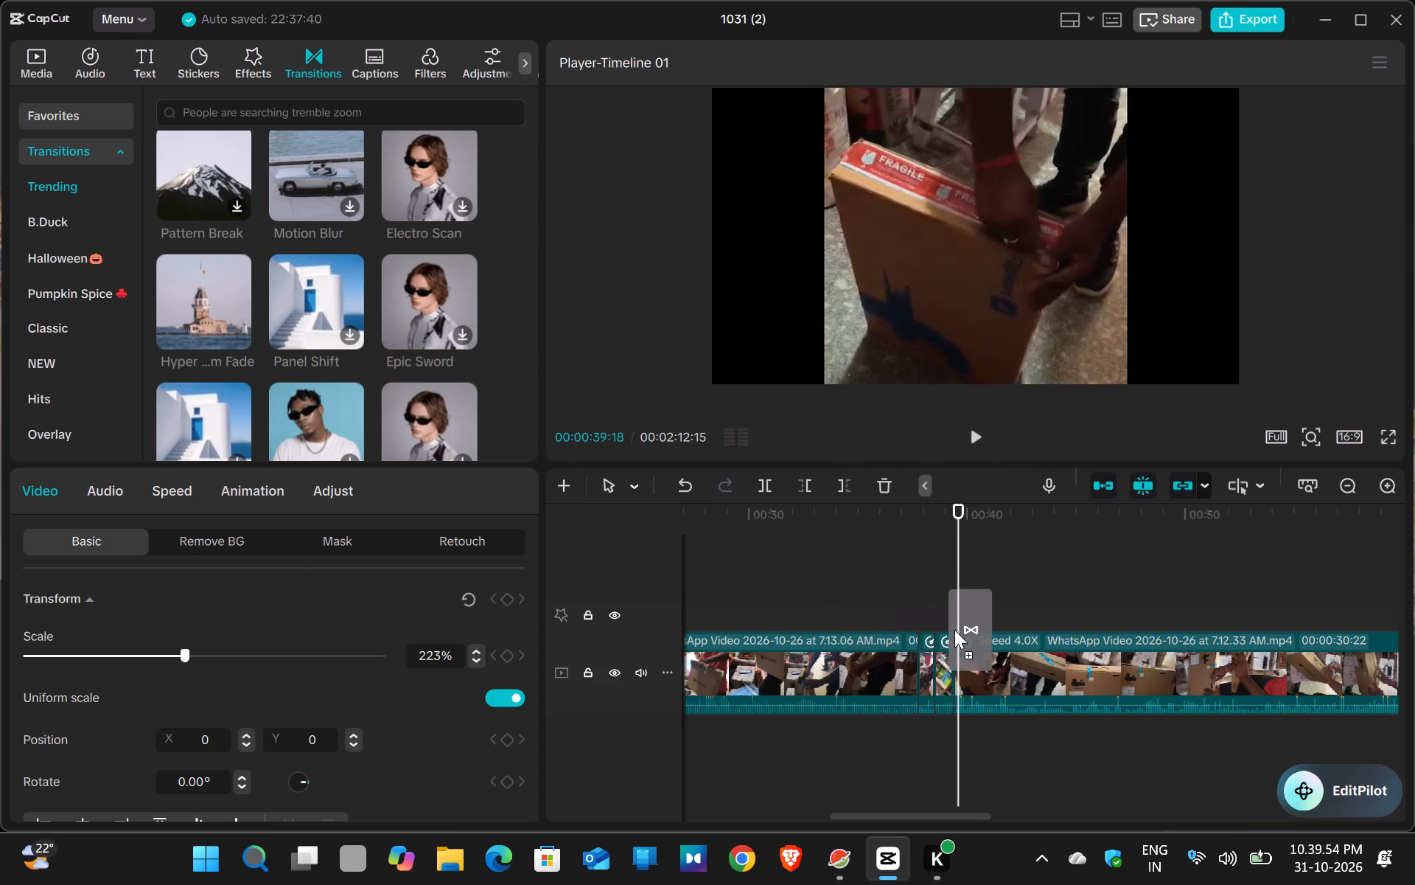
pyautogui.moveTo(954, 630); pyautogui.dragTo(957, 630)
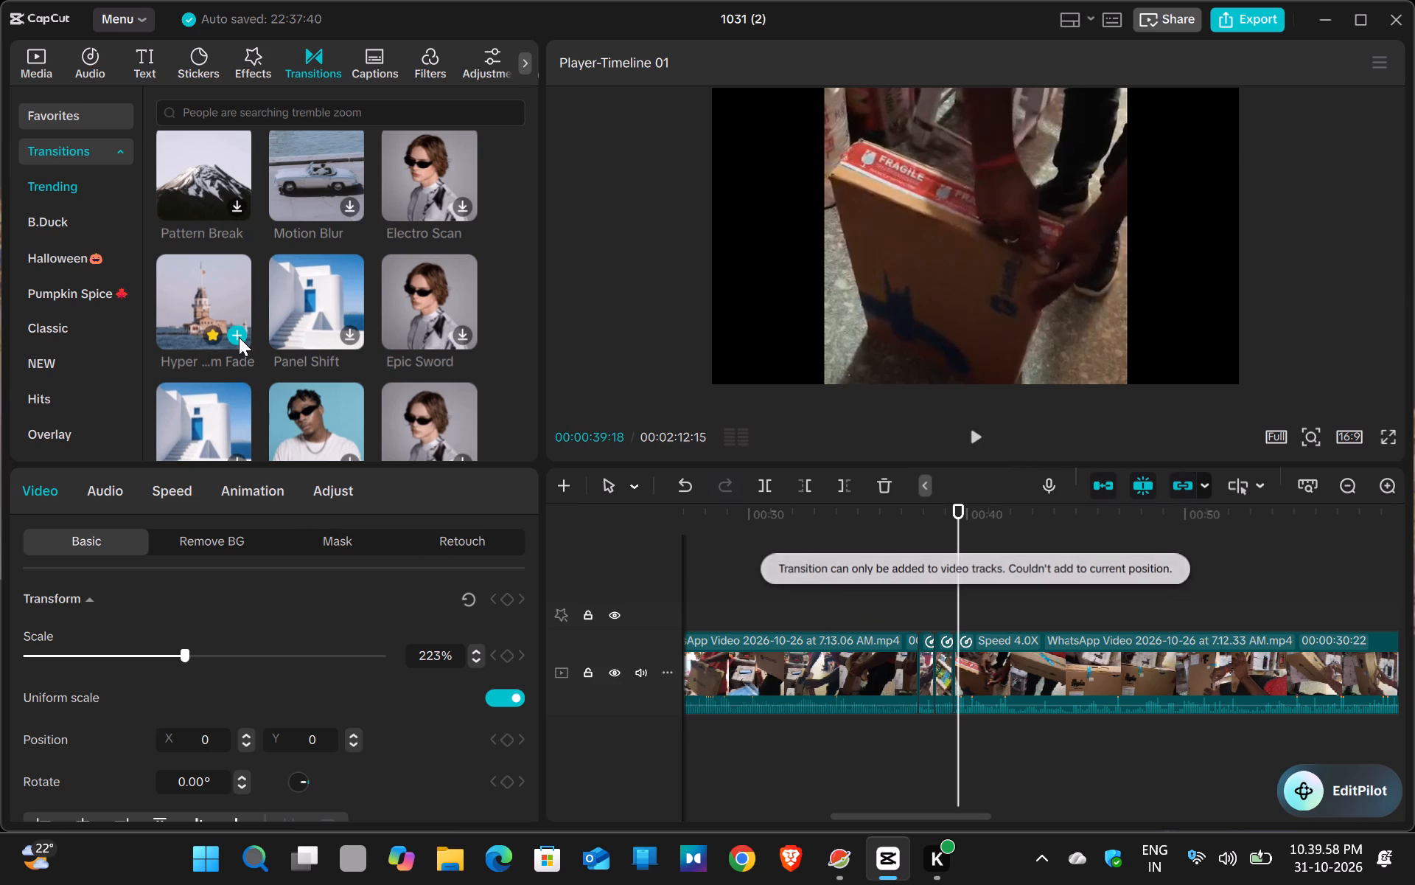
pyautogui.click(239, 337)
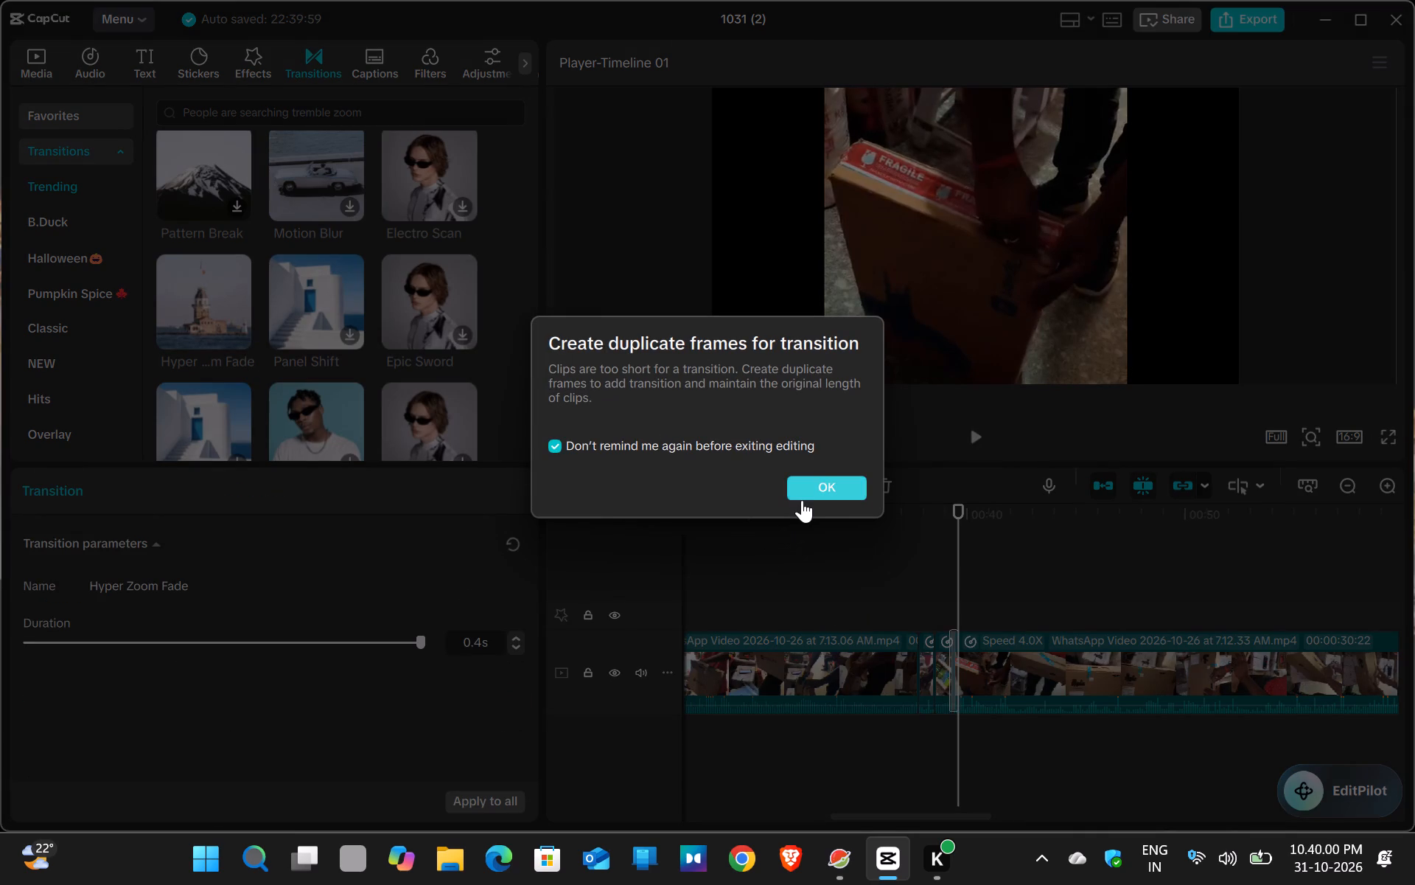
pyautogui.click(803, 498)
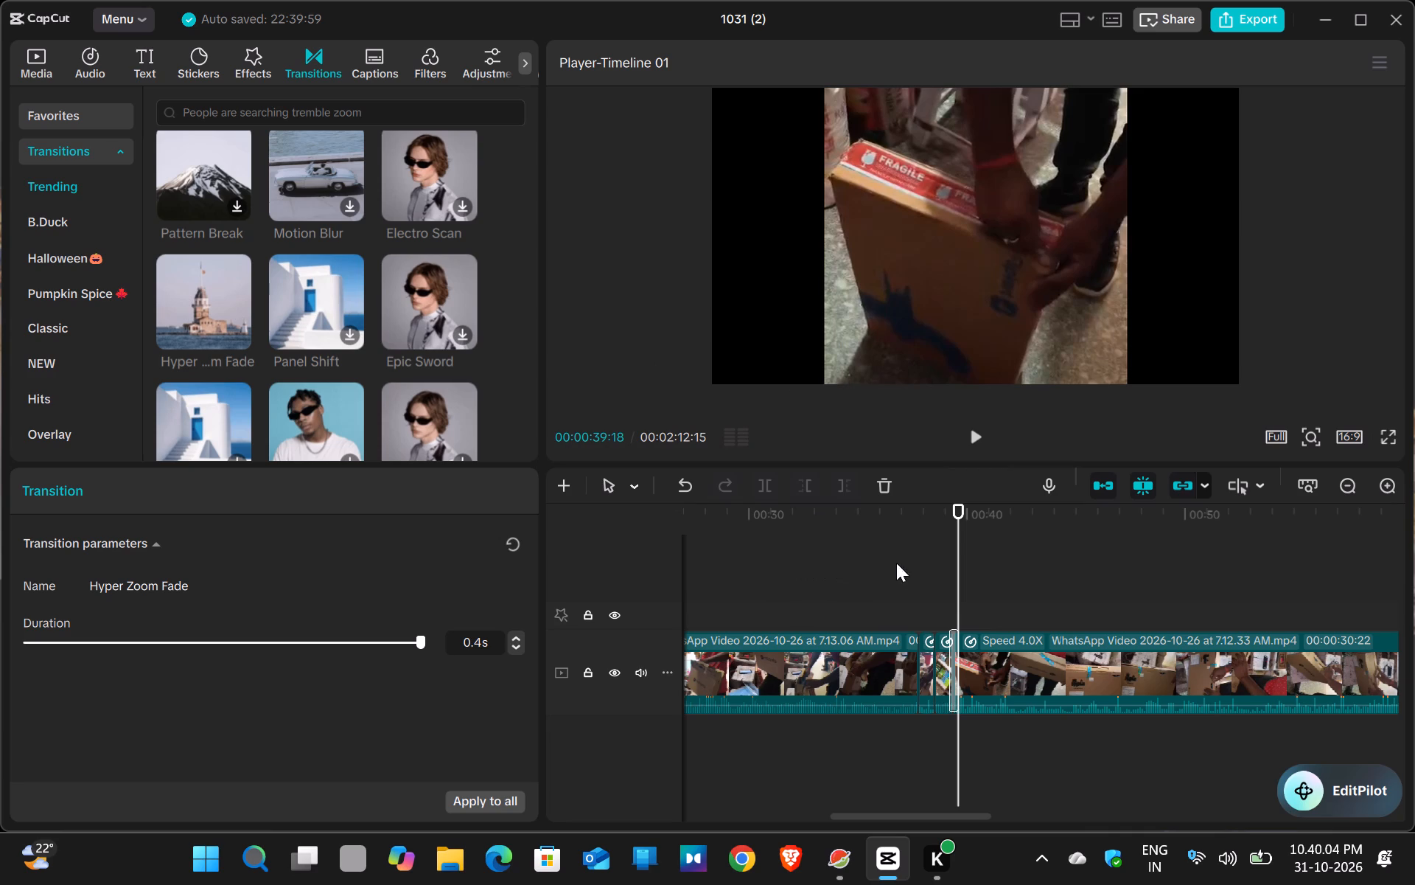
# Scrub back and forth along the timeline and play the Hyper Zoom Fade transition before the 4.0X-speed clip.
pyautogui.moveTo(957, 516); pyautogui.dragTo(734, 529)
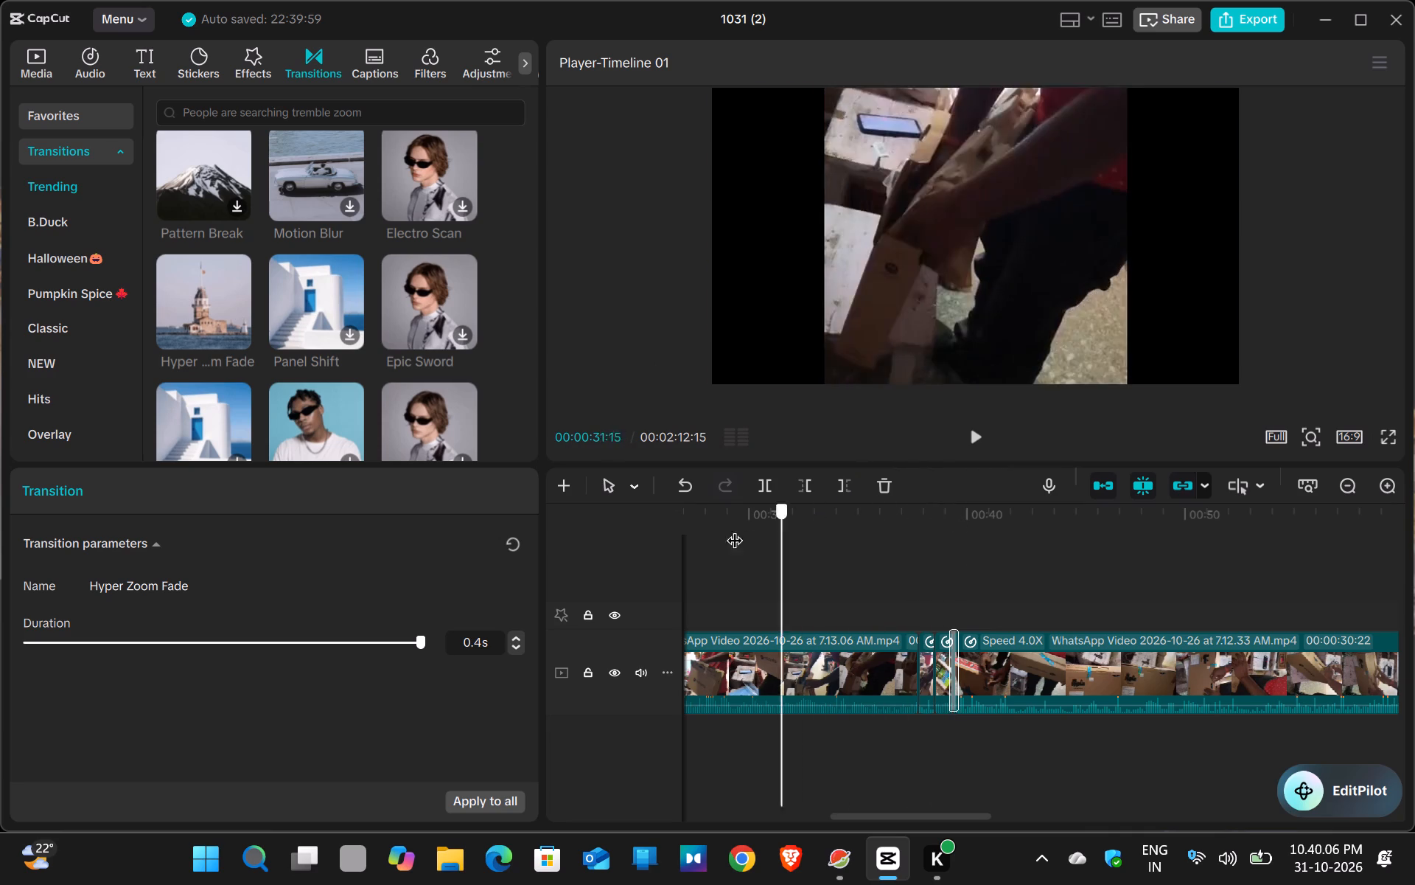
pyautogui.moveTo(734, 529); pyautogui.dragTo(1112, 567)
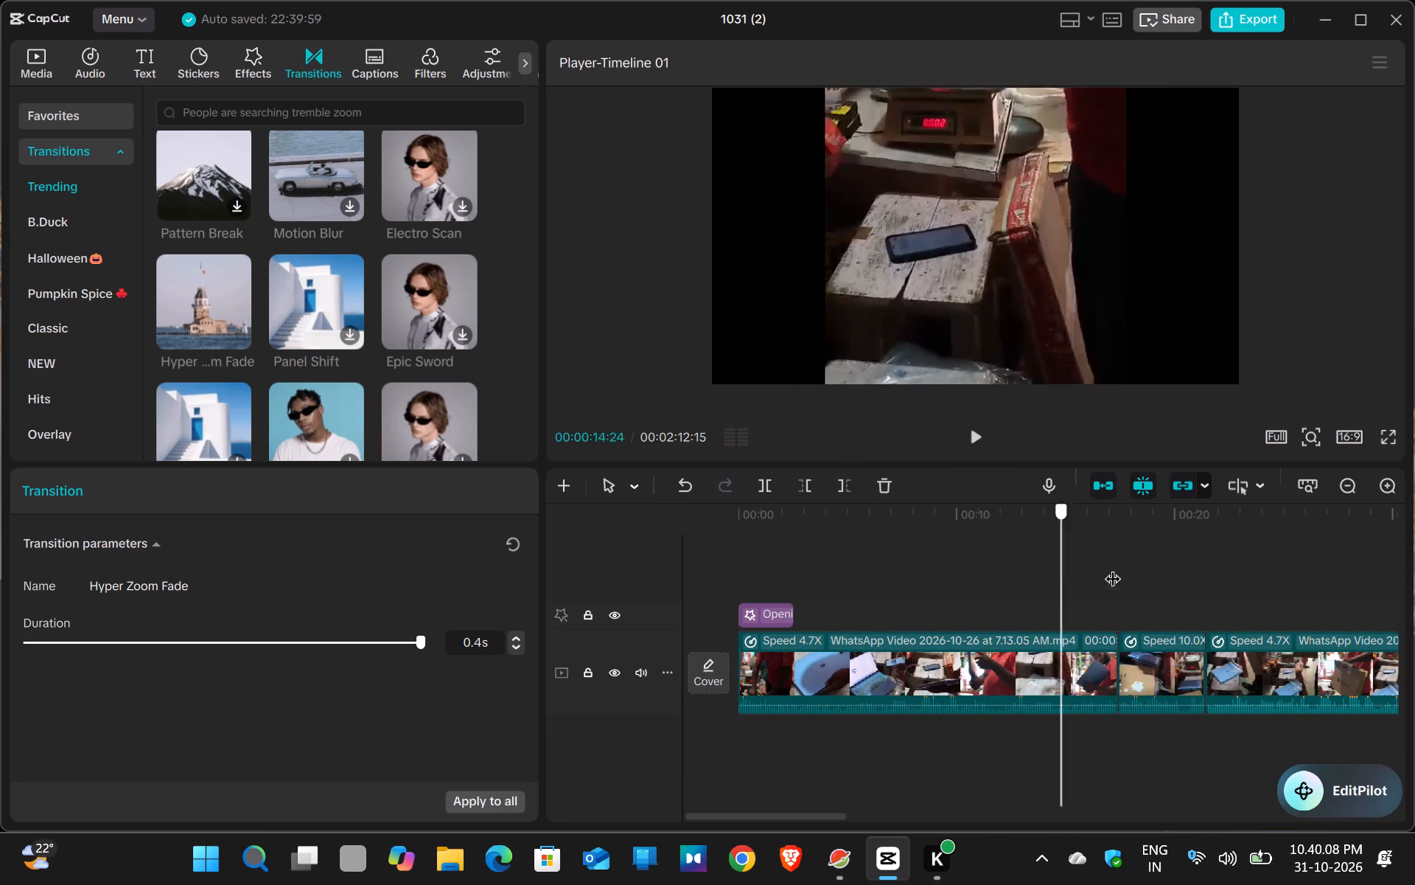
pyautogui.moveTo(1112, 567); pyautogui.dragTo(1395, 593)
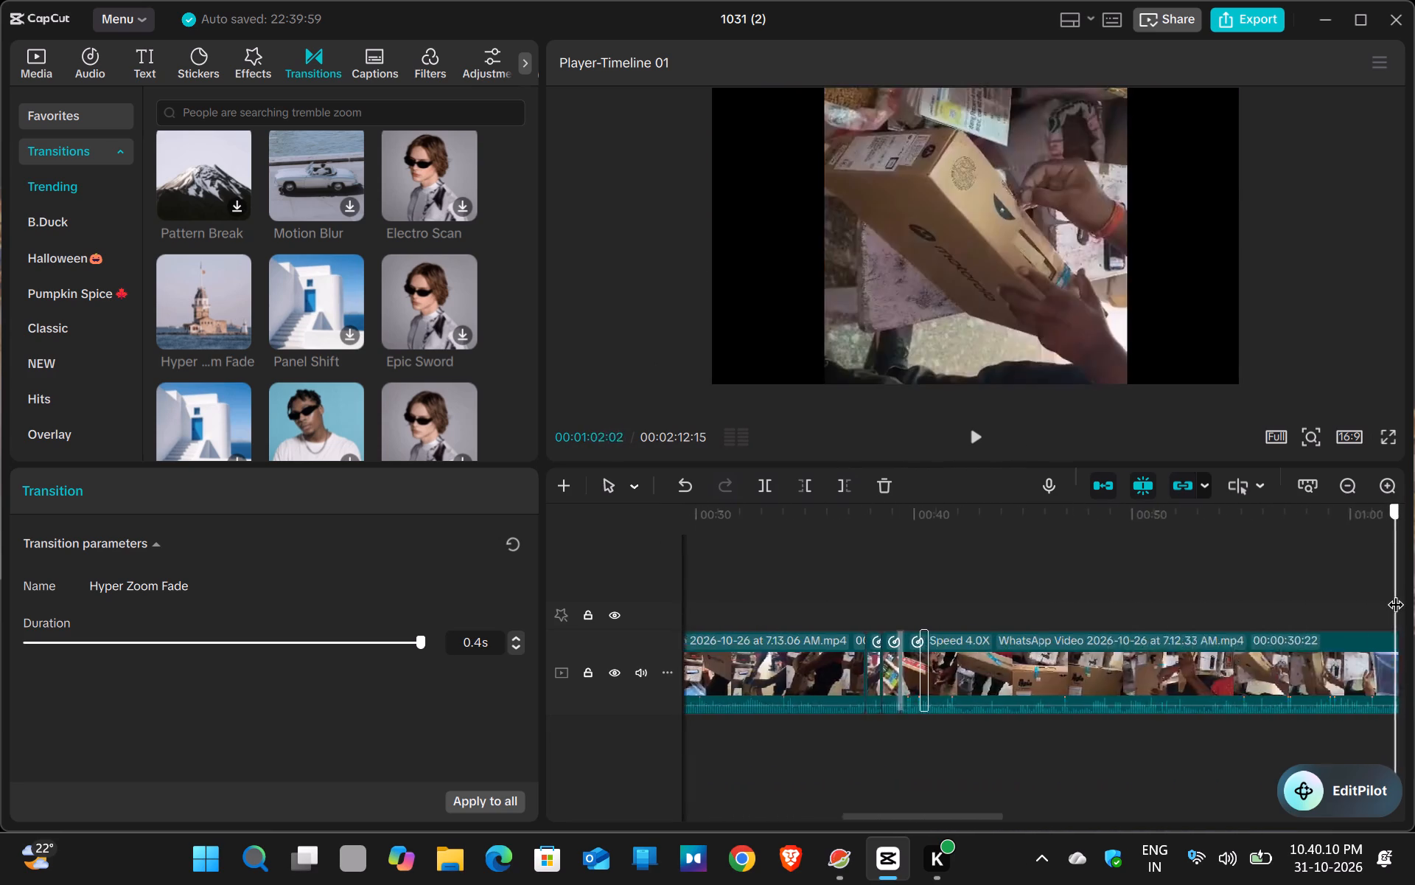
pyautogui.moveTo(1395, 593); pyautogui.dragTo(1105, 618)
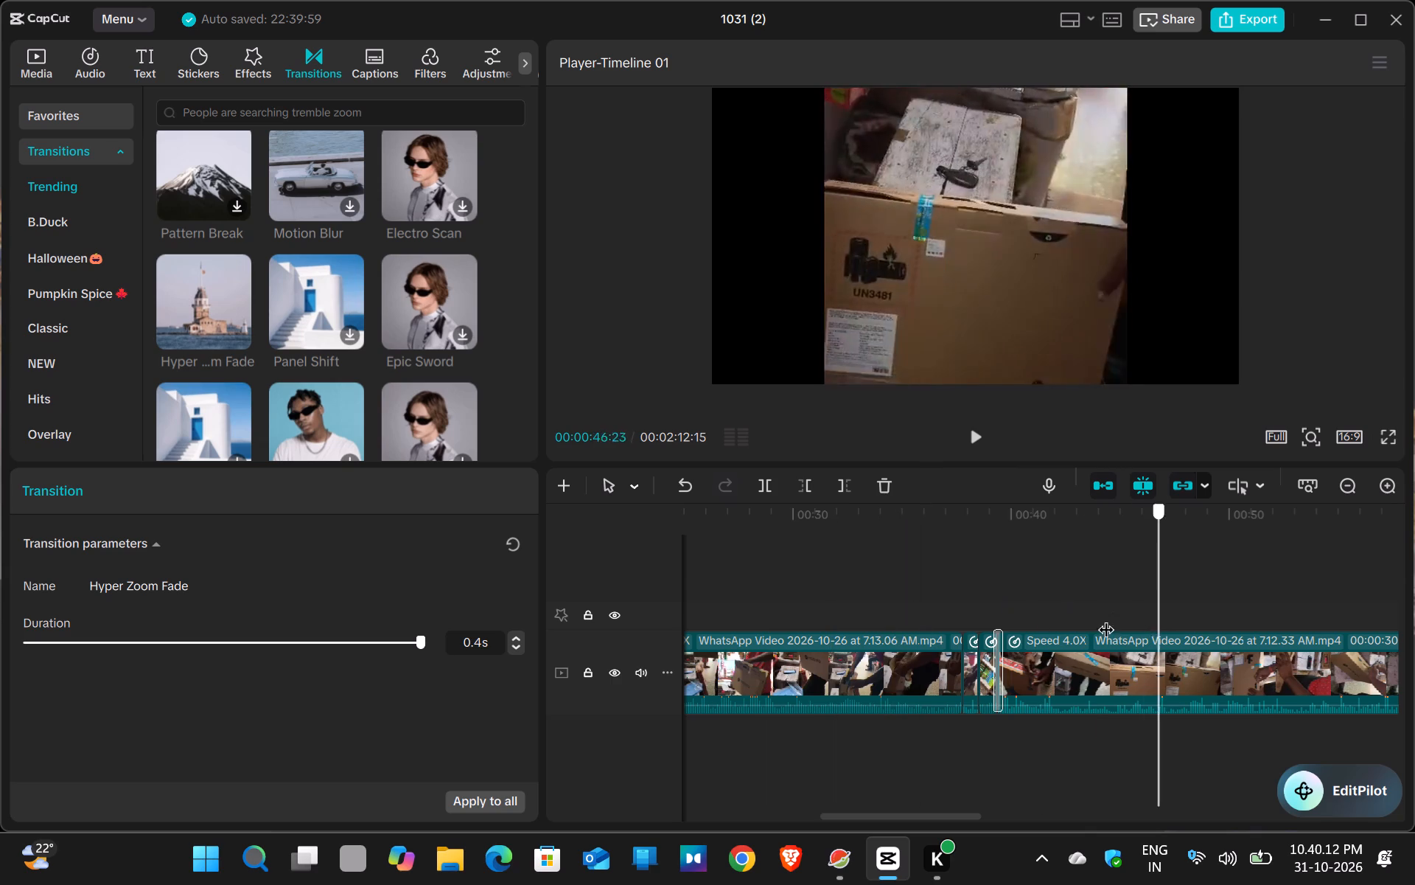
pyautogui.moveTo(1105, 618); pyautogui.dragTo(1007, 627)
pyautogui.click(1004, 628)
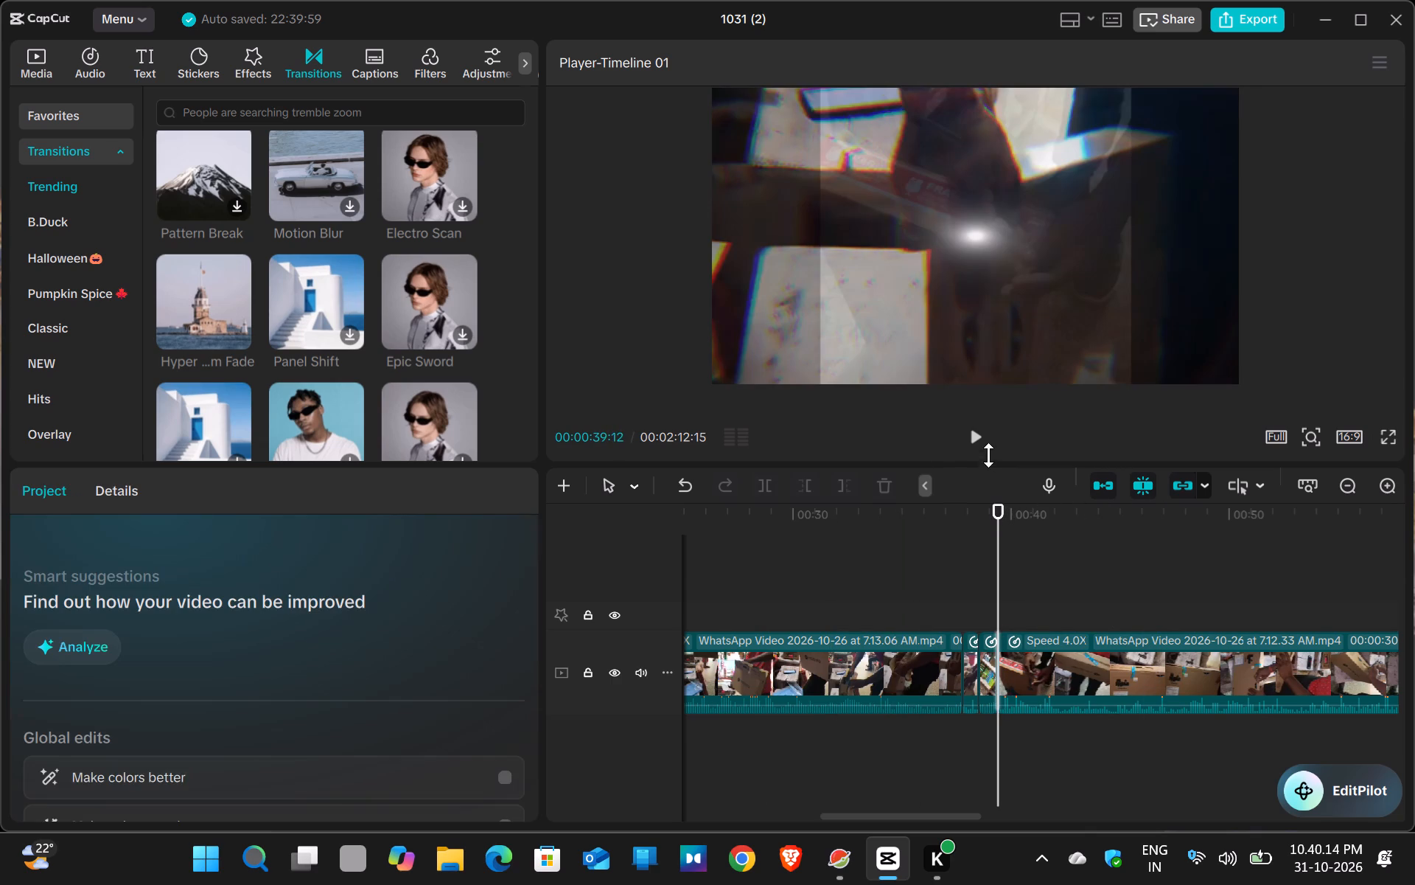
pyautogui.click(975, 437)
pyautogui.click(975, 437)
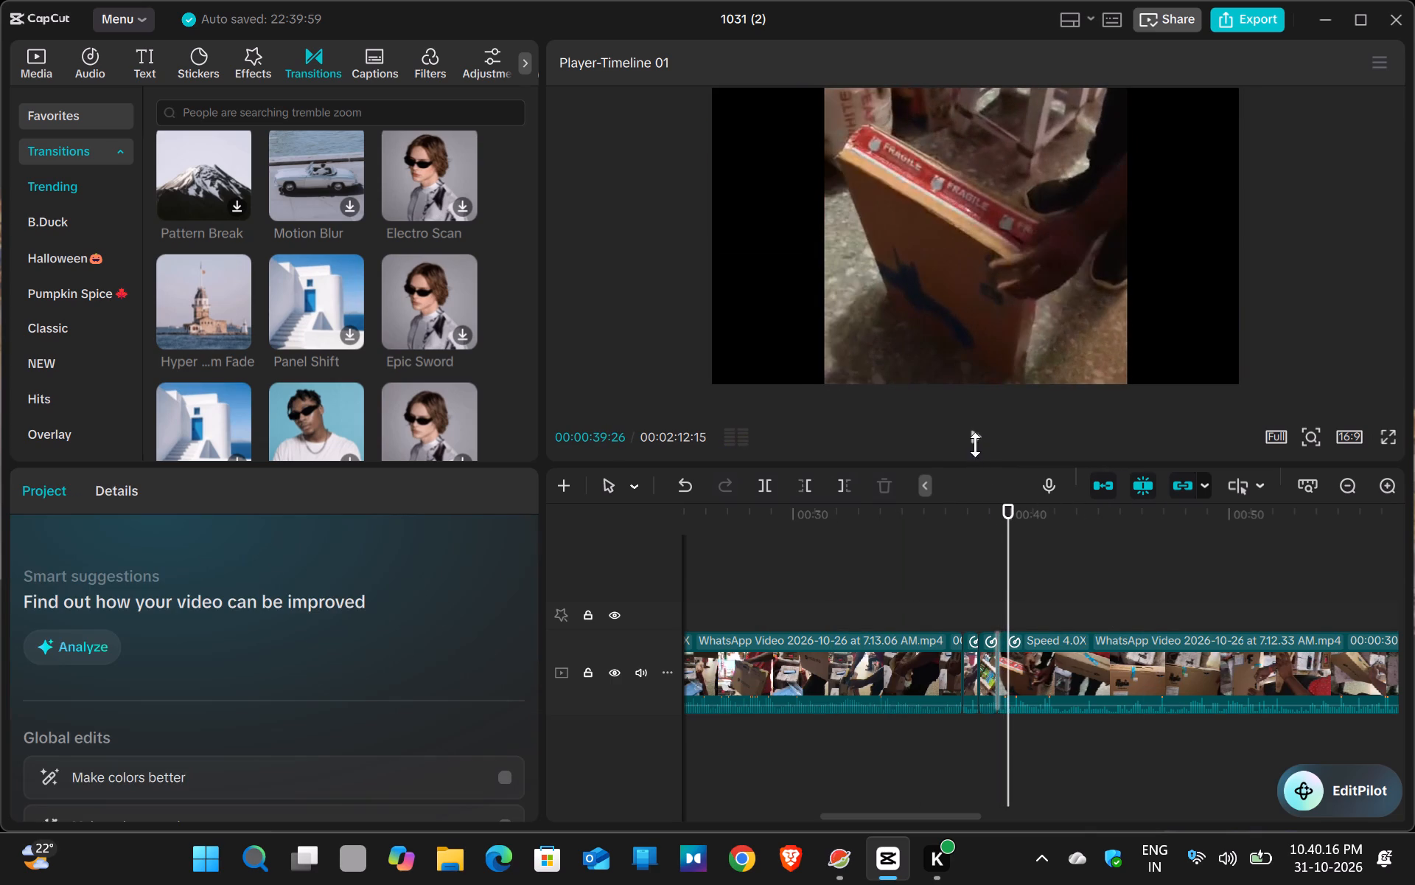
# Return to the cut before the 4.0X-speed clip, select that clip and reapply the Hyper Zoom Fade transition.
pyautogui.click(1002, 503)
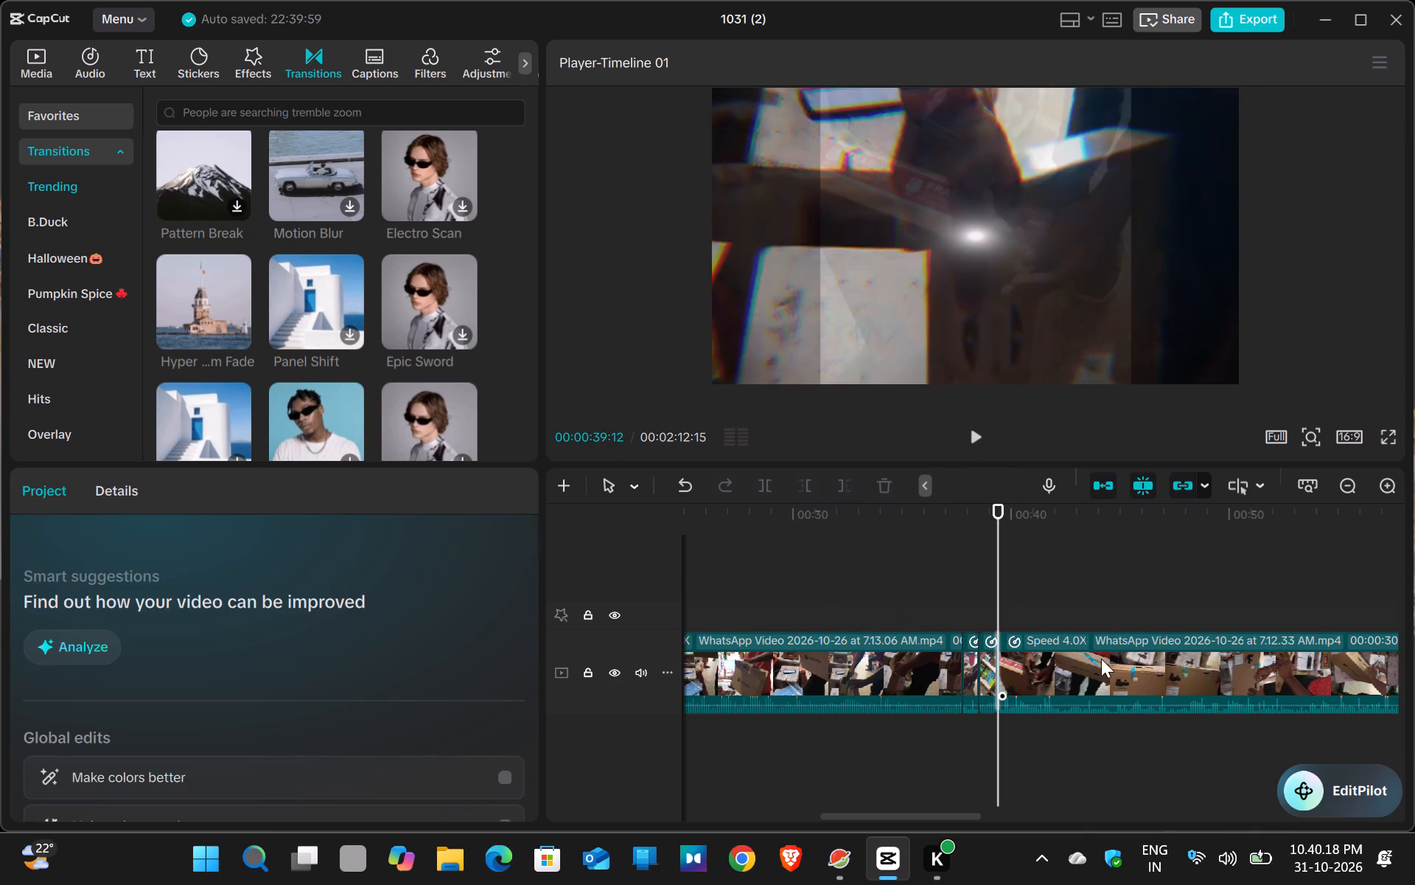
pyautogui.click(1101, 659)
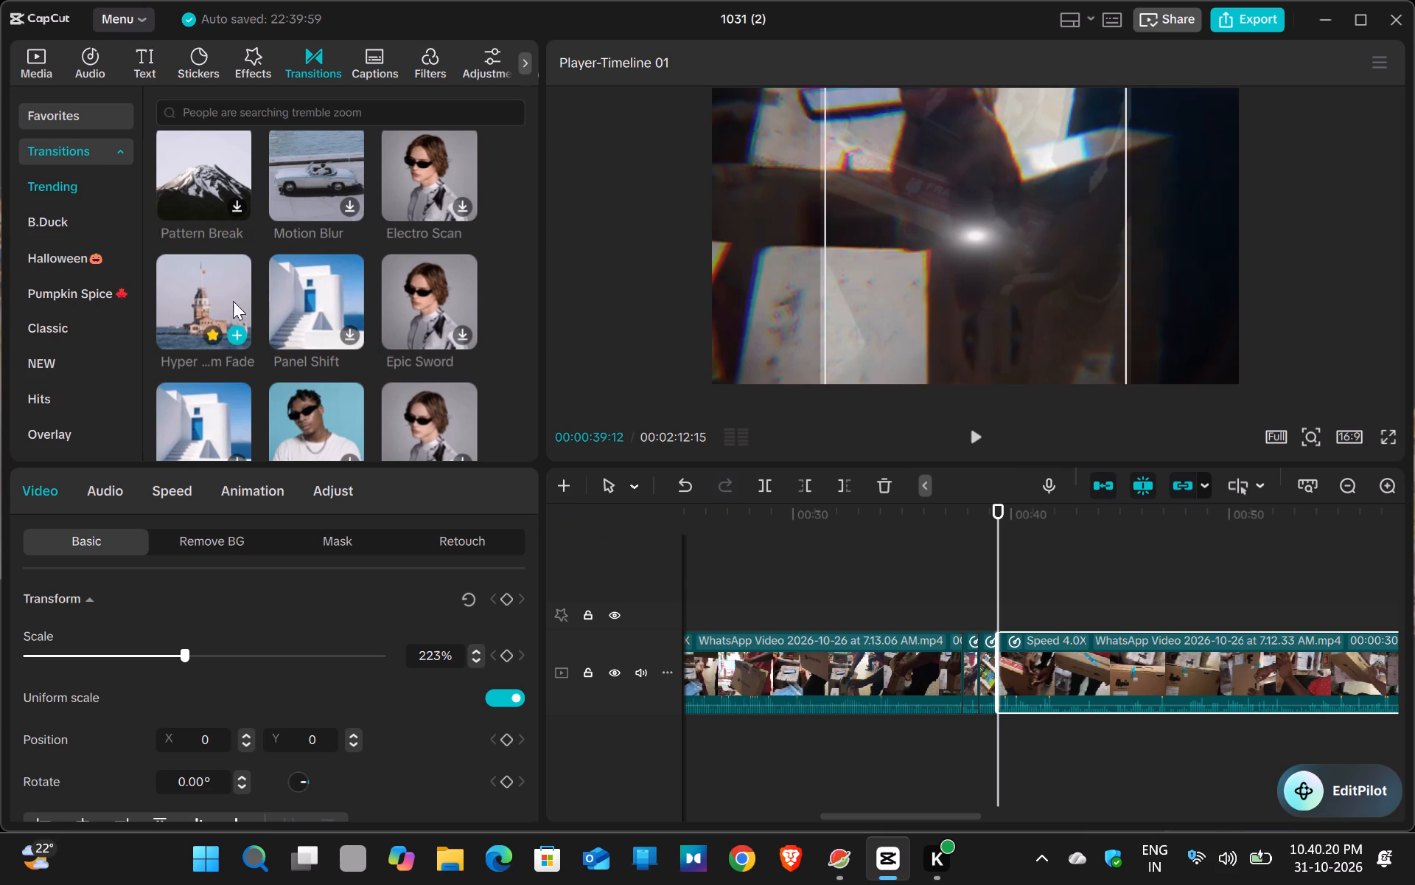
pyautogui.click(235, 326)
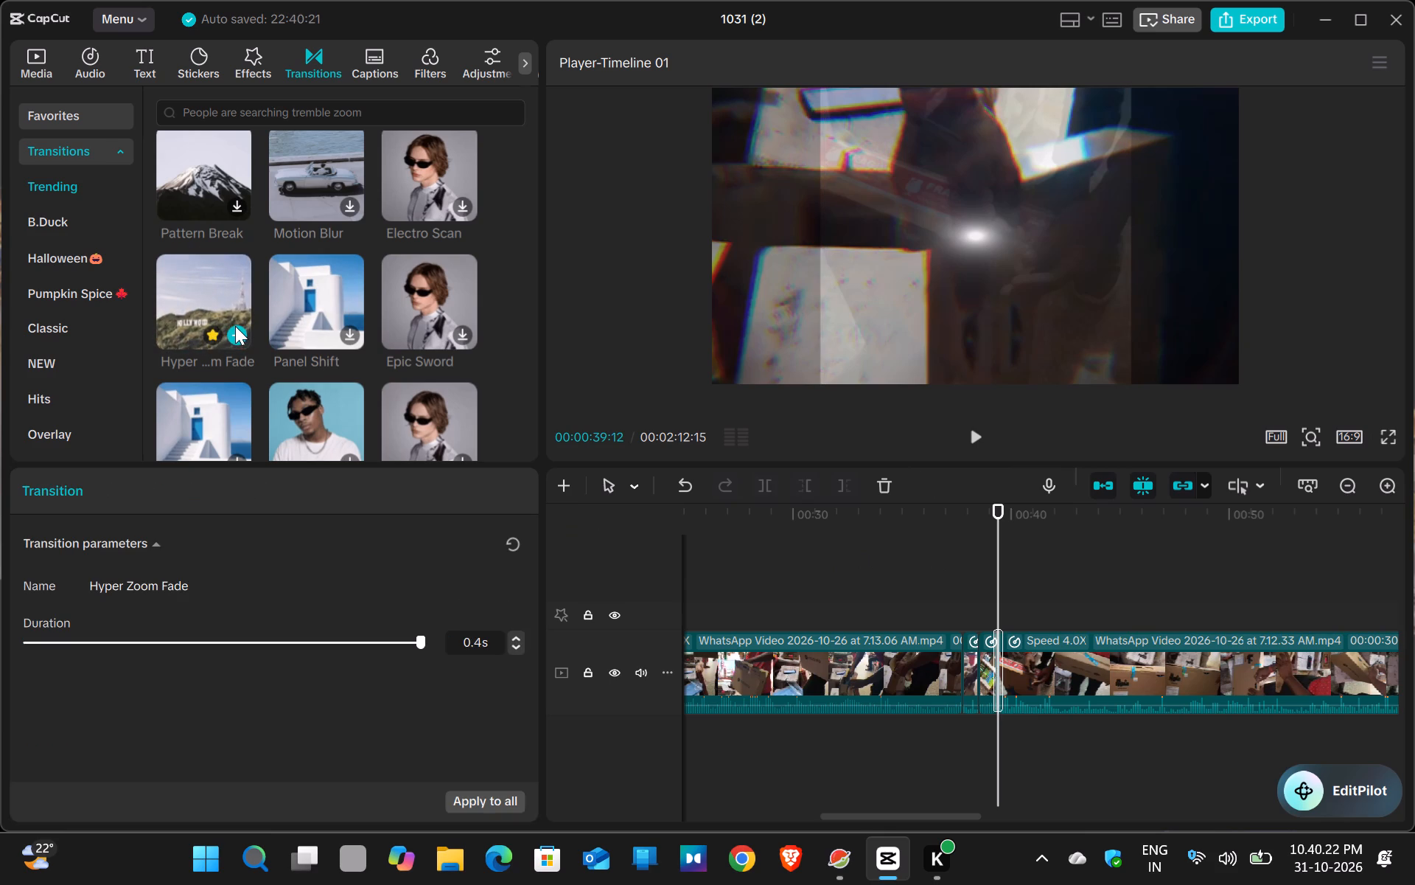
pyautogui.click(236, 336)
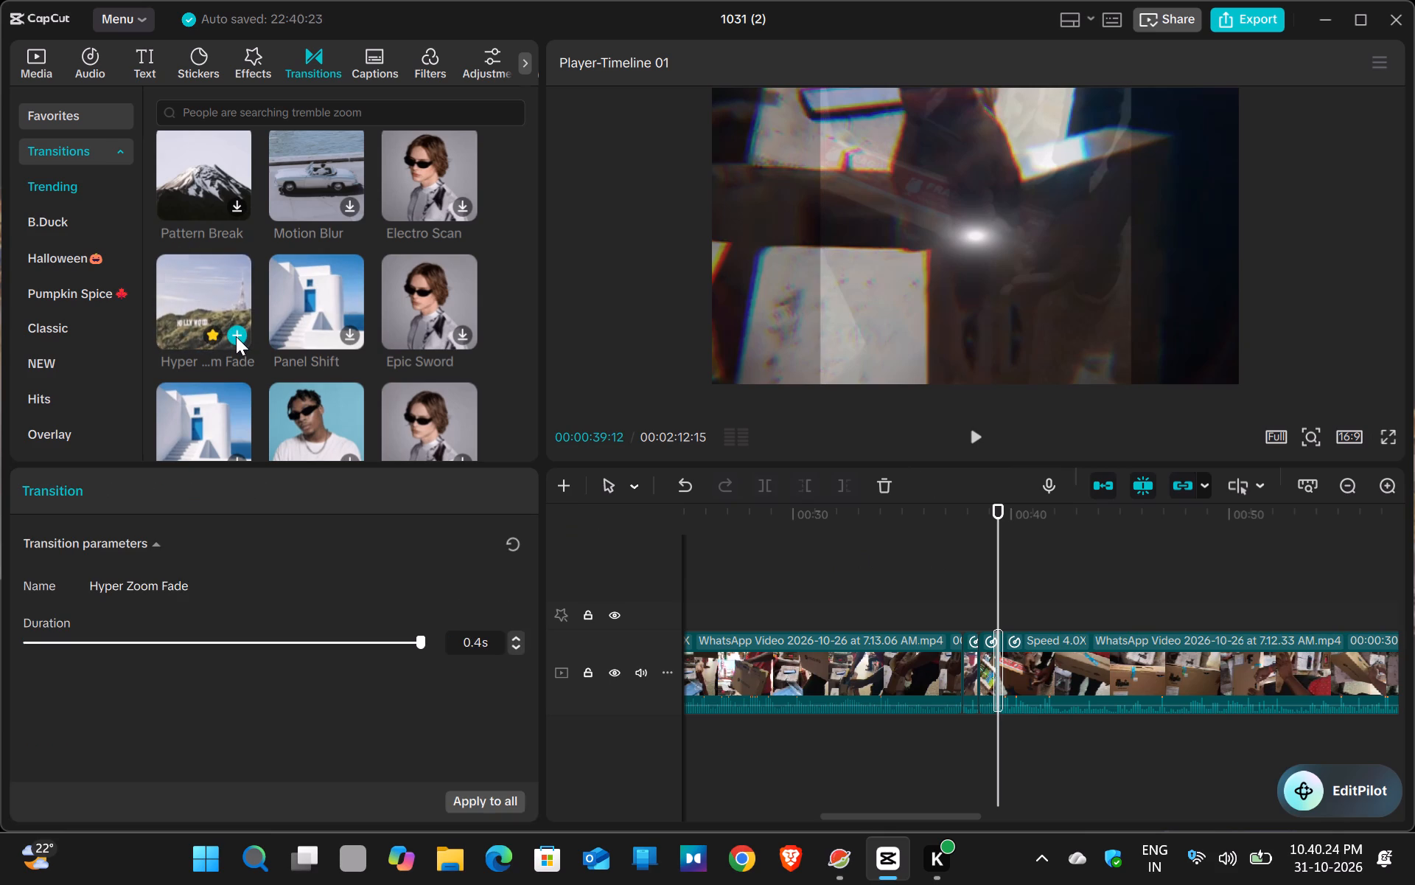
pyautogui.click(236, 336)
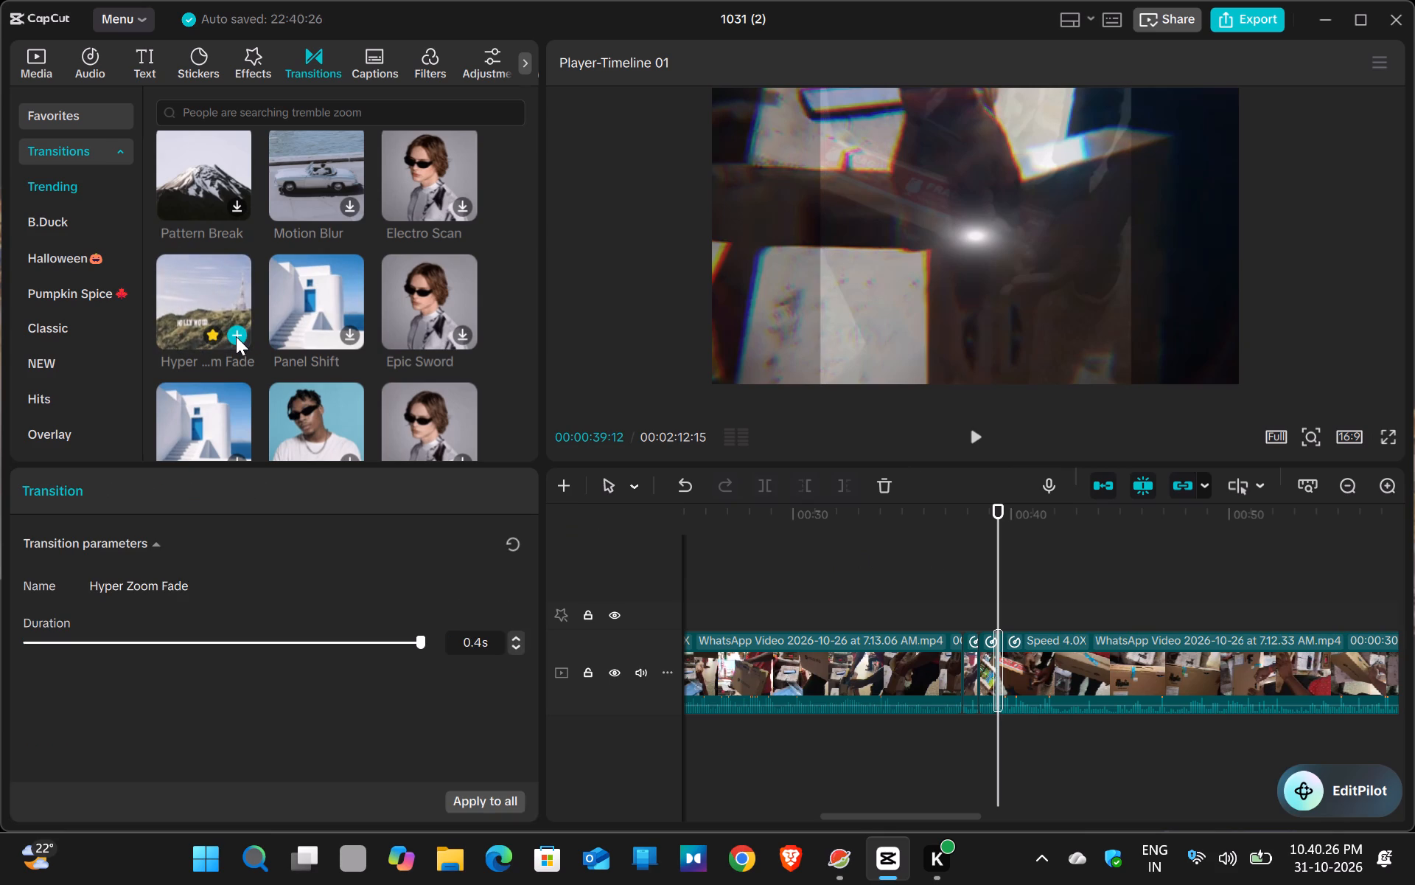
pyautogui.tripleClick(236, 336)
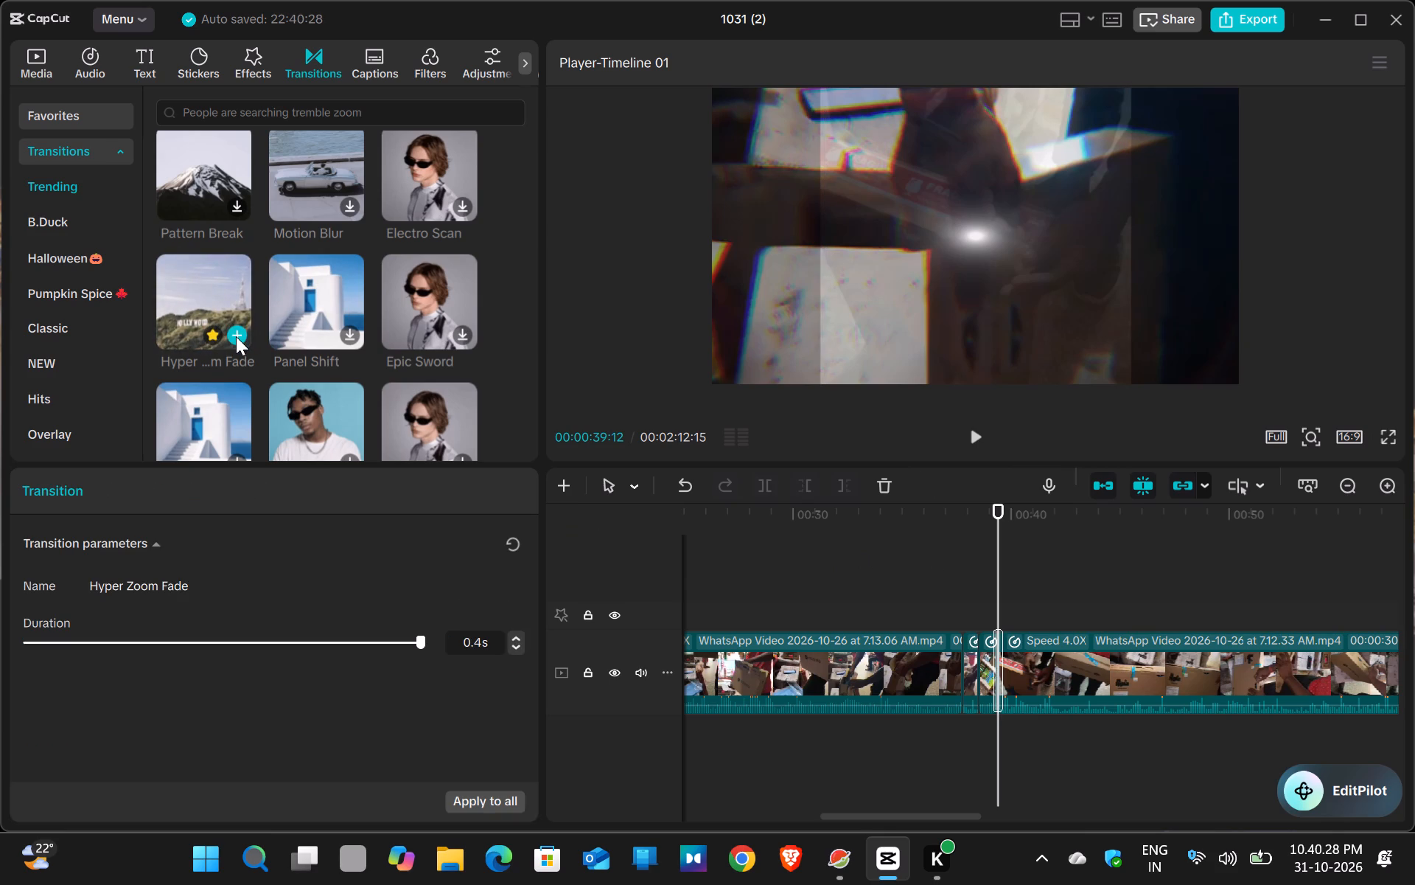
# Reapply the Hyper Zoom Fade transition at the start of the 4.0X-speed clip and play through it.
pyautogui.tripleClick(236, 336)
pyautogui.tripleClick(236, 336)
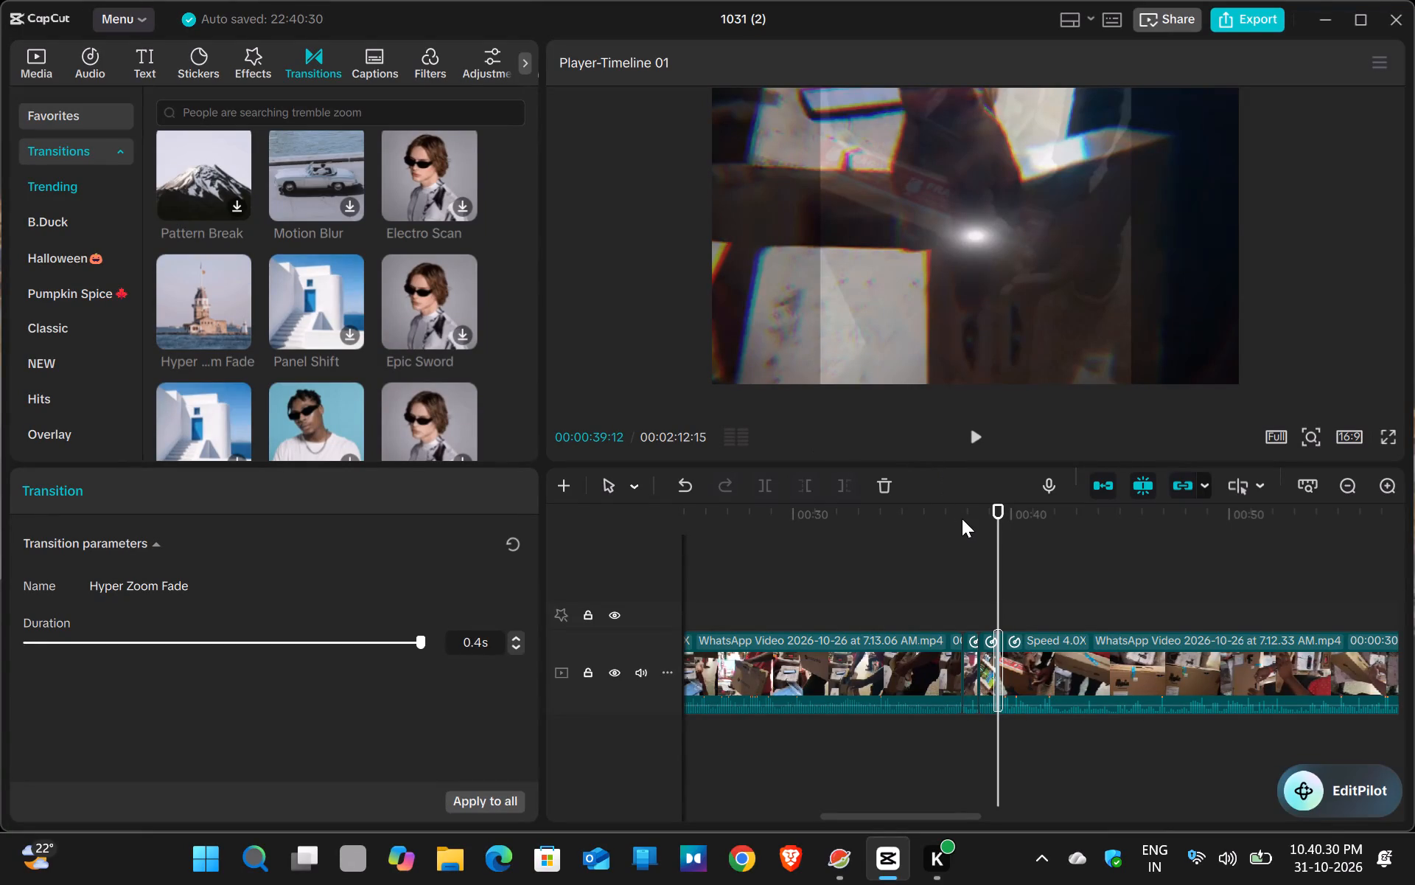
pyautogui.click(985, 512)
pyautogui.click(979, 428)
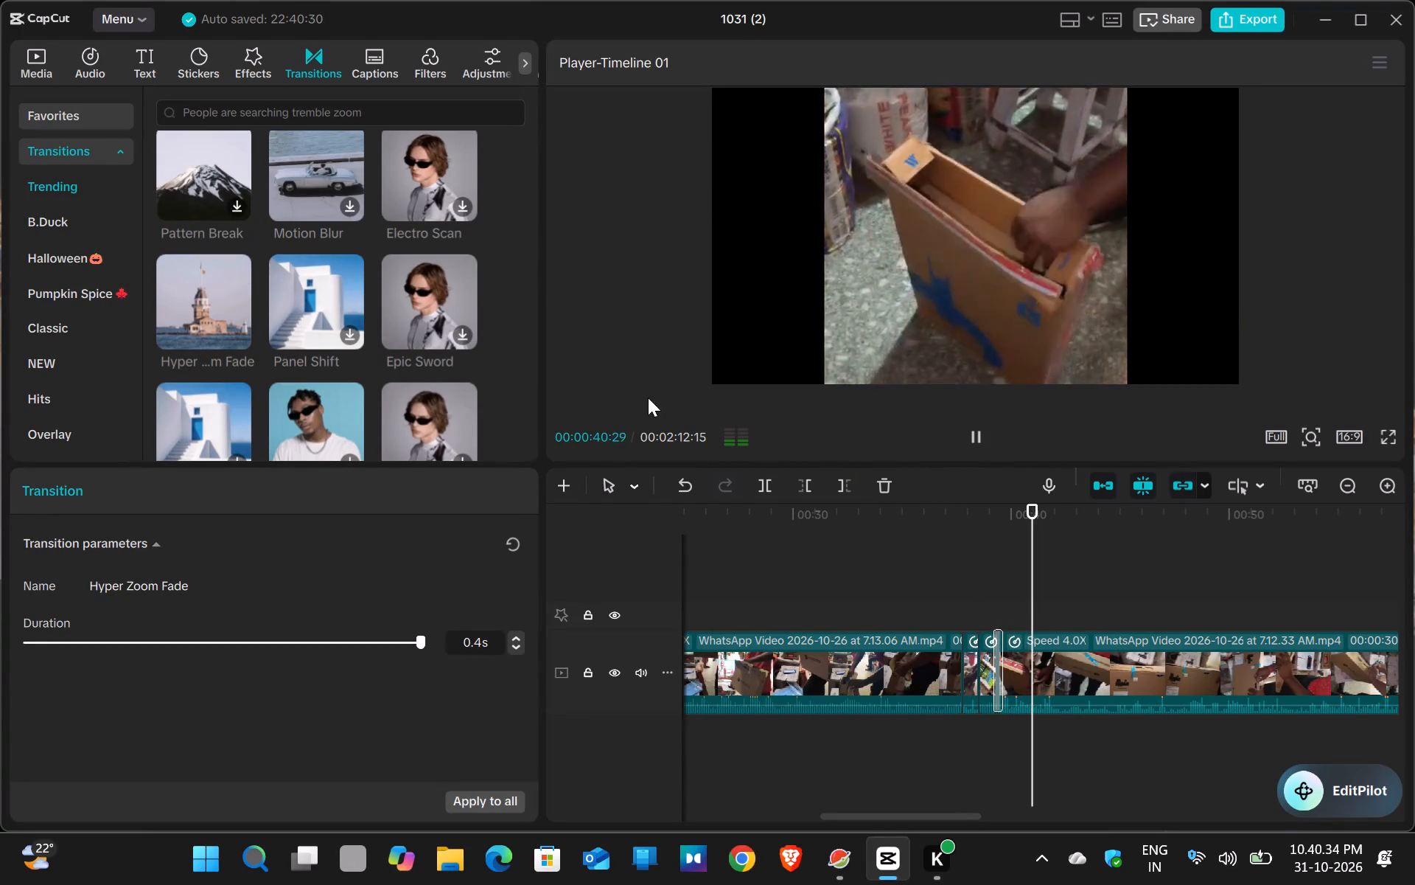
pyautogui.click(975, 443)
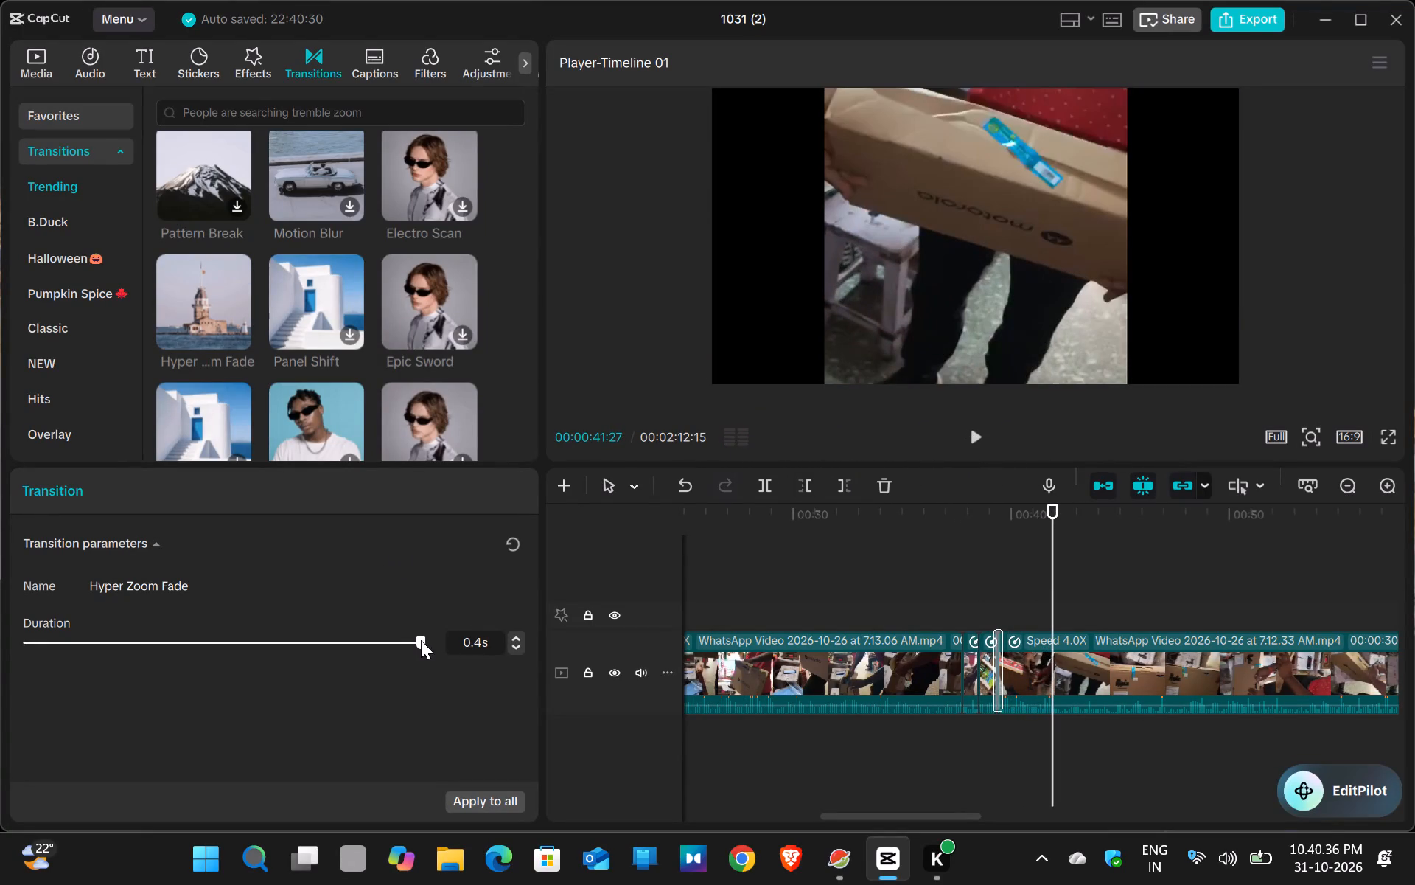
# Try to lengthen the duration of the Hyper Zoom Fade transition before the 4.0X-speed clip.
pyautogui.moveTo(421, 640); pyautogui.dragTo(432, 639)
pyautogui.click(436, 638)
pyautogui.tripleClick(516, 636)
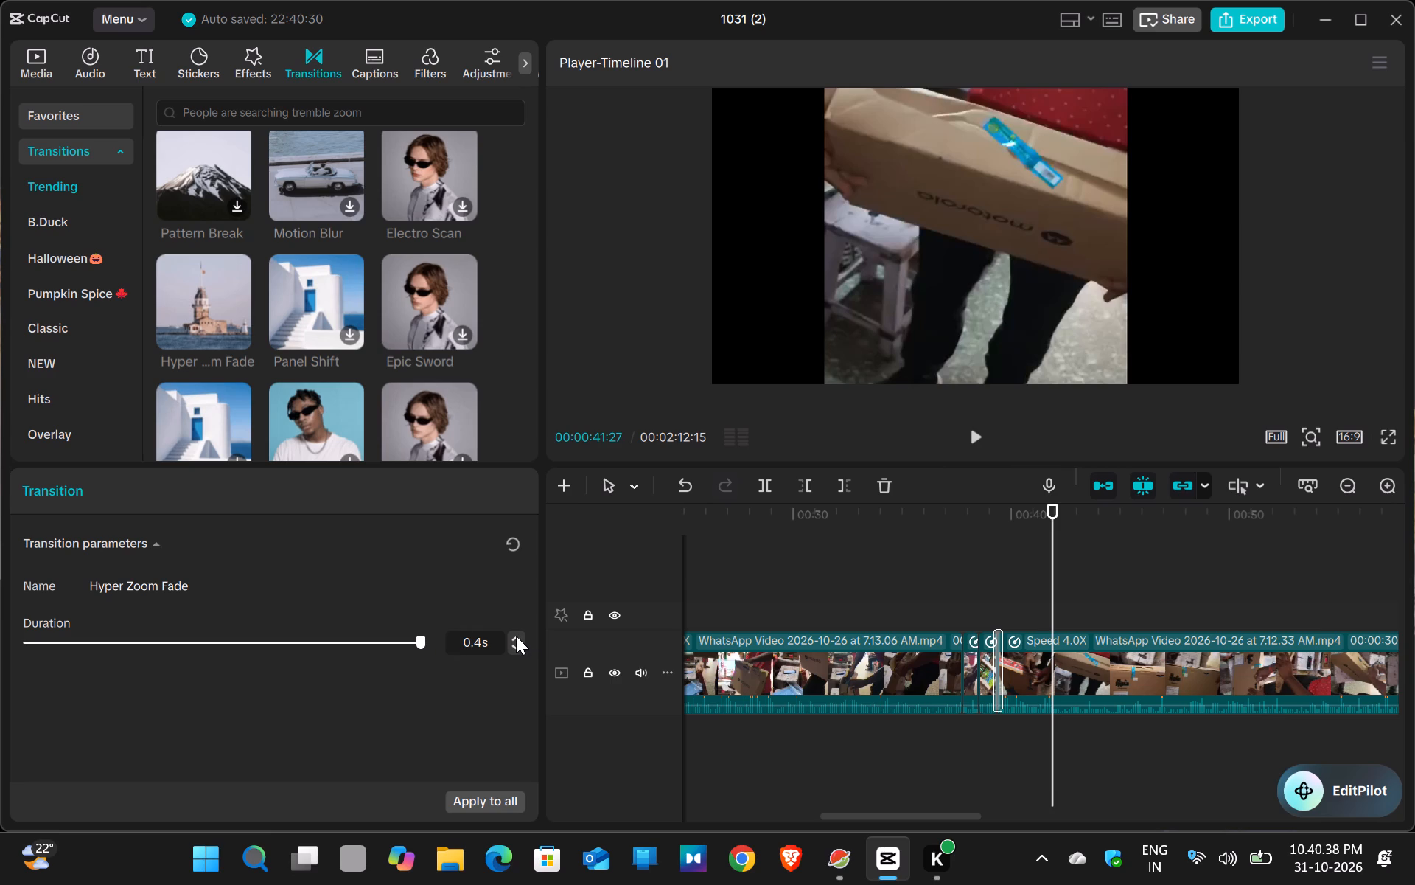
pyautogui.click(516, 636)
# Look through the Trending transitions beyond Hyper Zoom Fade for another style to use.
pyautogui.click(861, 579)
pyautogui.click(1028, 571)
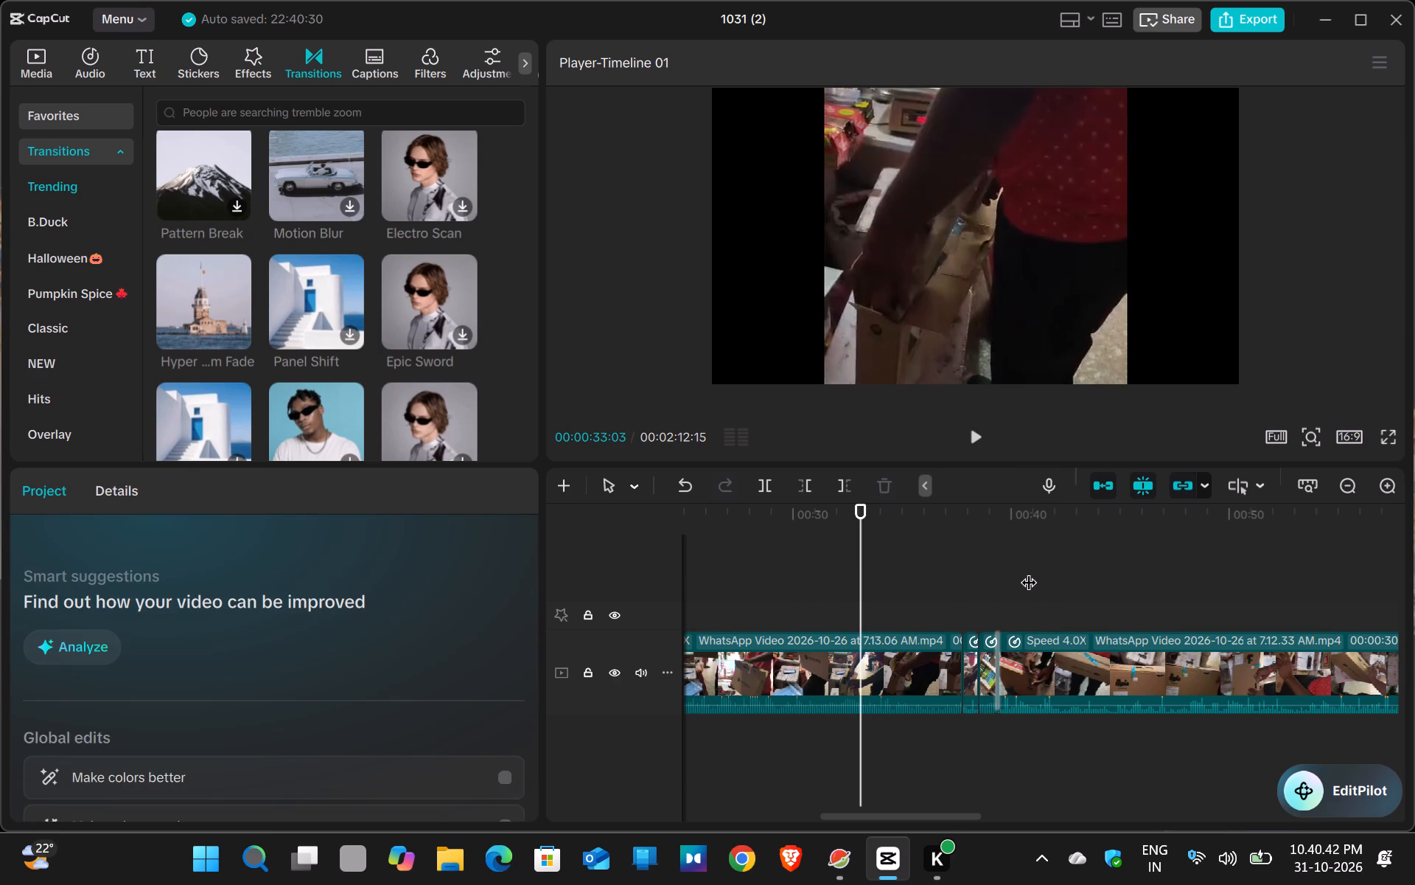
pyautogui.scroll(-1, 413, 357)
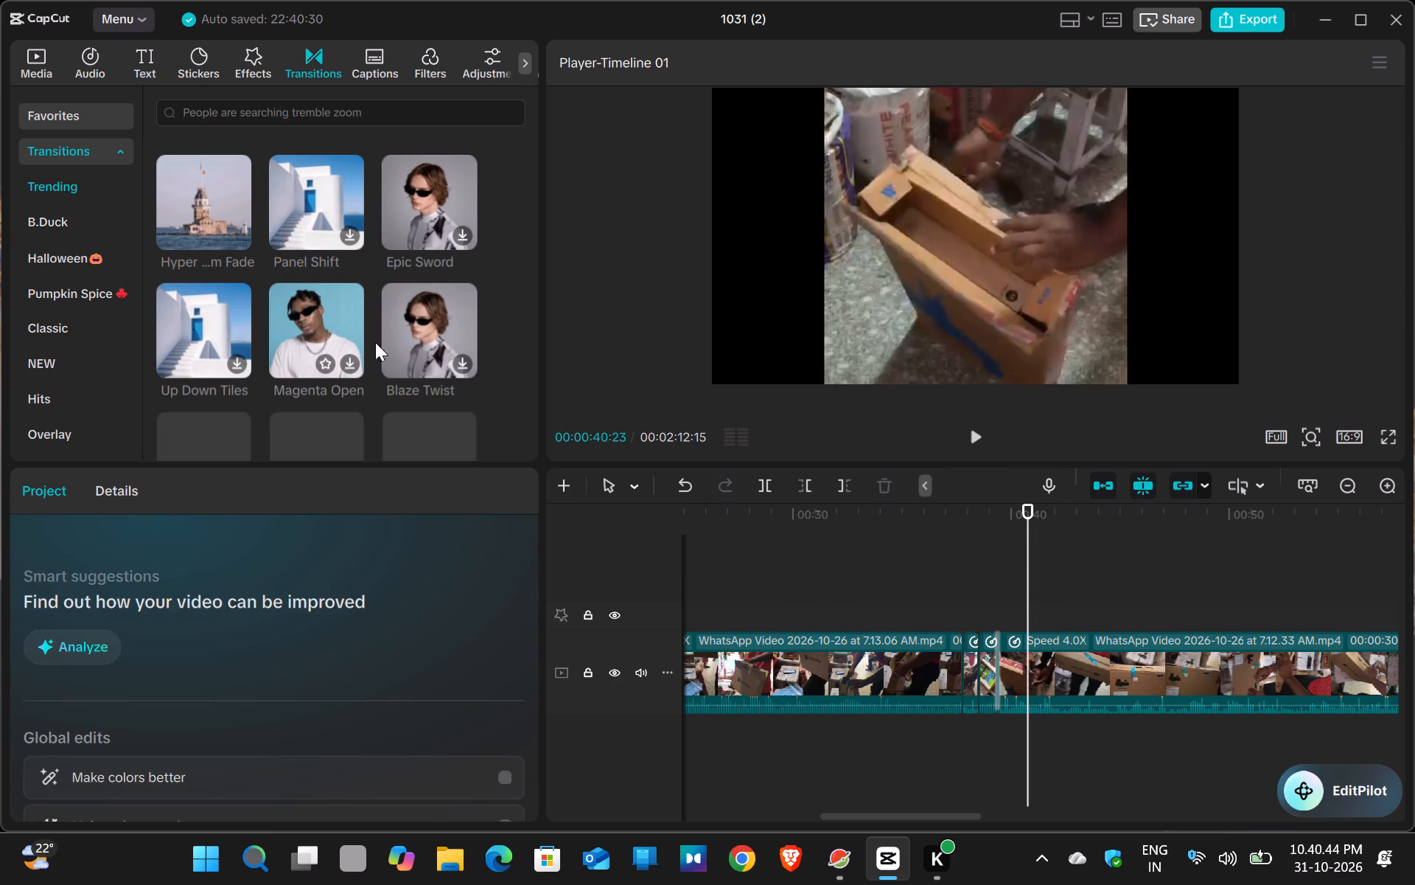
pyautogui.scroll(-2, 413, 336)
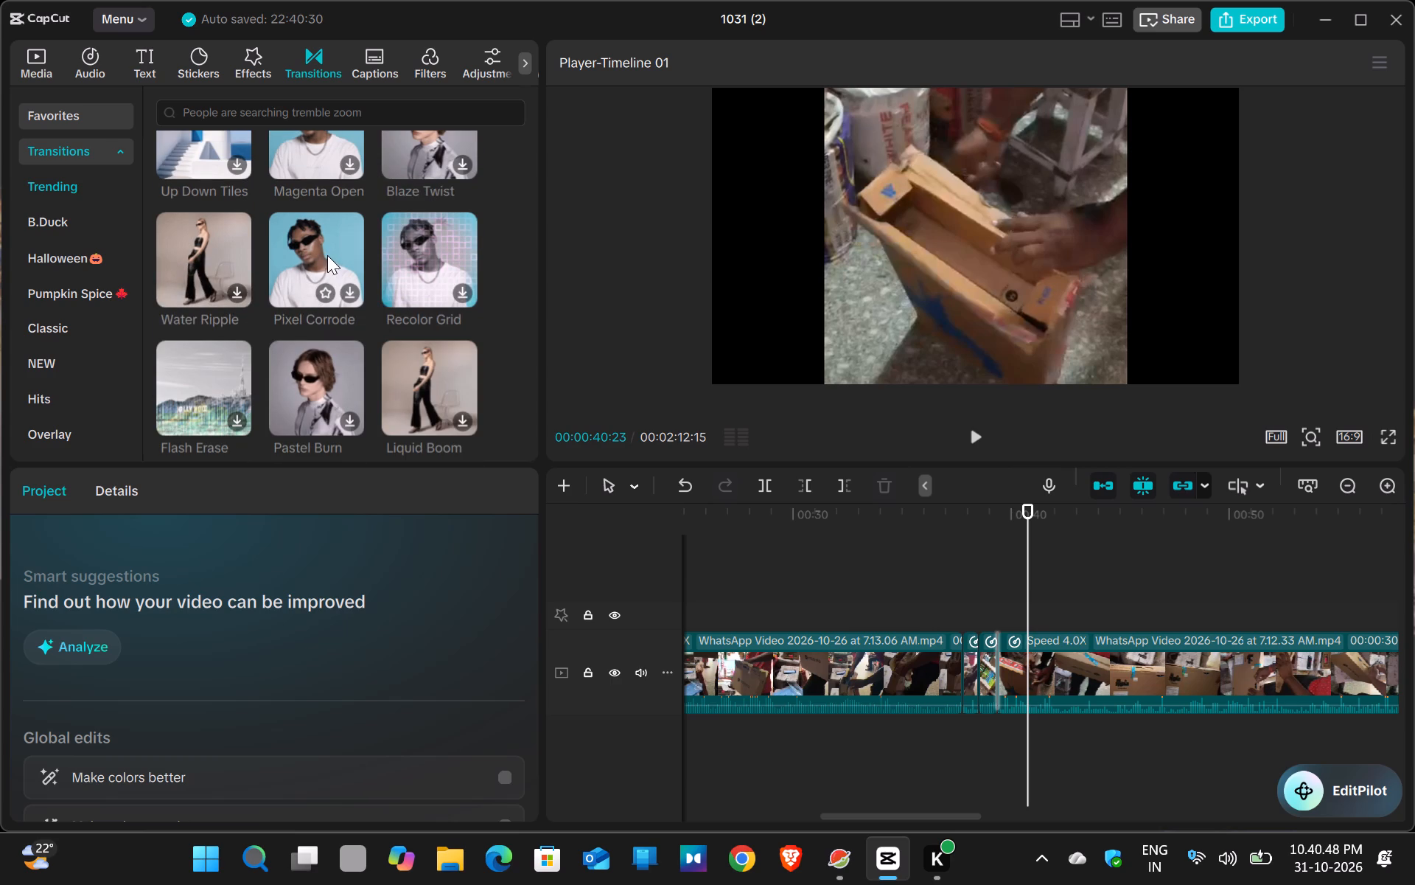
pyautogui.scroll(-1, 361, 373)
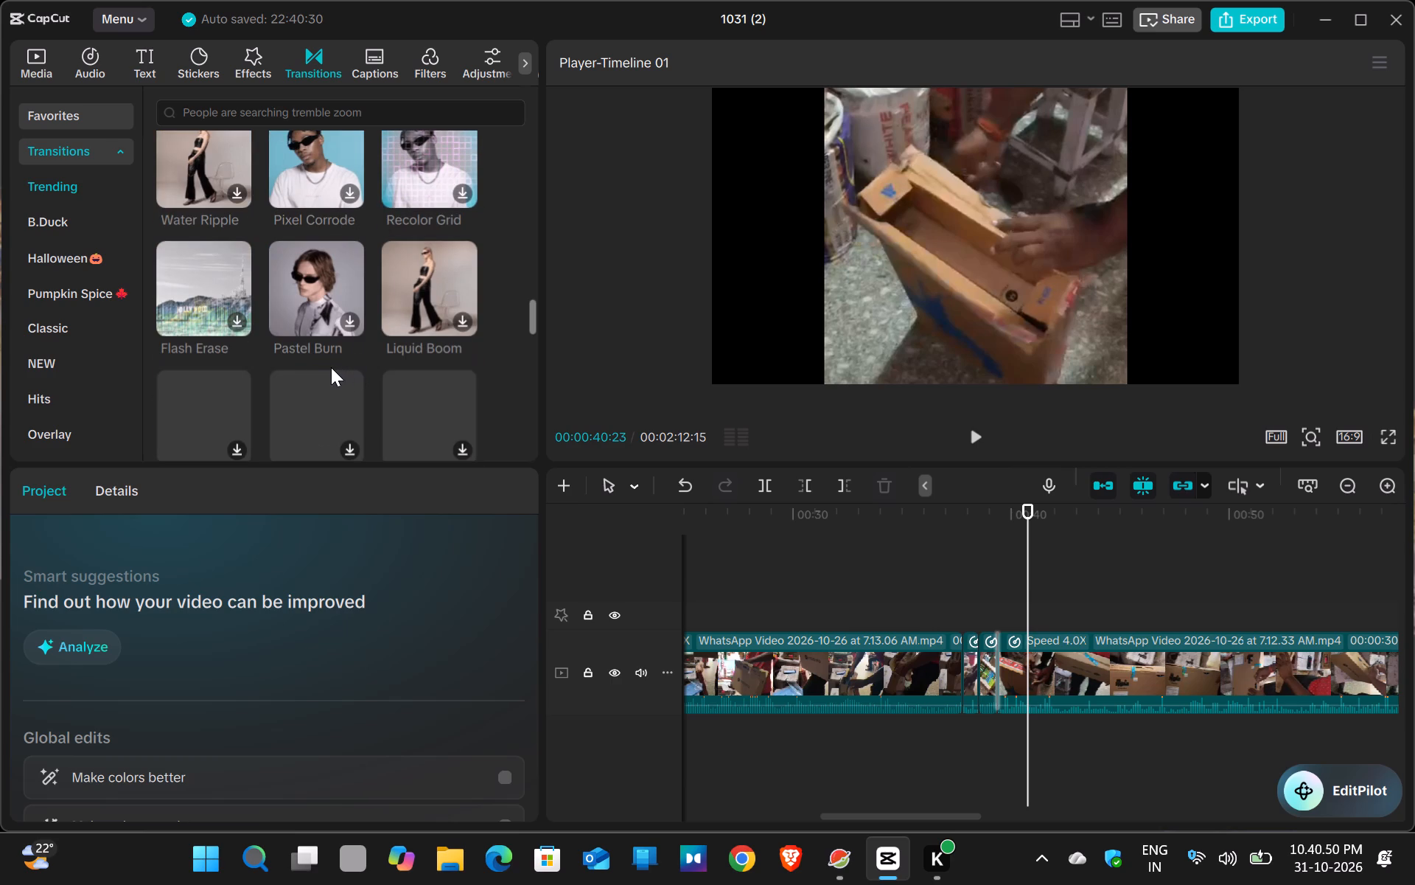
pyautogui.scroll(-1, 310, 316)
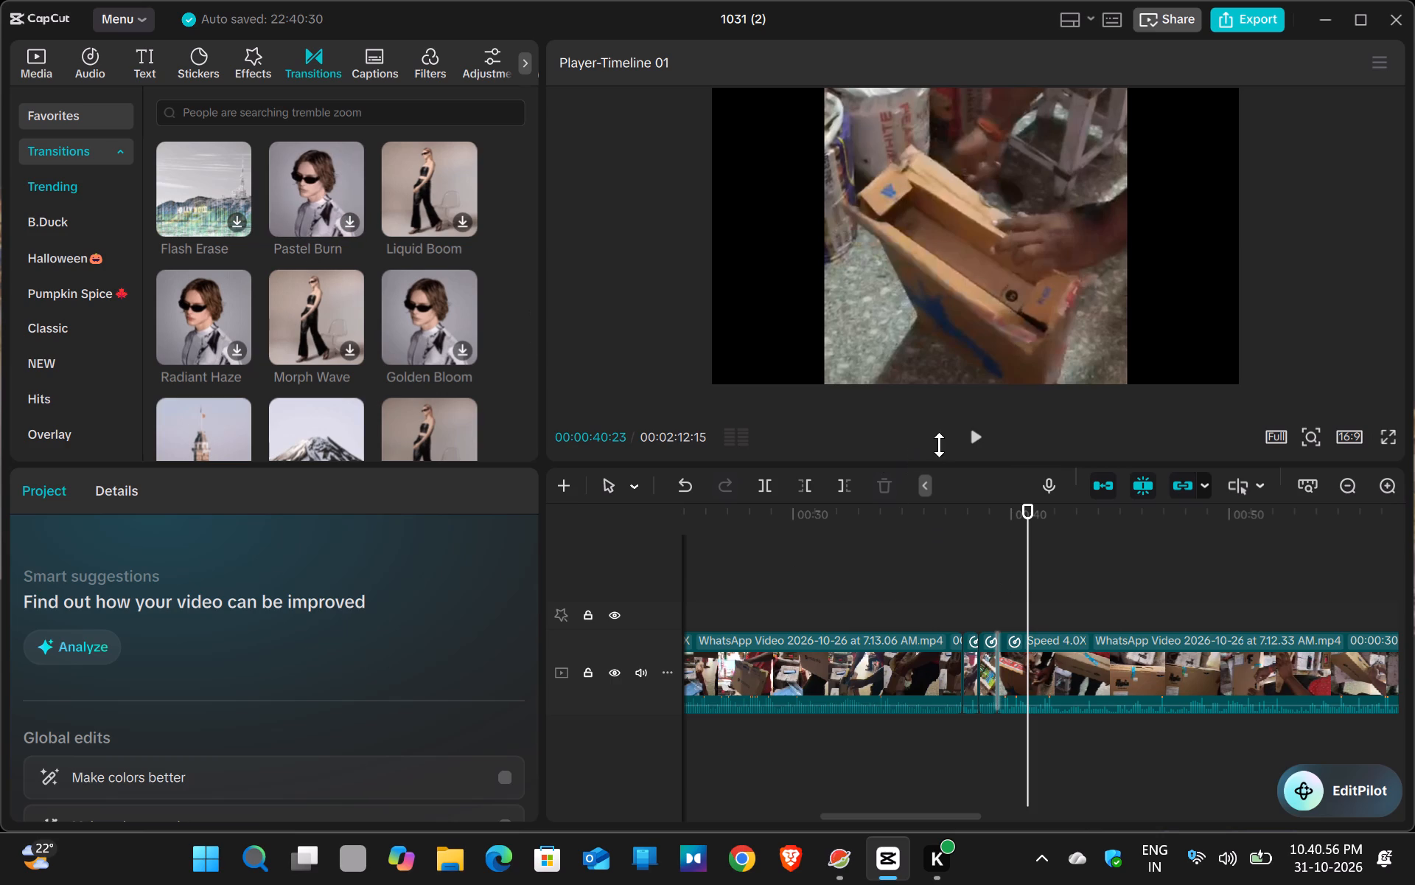
# Play and skip through the 4.0X-speed clip, stopping just after the cut to the 5.0X-speed clip.
pyautogui.click(982, 442)
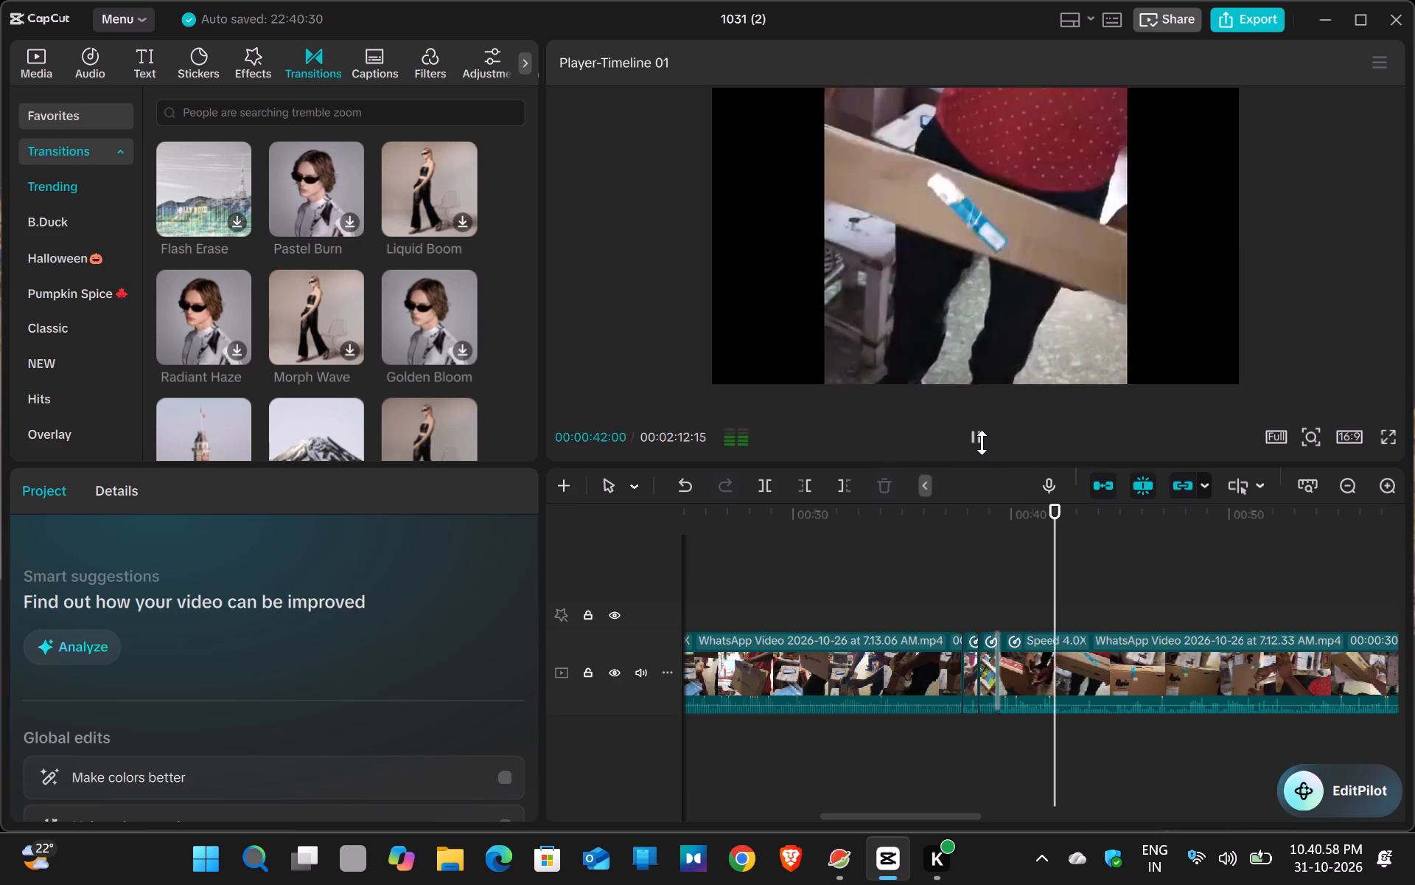
pyautogui.click(1157, 517)
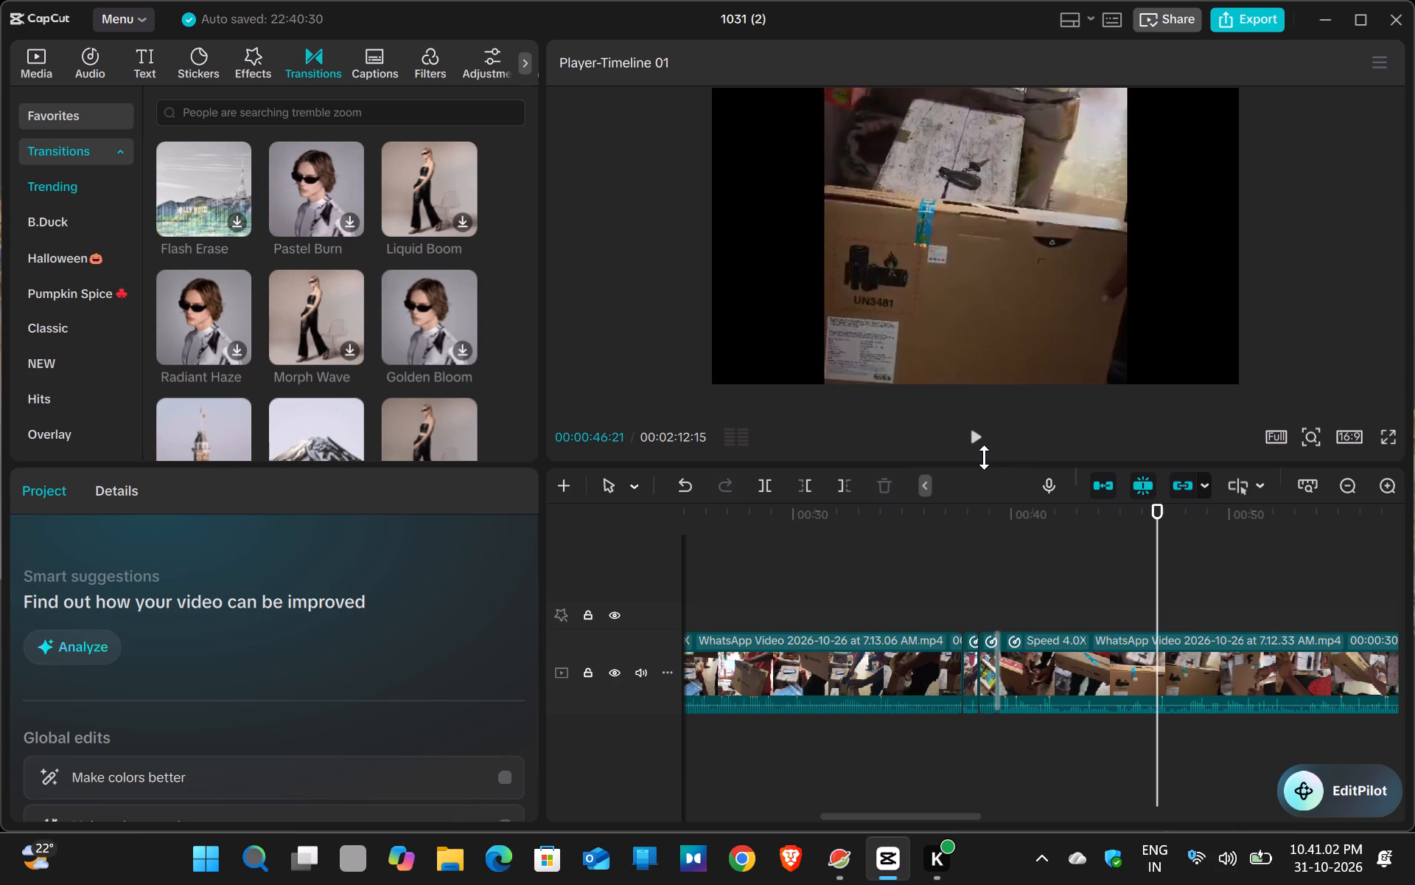
pyautogui.press('space')
pyautogui.click(1216, 514)
pyautogui.press('space')
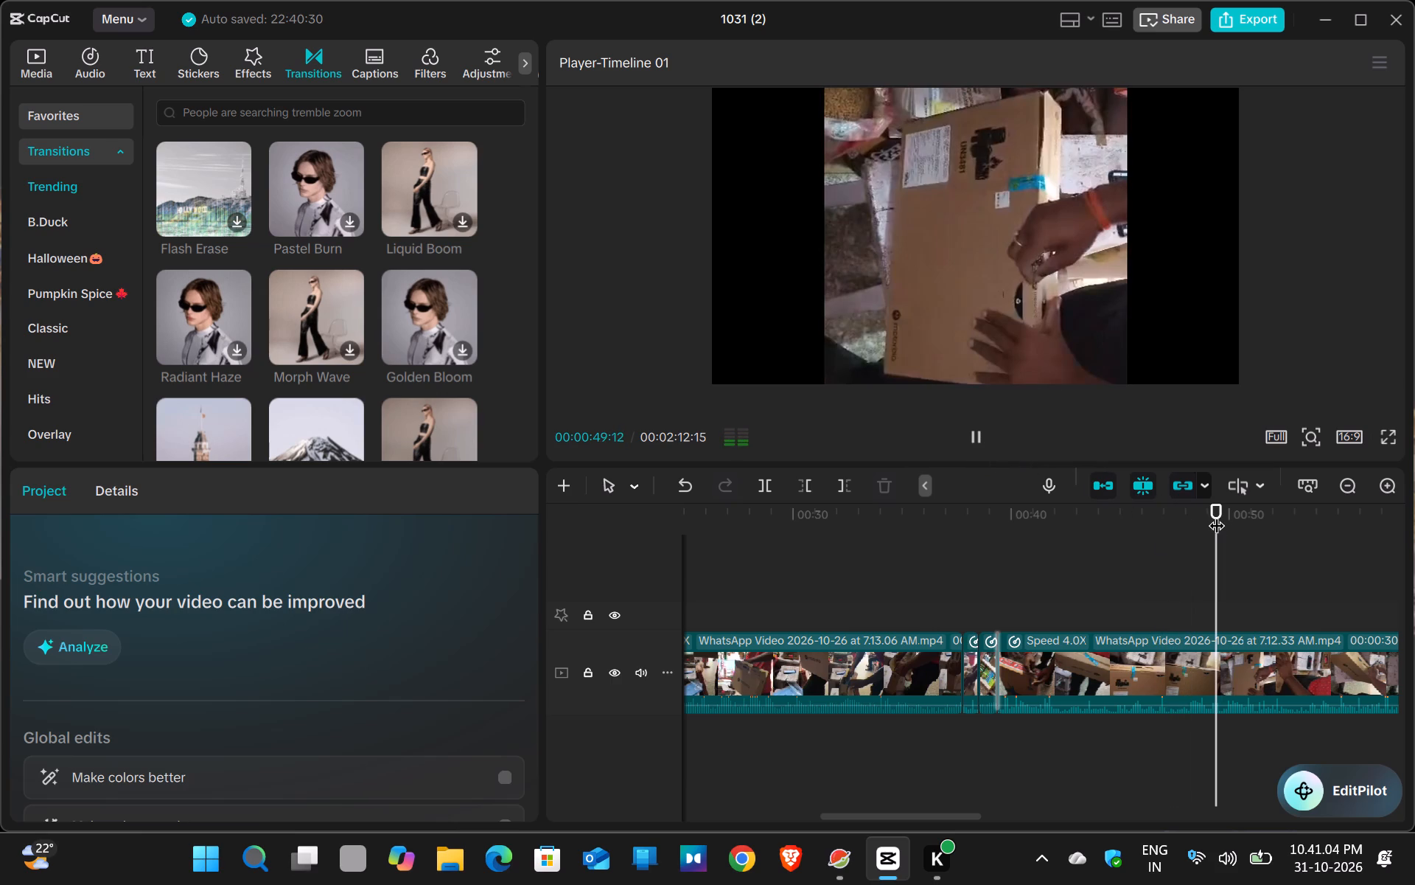
pyautogui.press('space')
pyautogui.click(1279, 512)
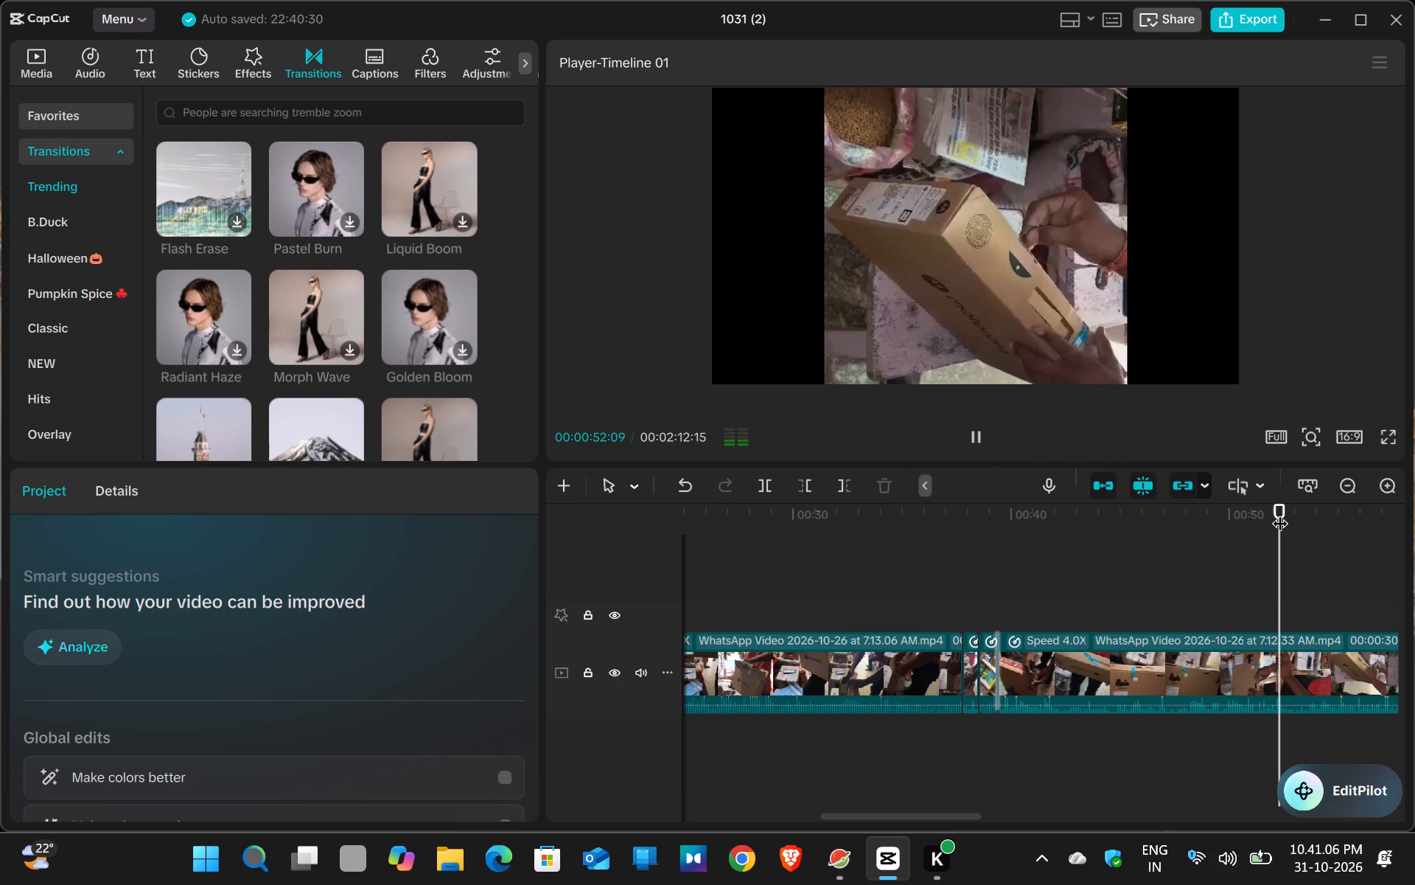
pyautogui.press('space')
pyautogui.press('space')
pyautogui.click(1374, 510)
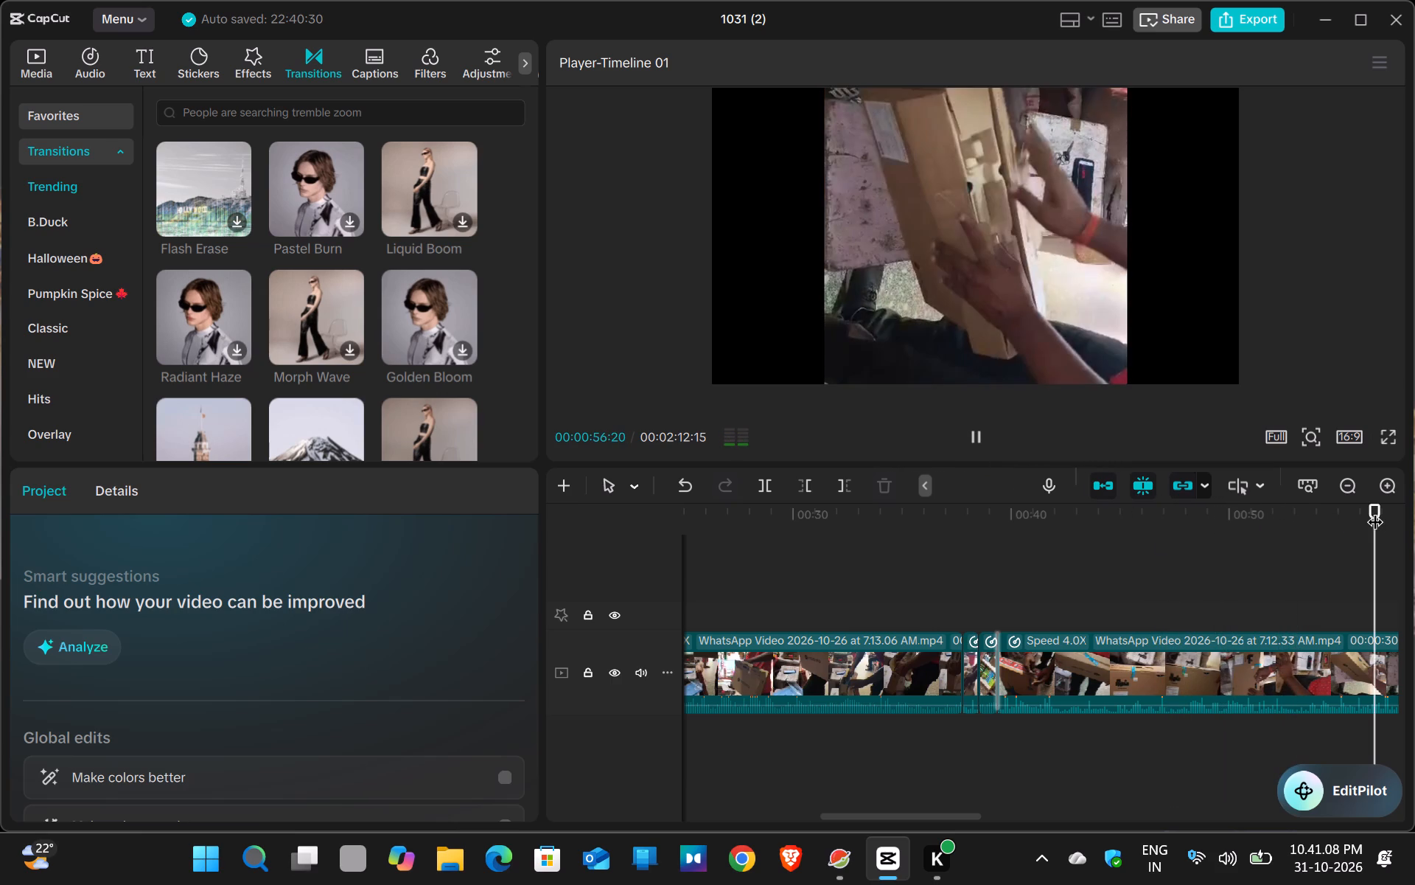
pyautogui.press('space')
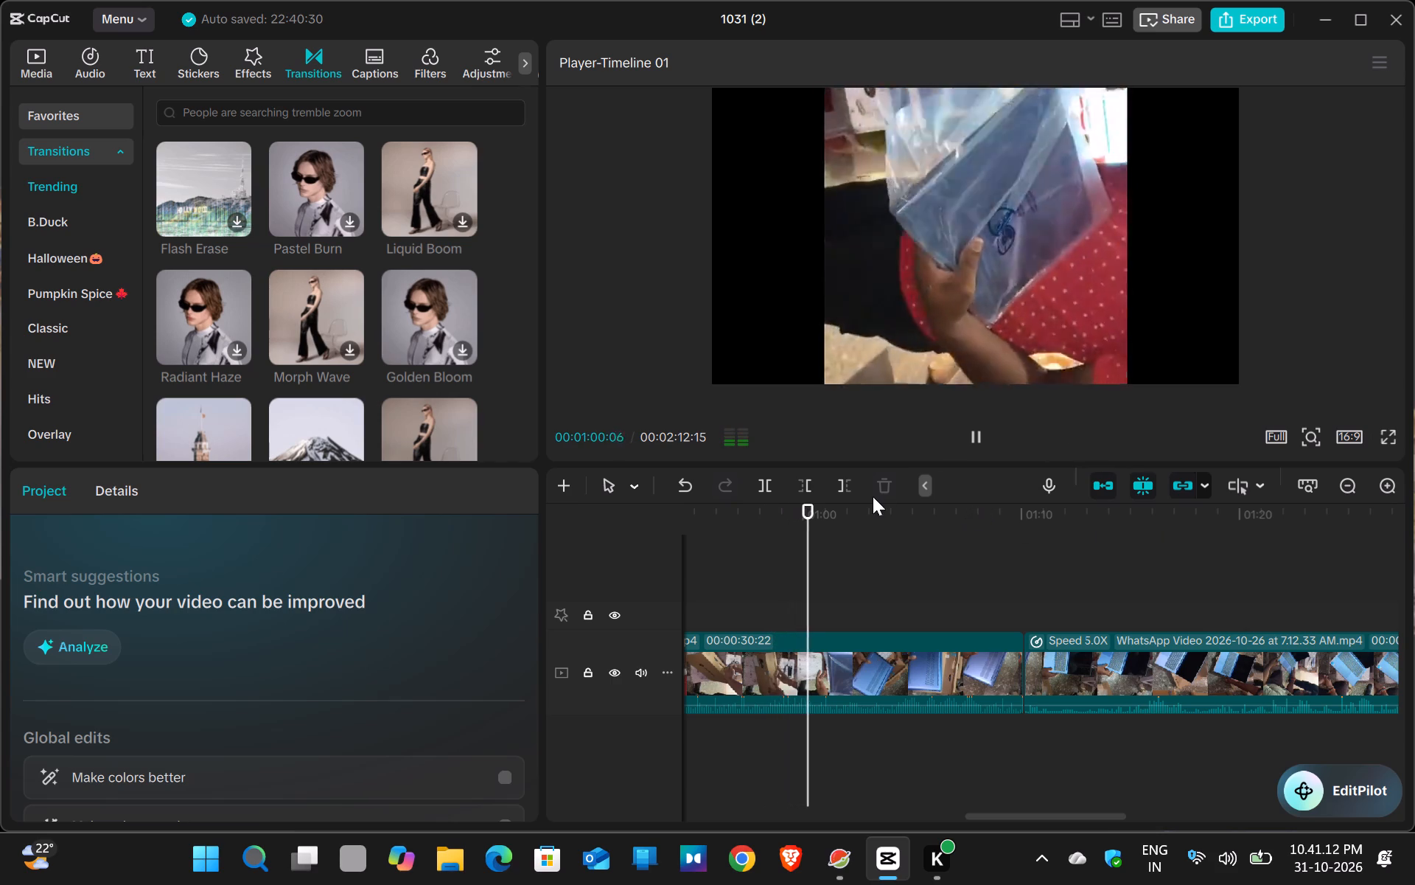
pyautogui.click(1012, 511)
pyautogui.press('space')
pyautogui.press('space')
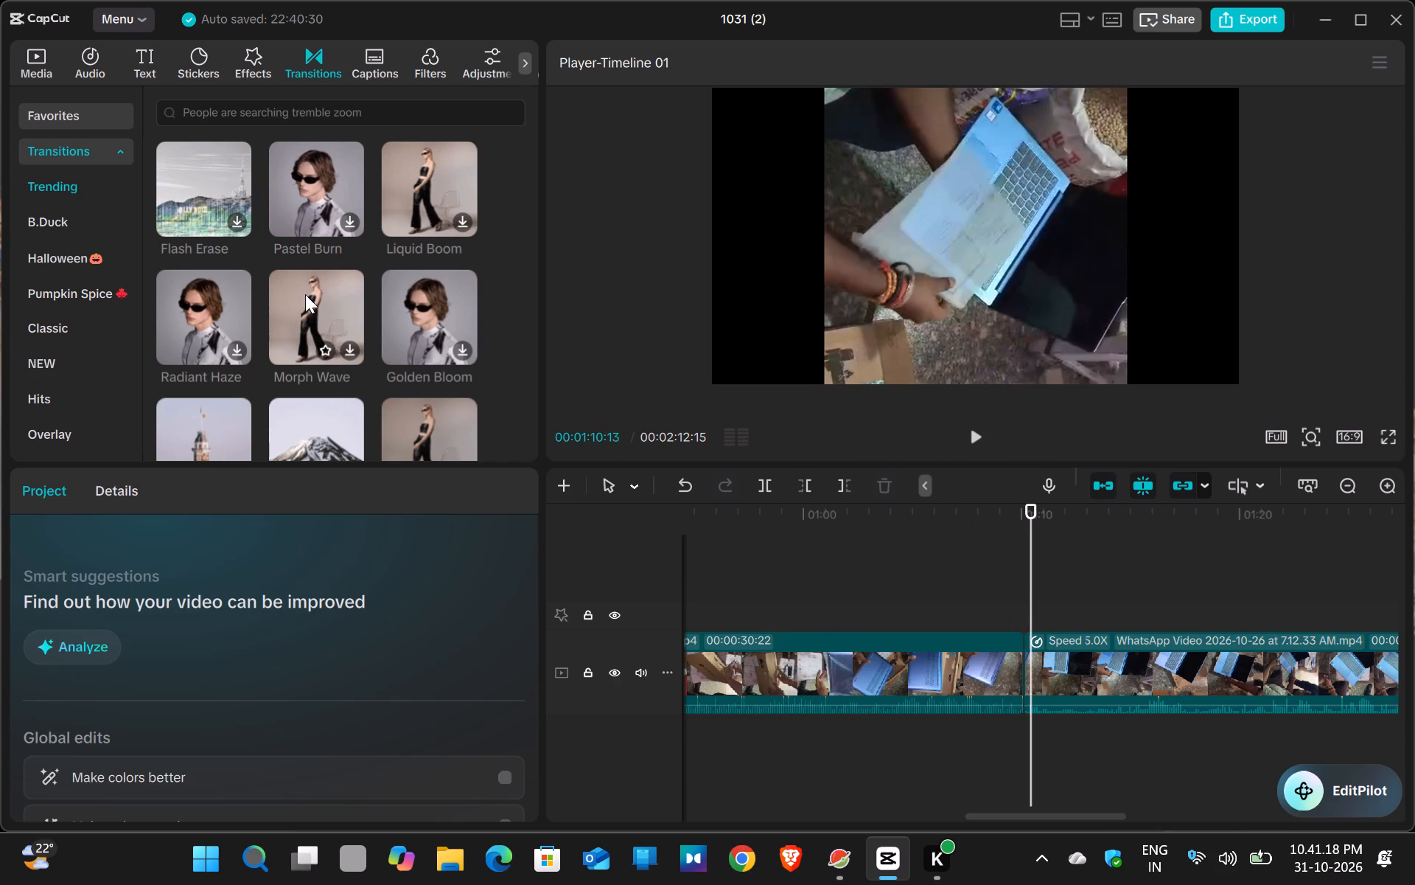
# Download the Morph Wave transition and add it at the cut between the 4.0X-speed and 5.0X-speed clips.
pyautogui.click(349, 344)
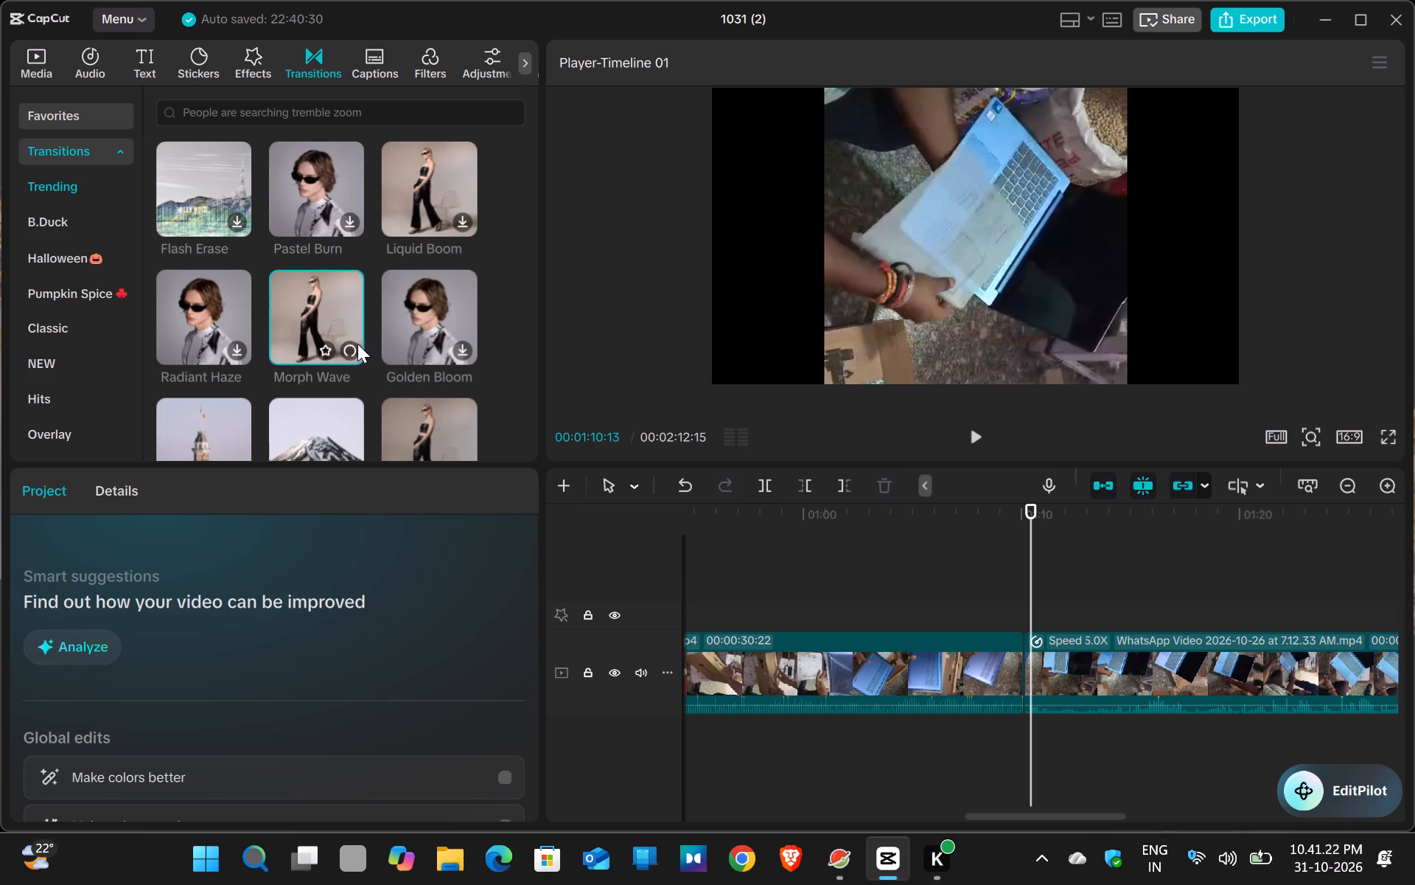
pyautogui.scroll(-1, 405, 319)
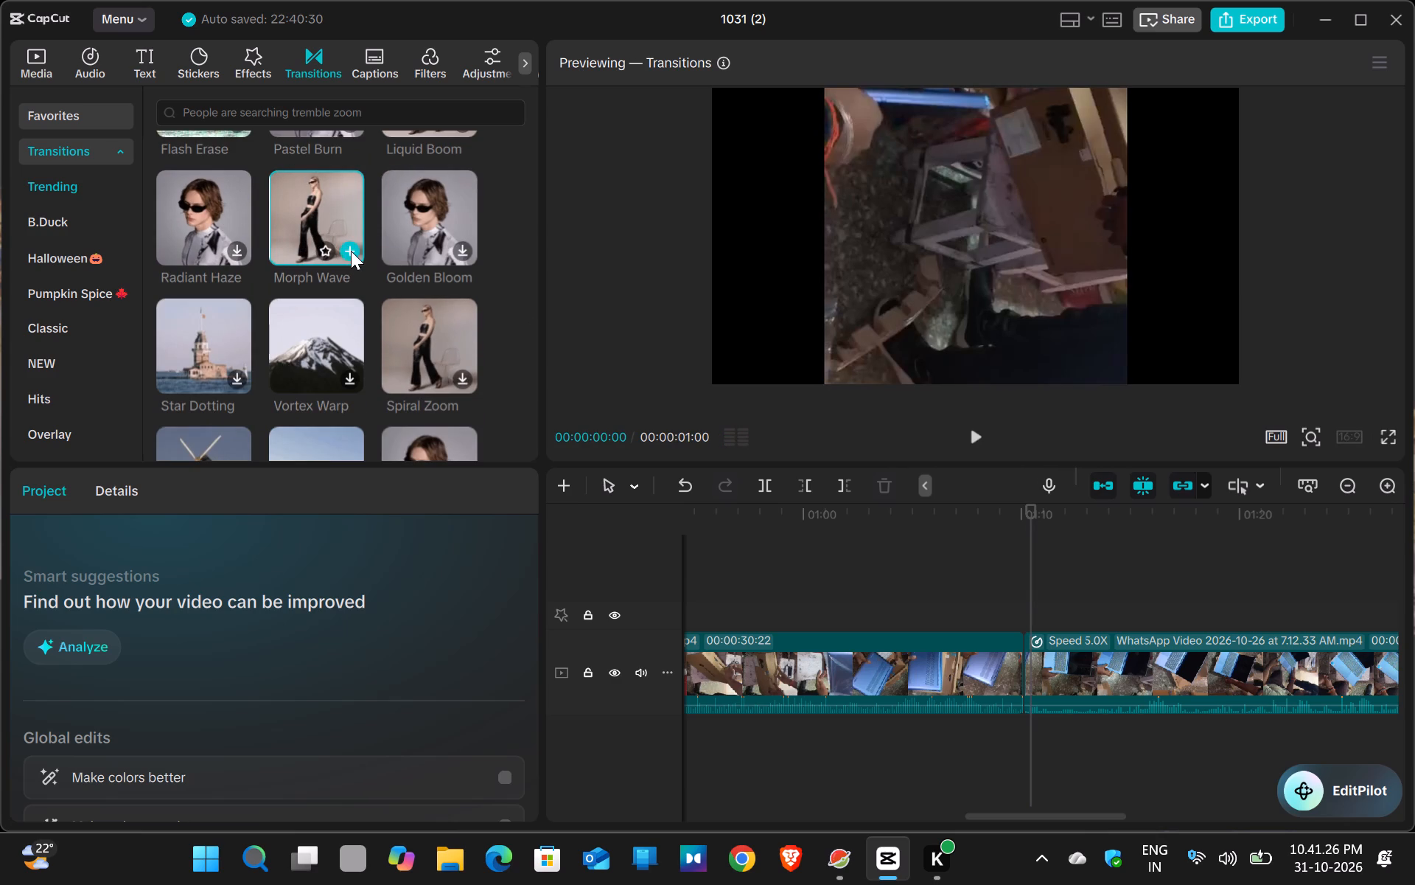
pyautogui.moveTo(320, 210); pyautogui.dragTo(941, 549)
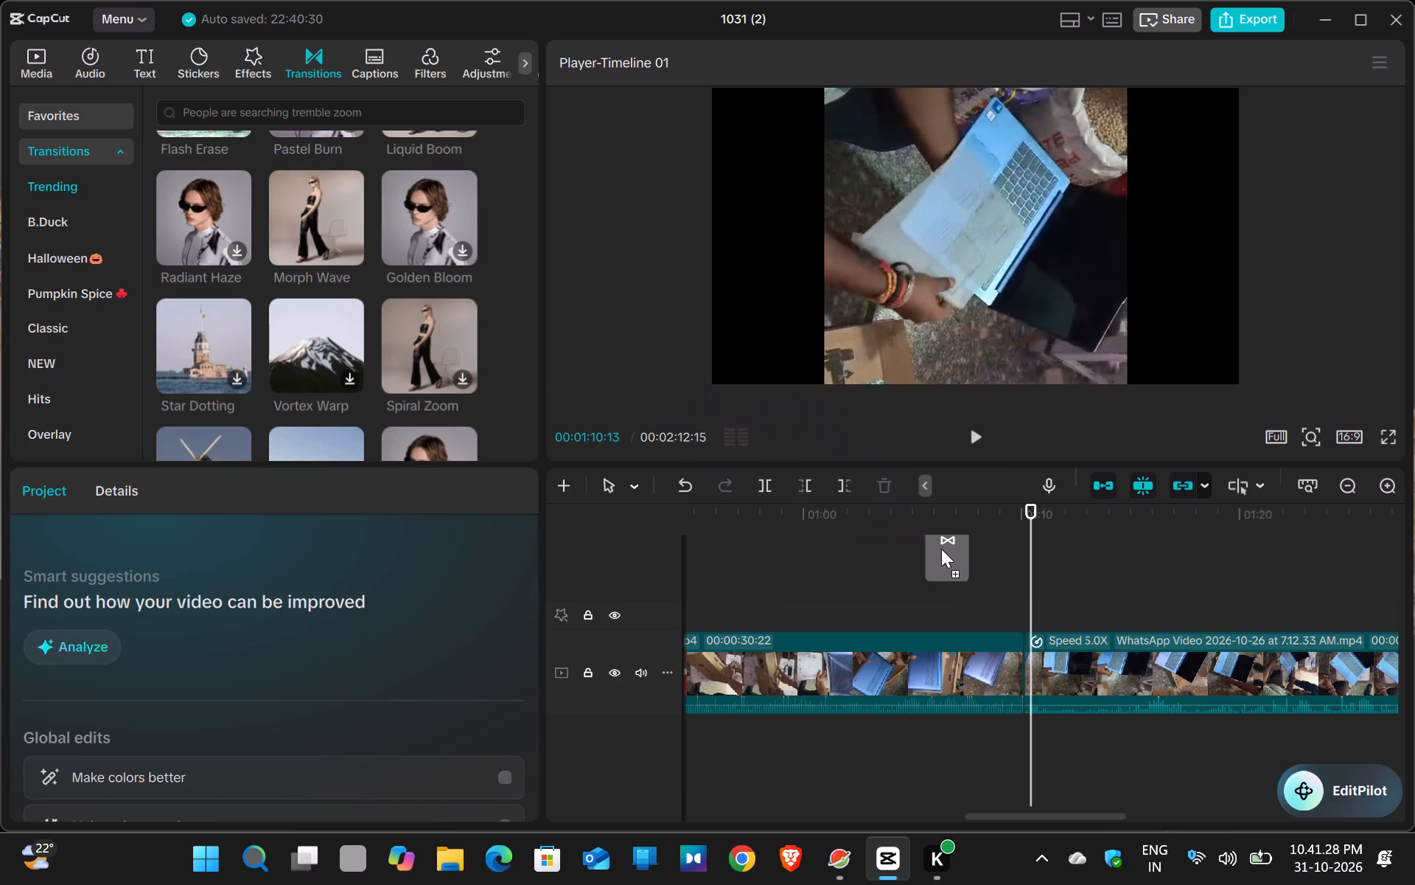
pyautogui.moveTo(941, 549); pyautogui.dragTo(1028, 617)
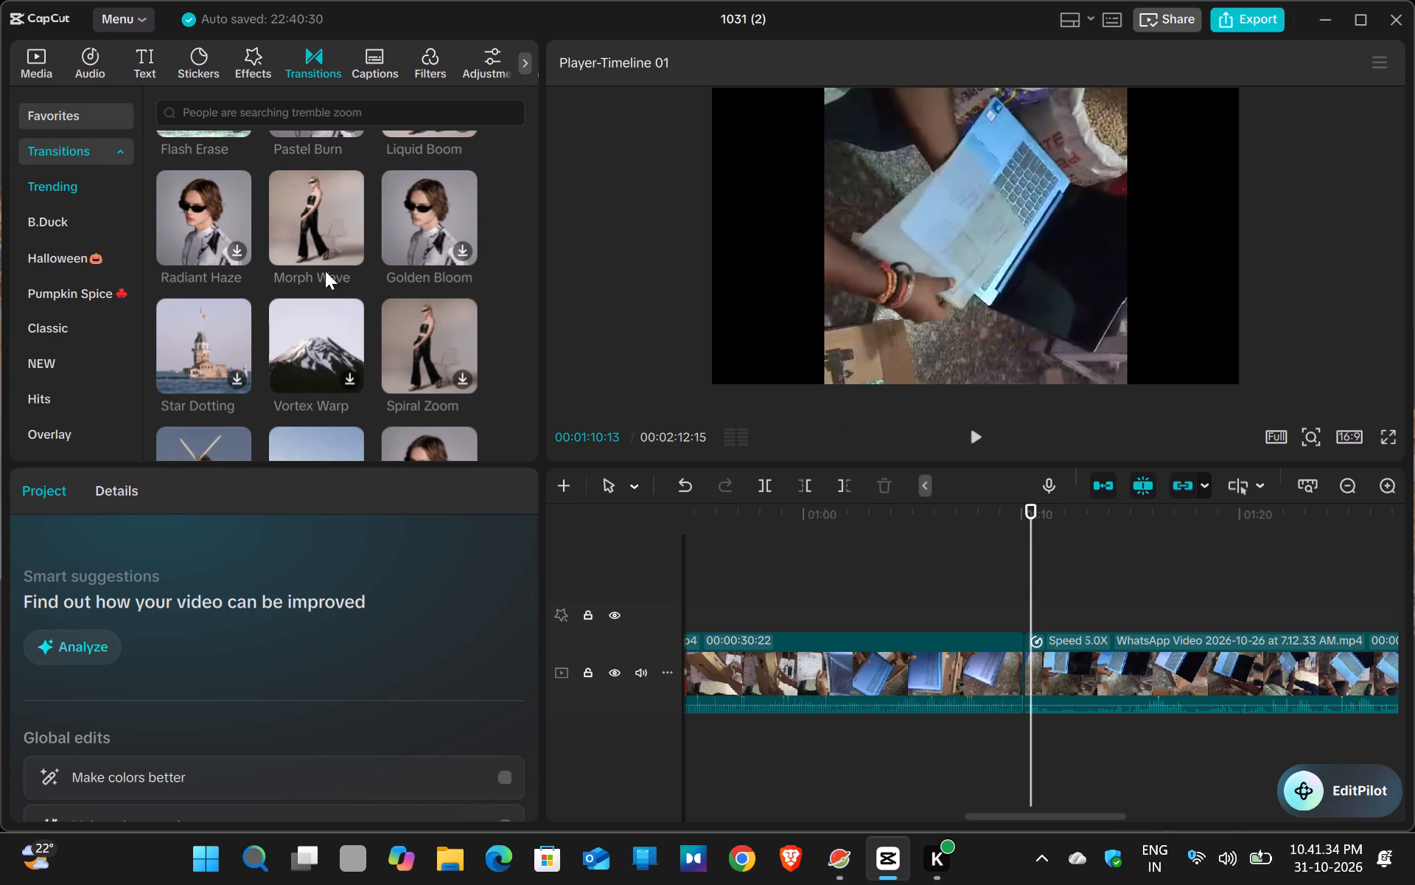
pyautogui.click(351, 254)
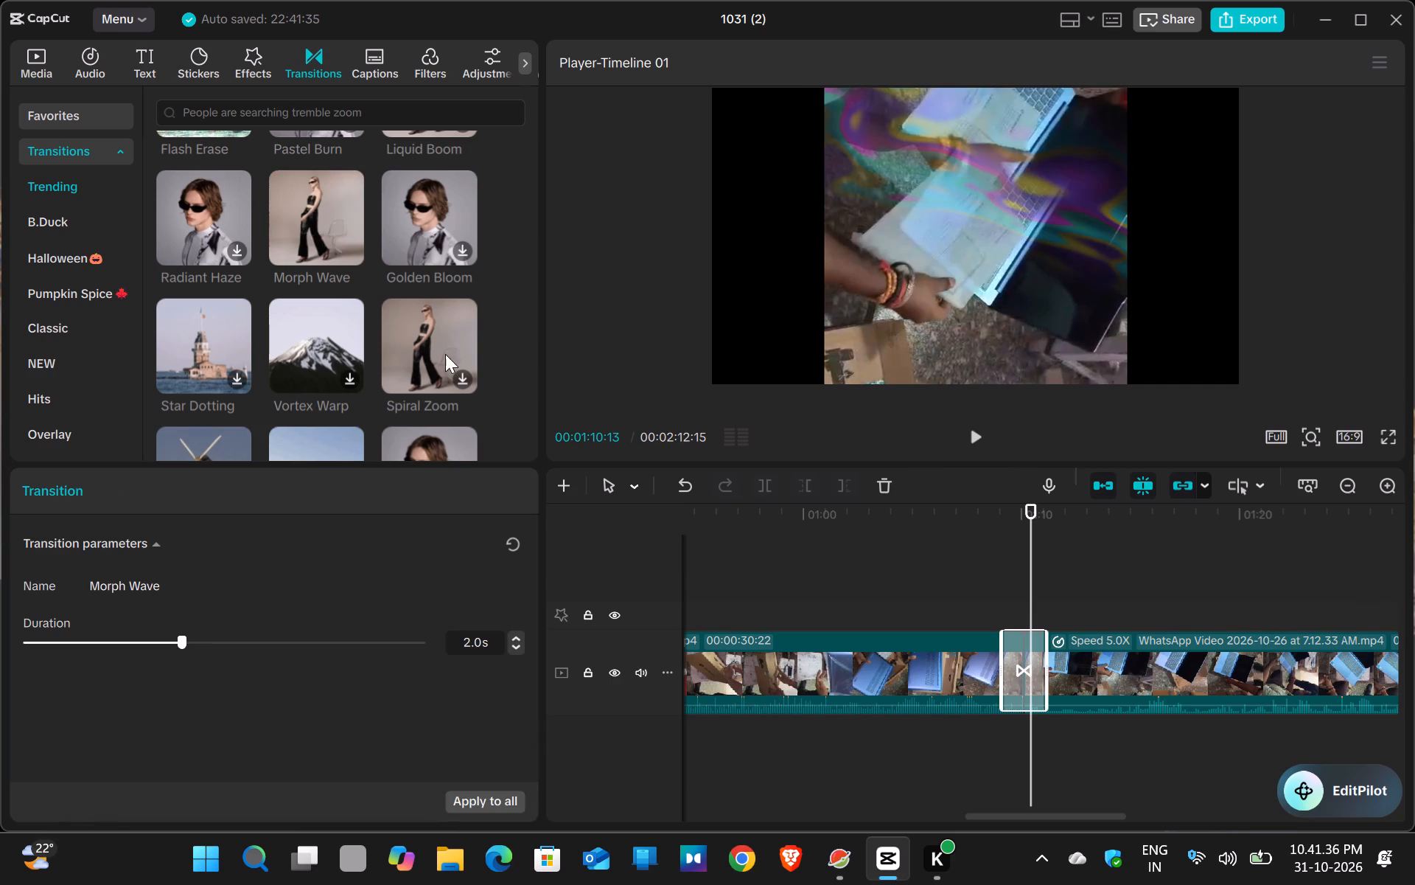
# Adjust the Morph Wave transition's length on the timeline to 2.1 s.
pyautogui.click(1004, 659)
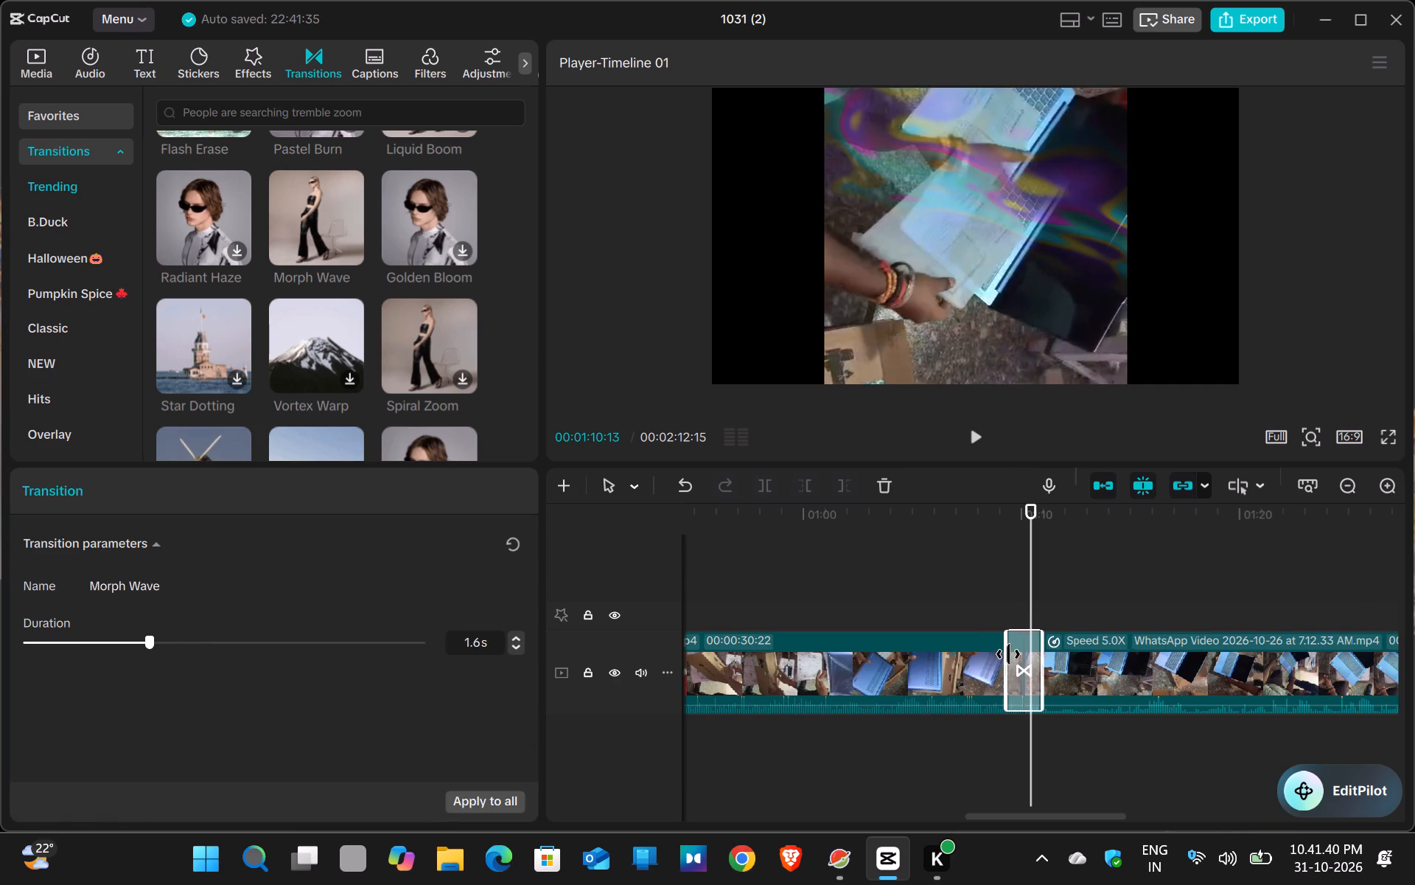
pyautogui.doubleClick(1008, 654)
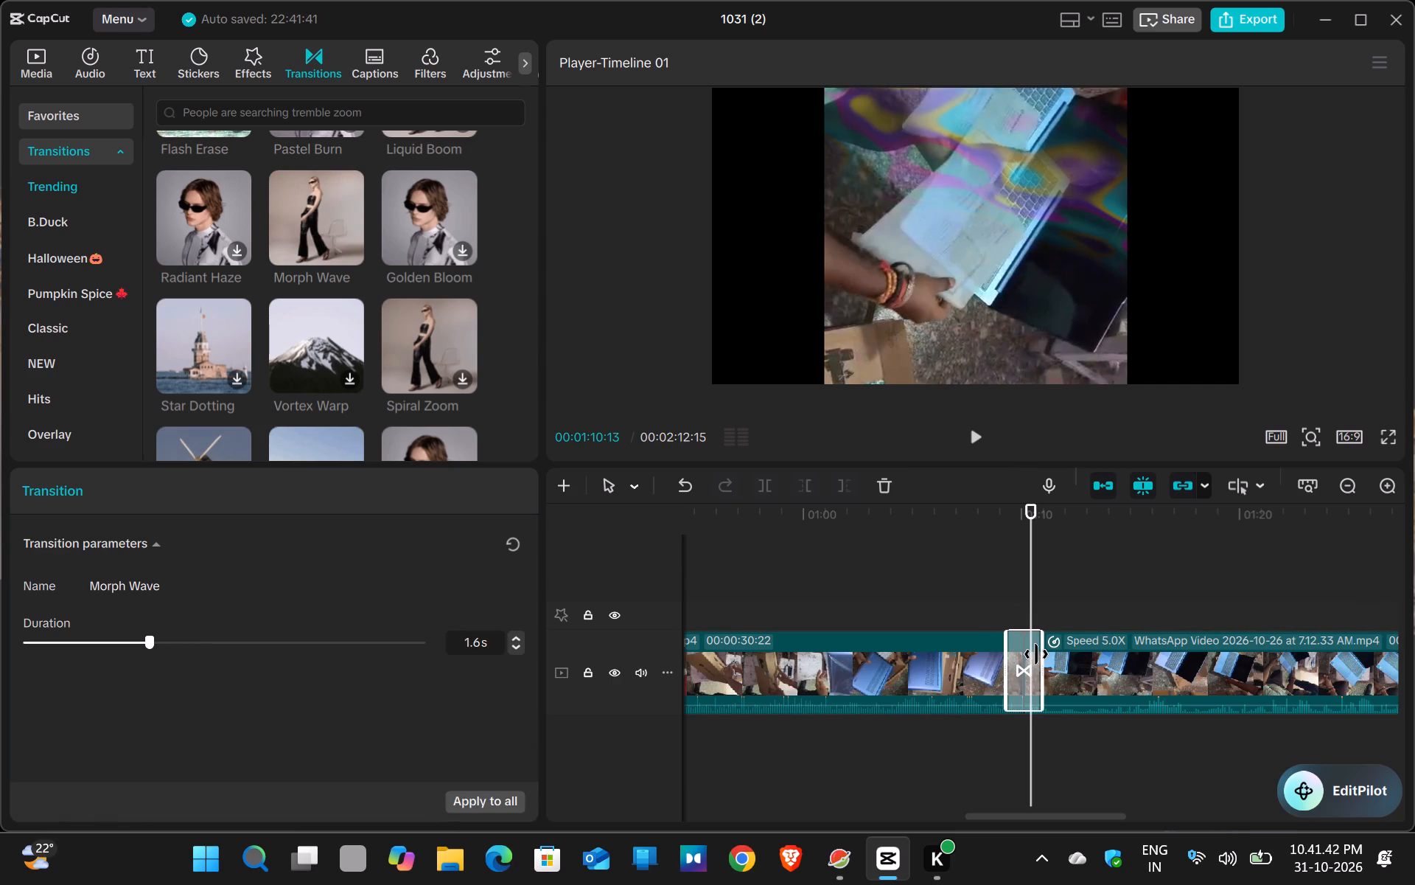
pyautogui.doubleClick(1036, 654)
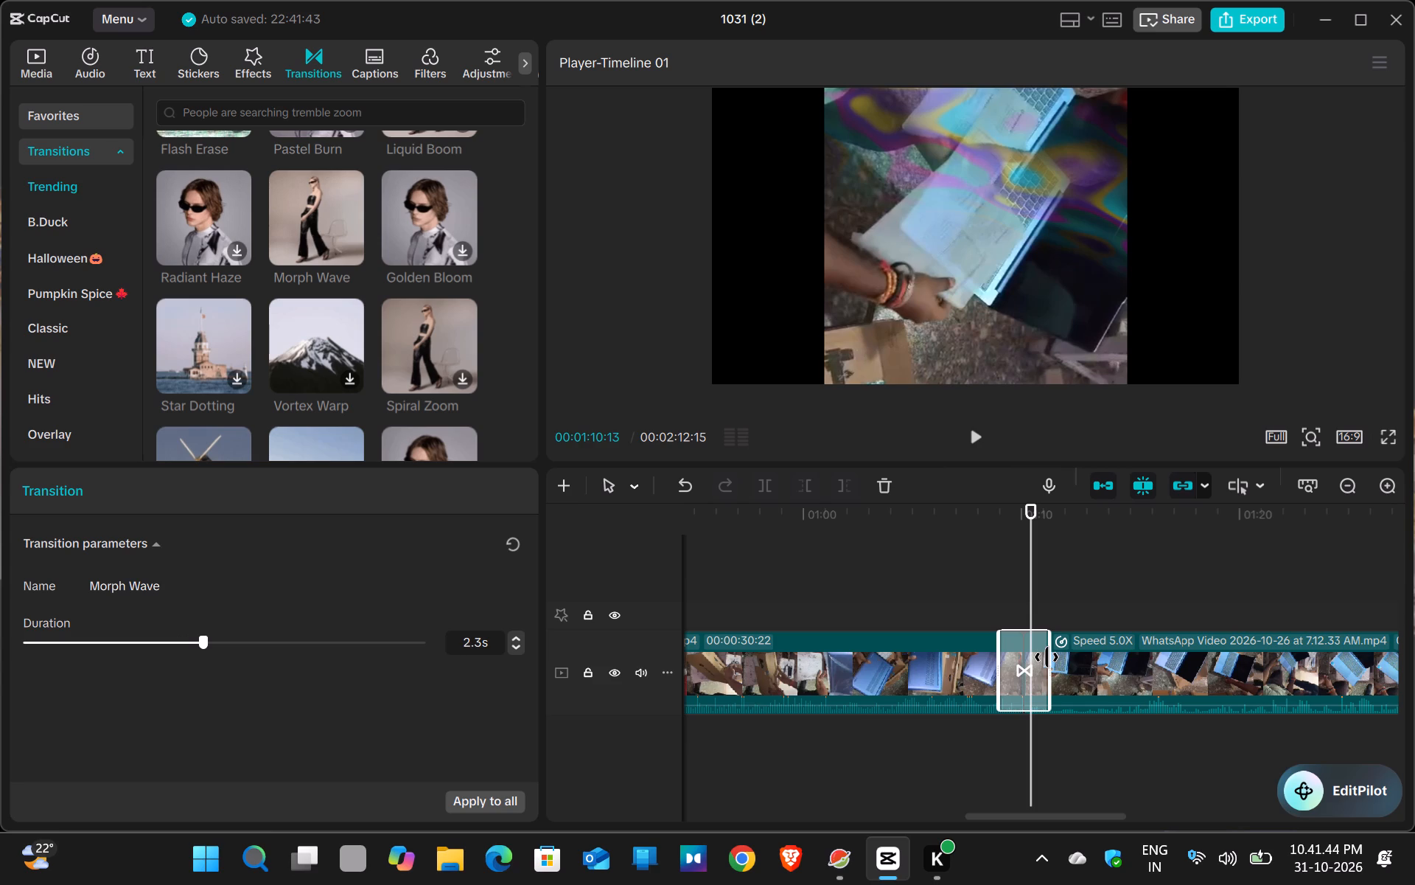
# Play the Morph Wave transition twice from just before it, continuing into the 5.0X-speed clip.
pyautogui.click(999, 518)
pyautogui.click(977, 441)
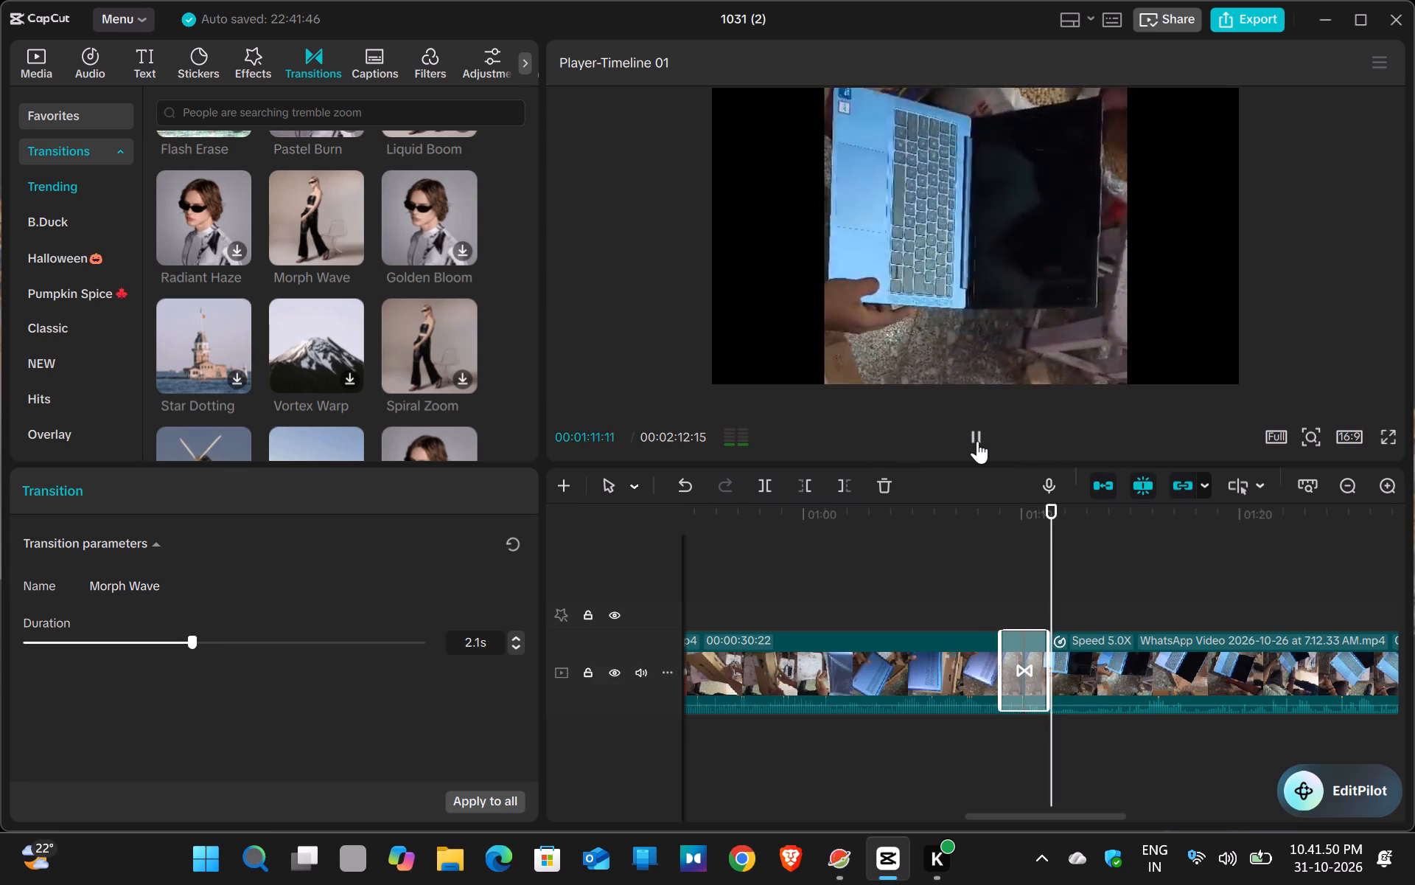
pyautogui.click(985, 516)
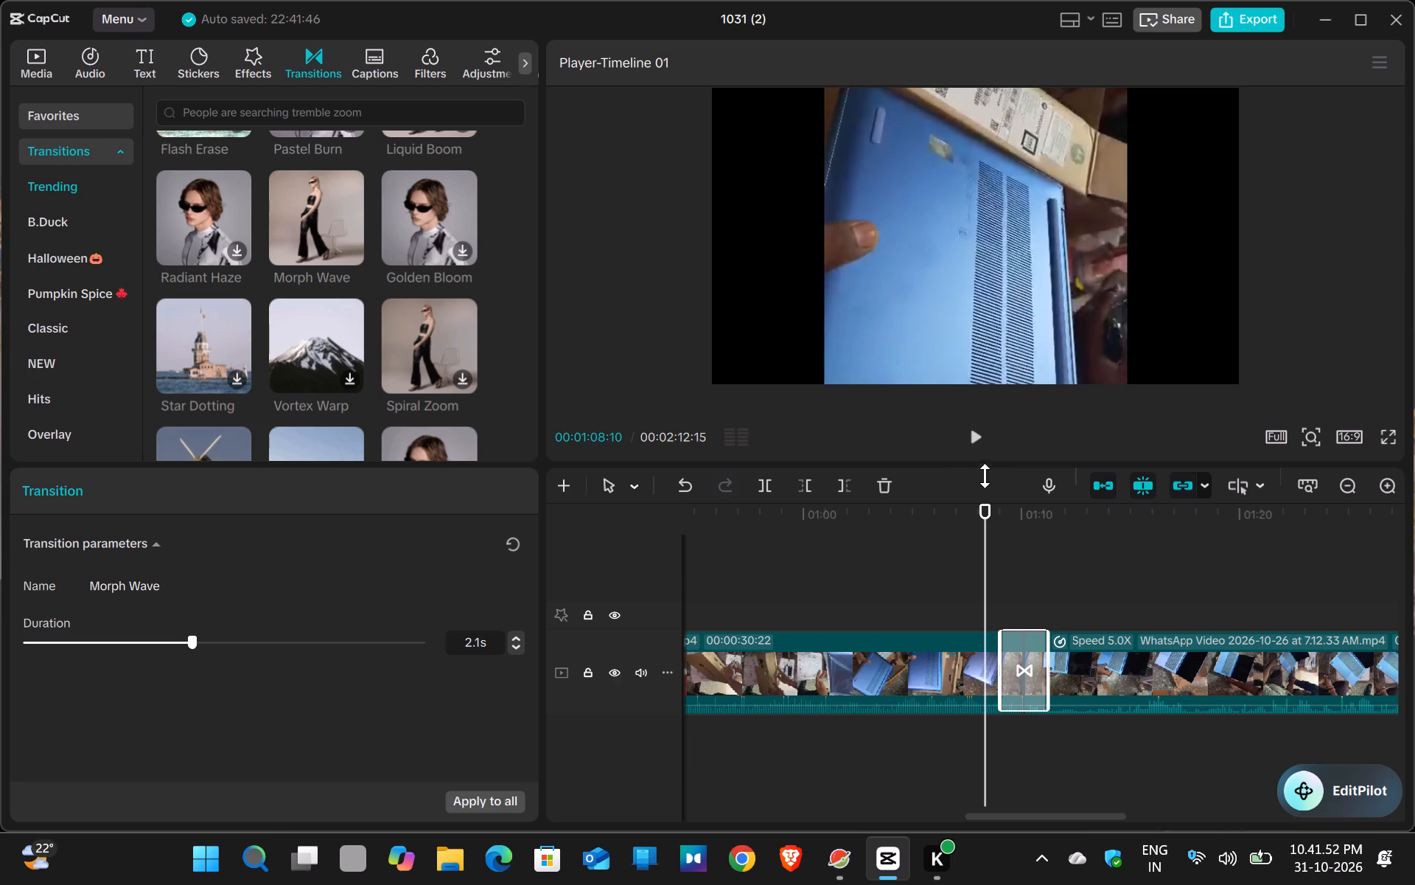
pyautogui.click(976, 440)
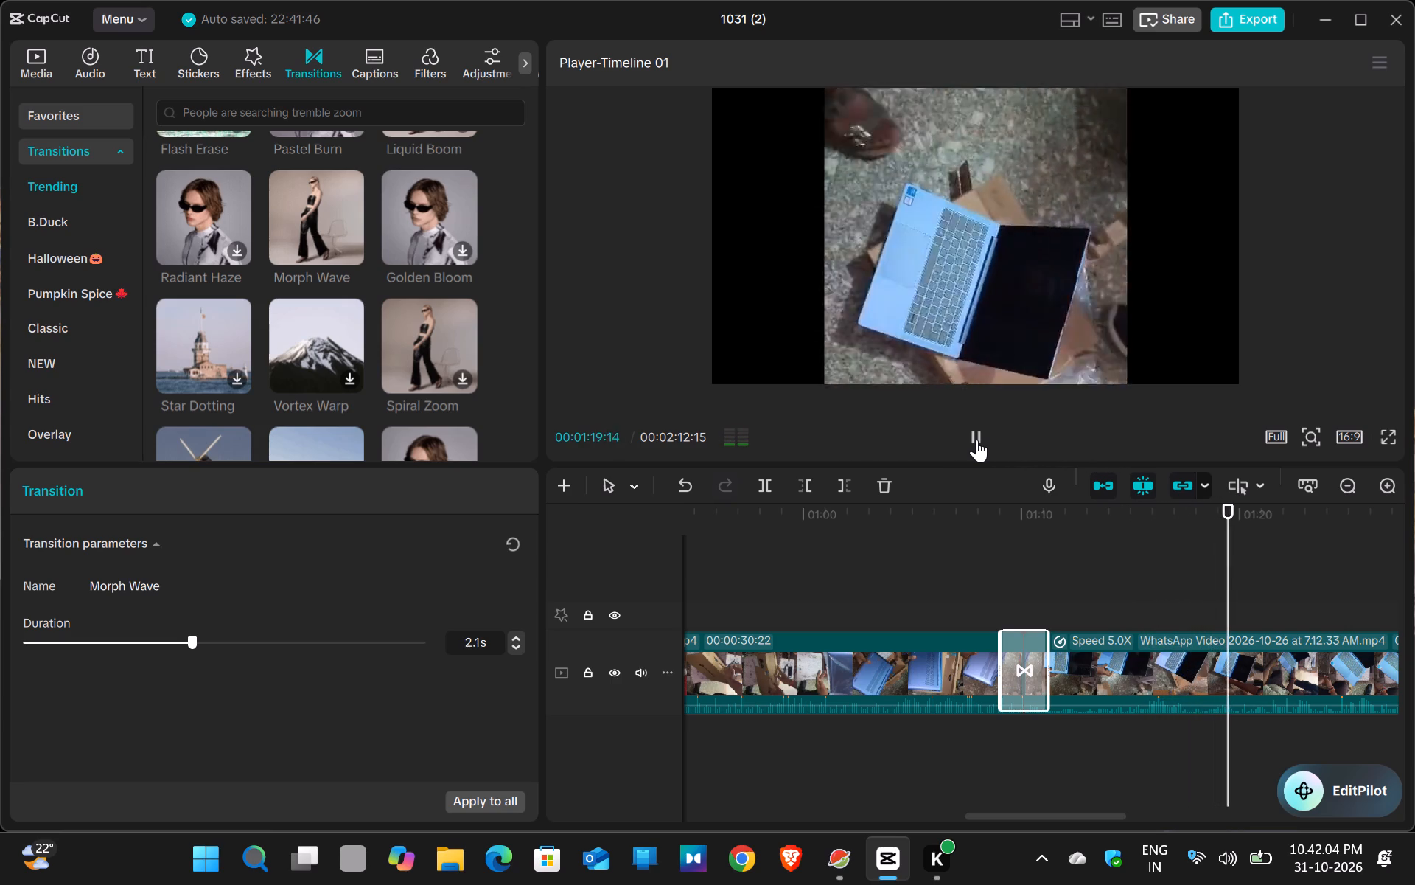
pyautogui.click(976, 440)
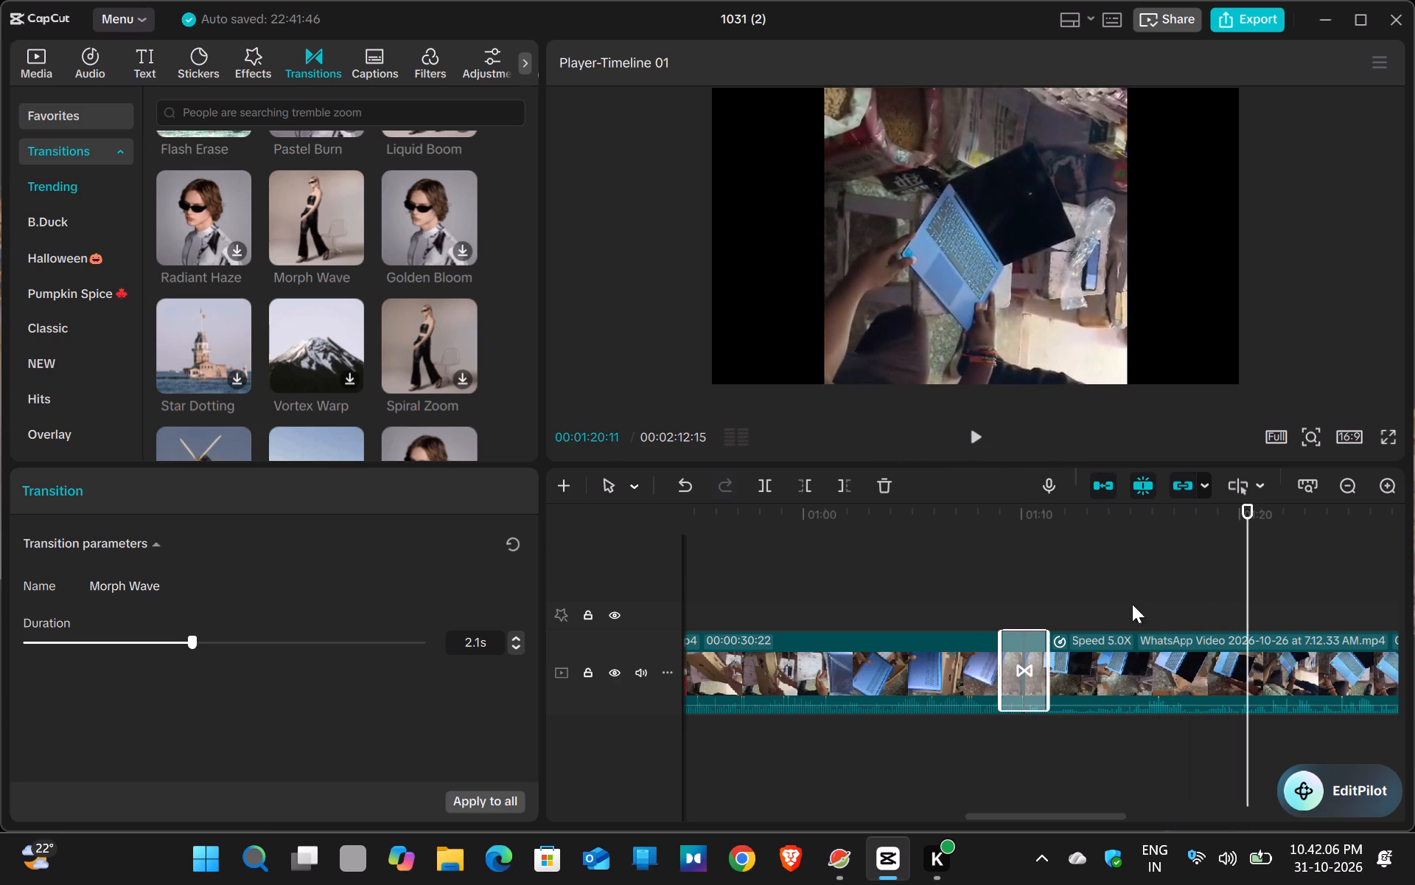
# Play the timeline onward from the 5.0X-speed clip into the final 2.0X-speed clip while browsing the trending transitions.
pyautogui.doubleClick(1211, 672)
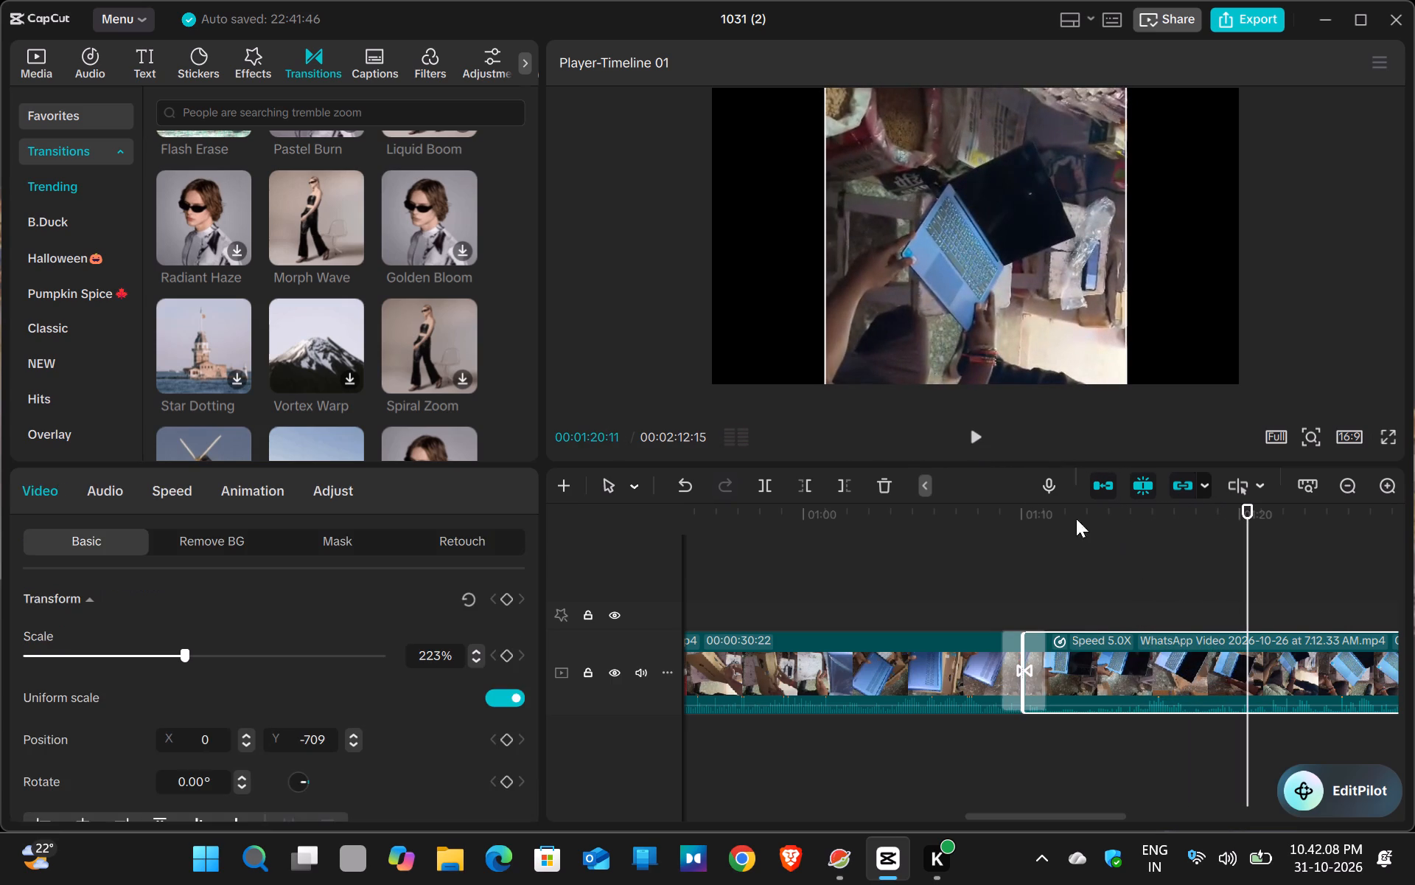
pyautogui.click(976, 433)
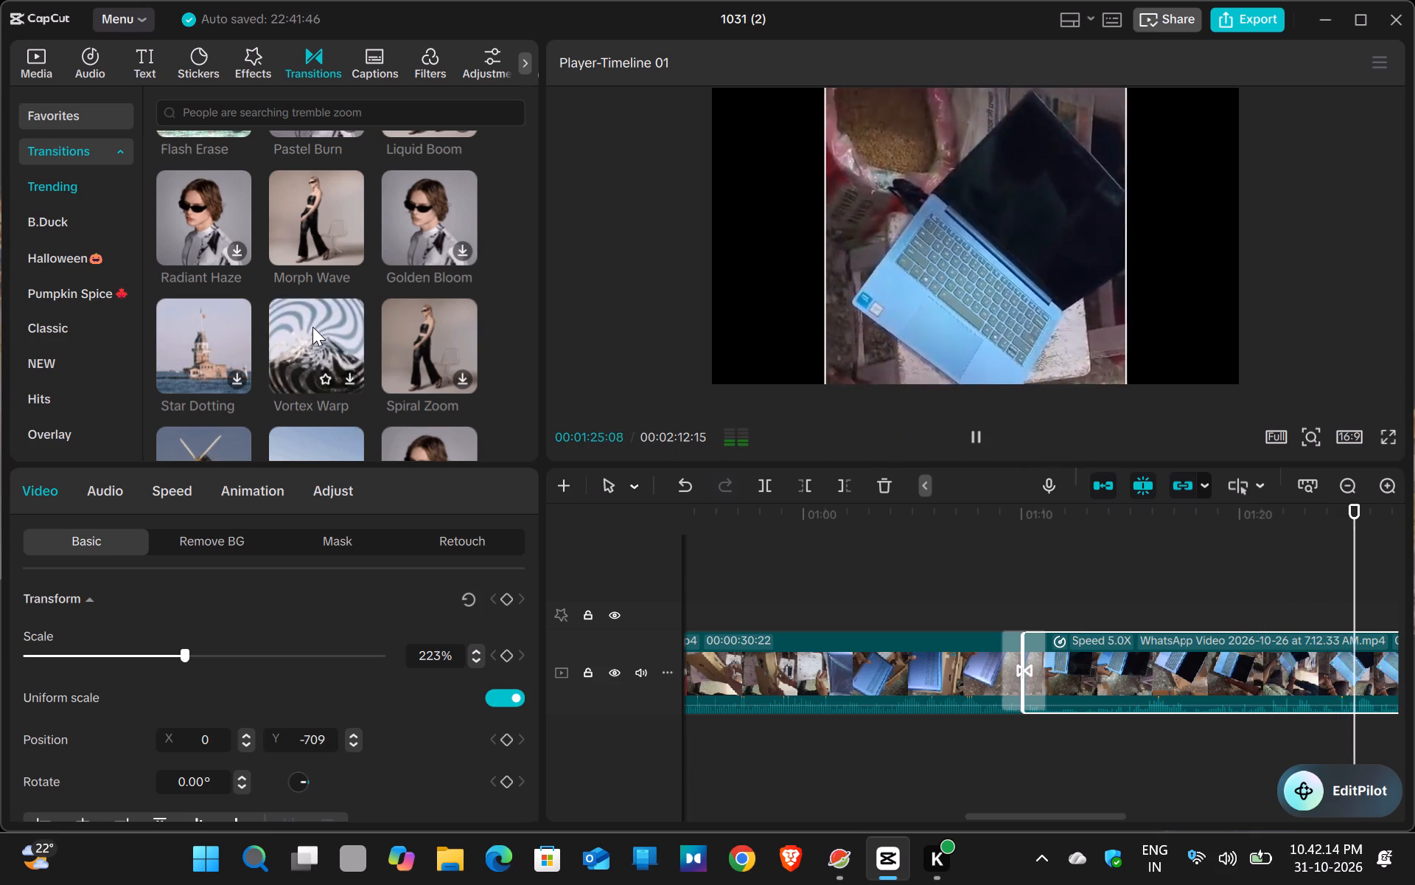
pyautogui.scroll(-3, 312, 327)
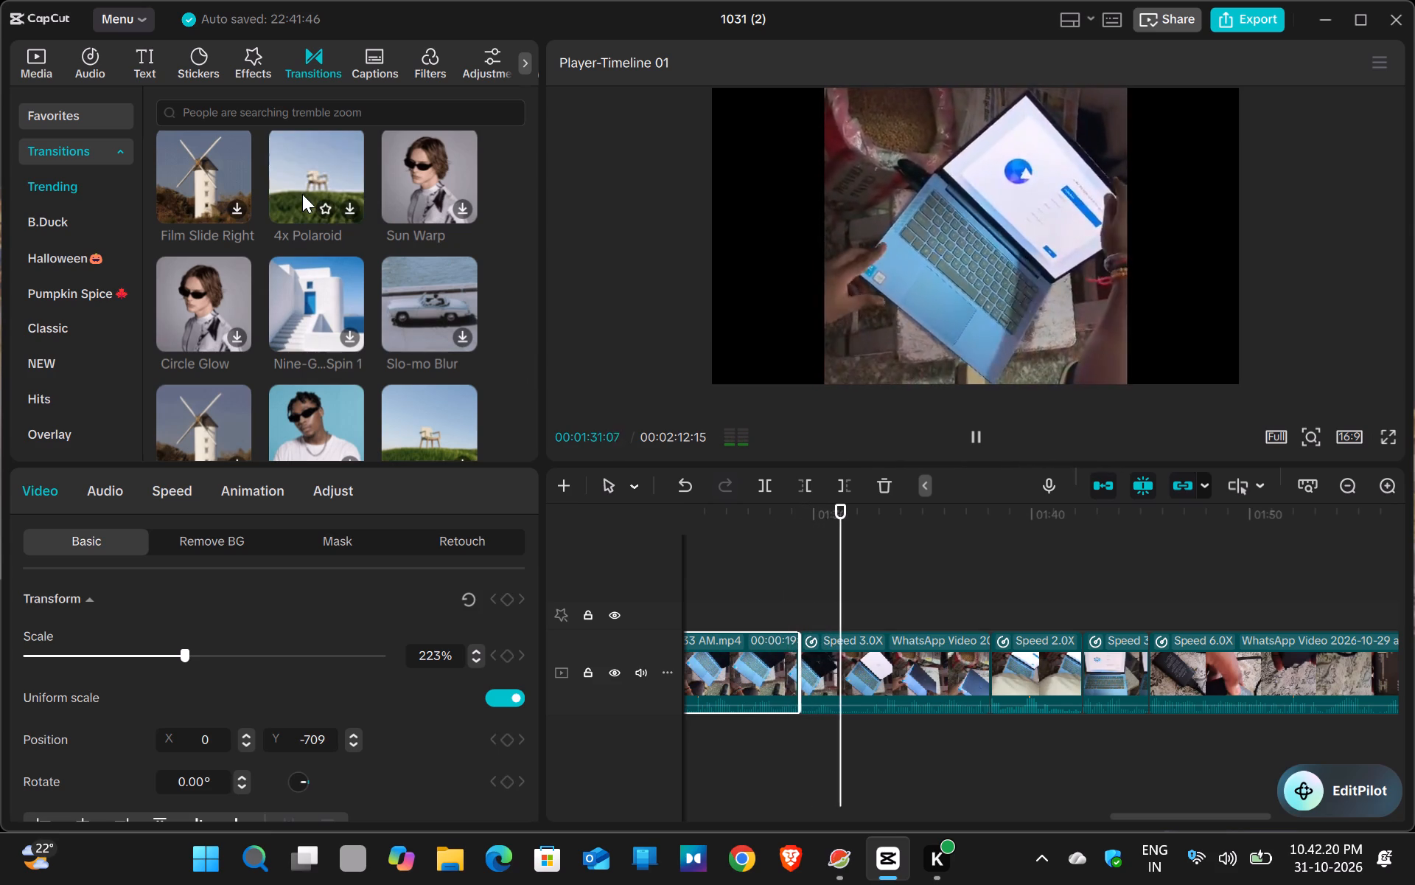
pyautogui.scroll(-1, 302, 194)
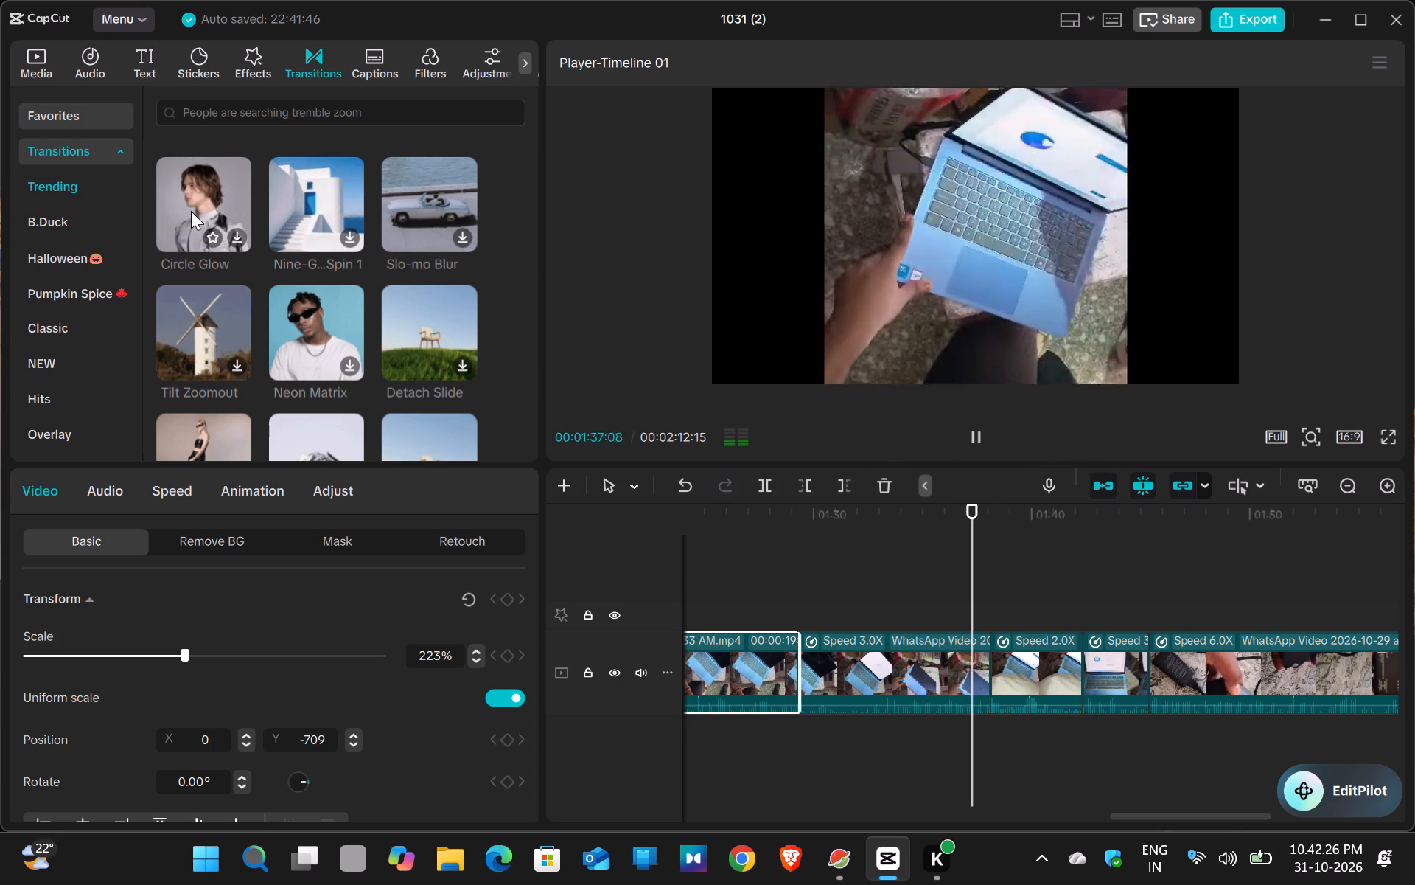
pyautogui.scroll(-2, 199, 237)
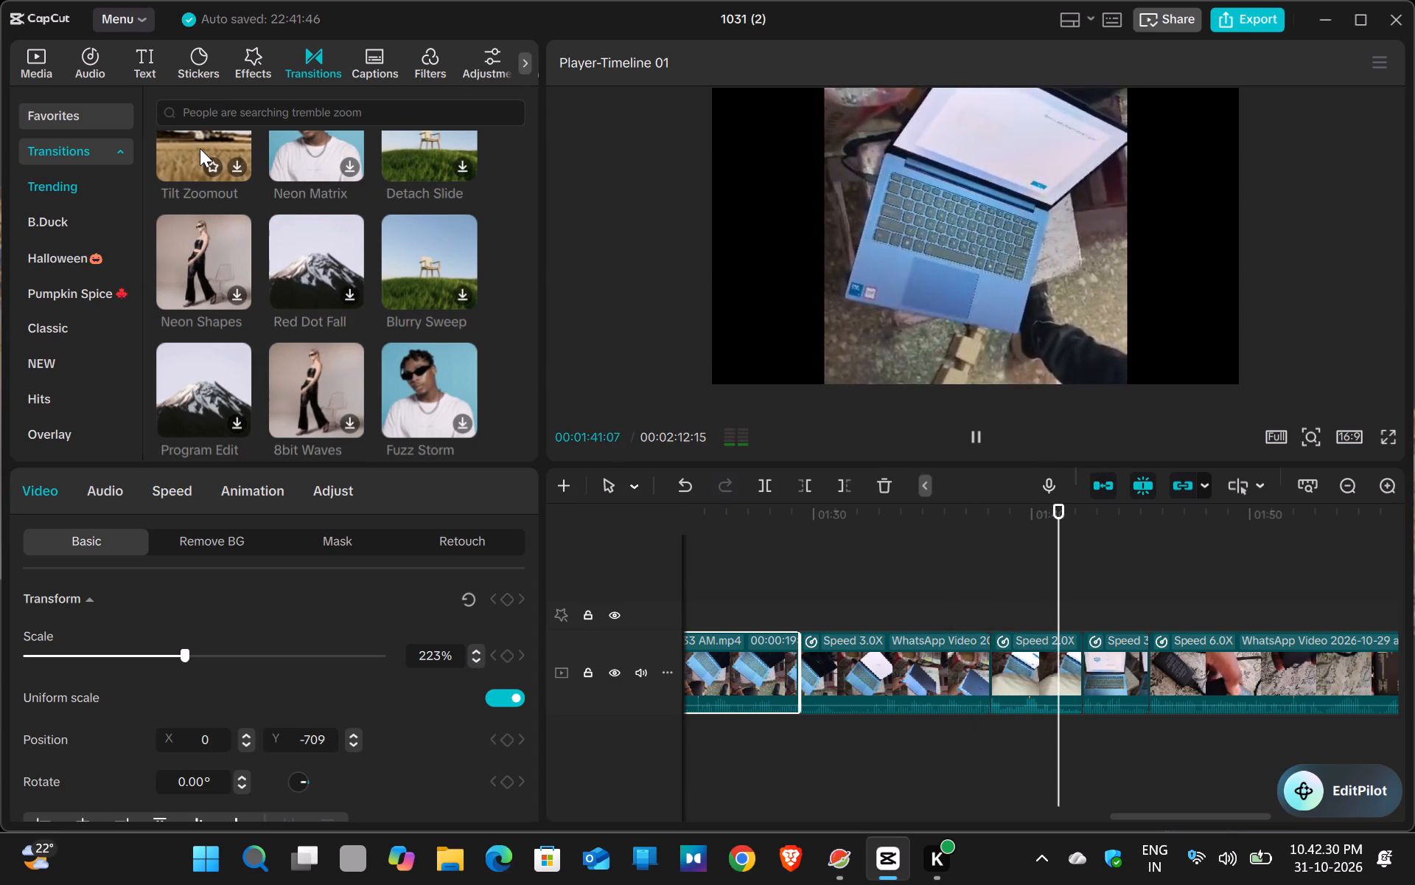
pyautogui.scroll(1, 395, 173)
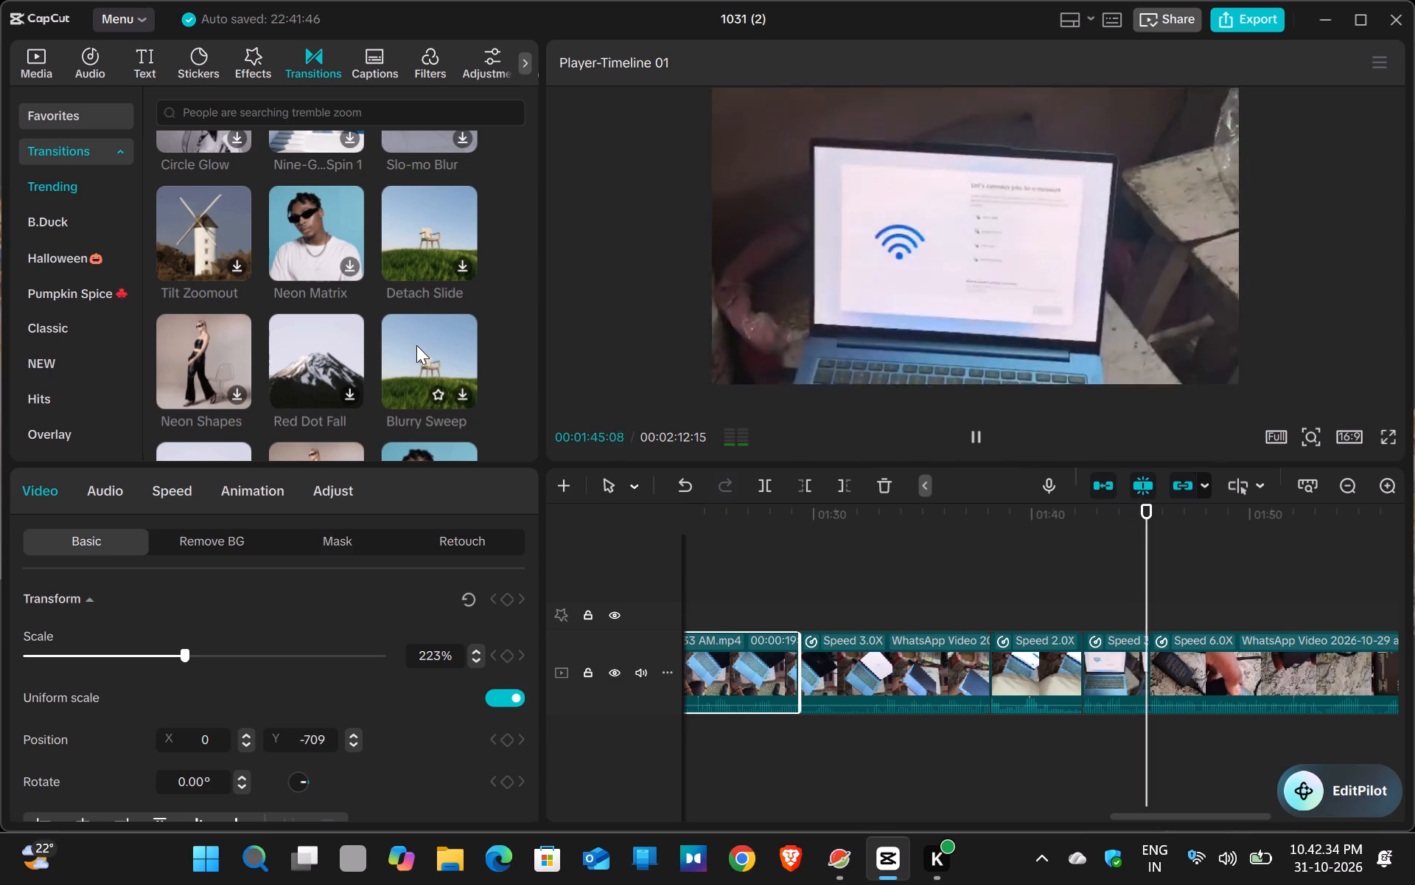
pyautogui.scroll(-1, 418, 357)
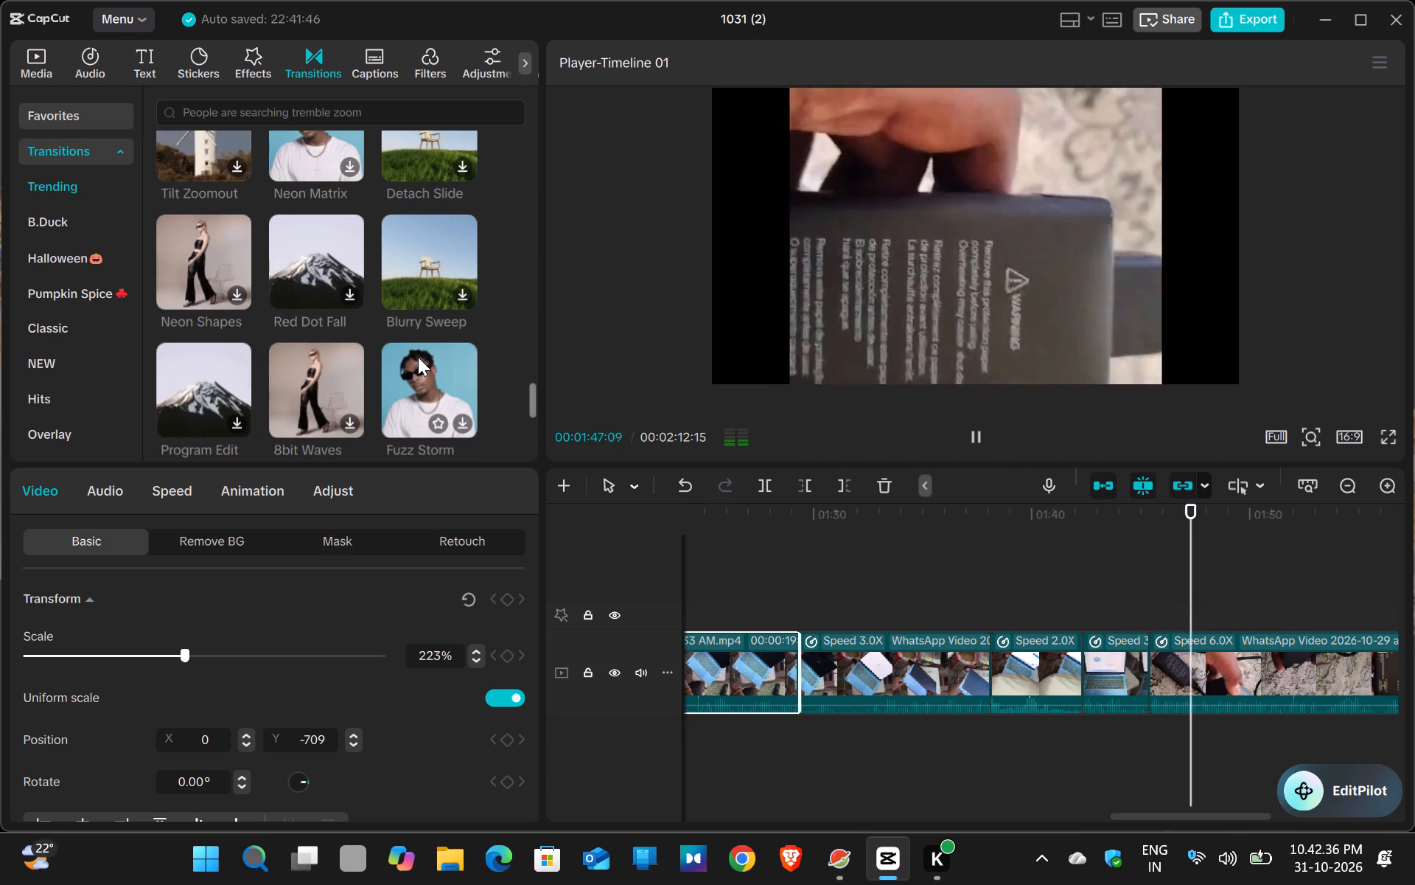
pyautogui.scroll(-2, 402, 357)
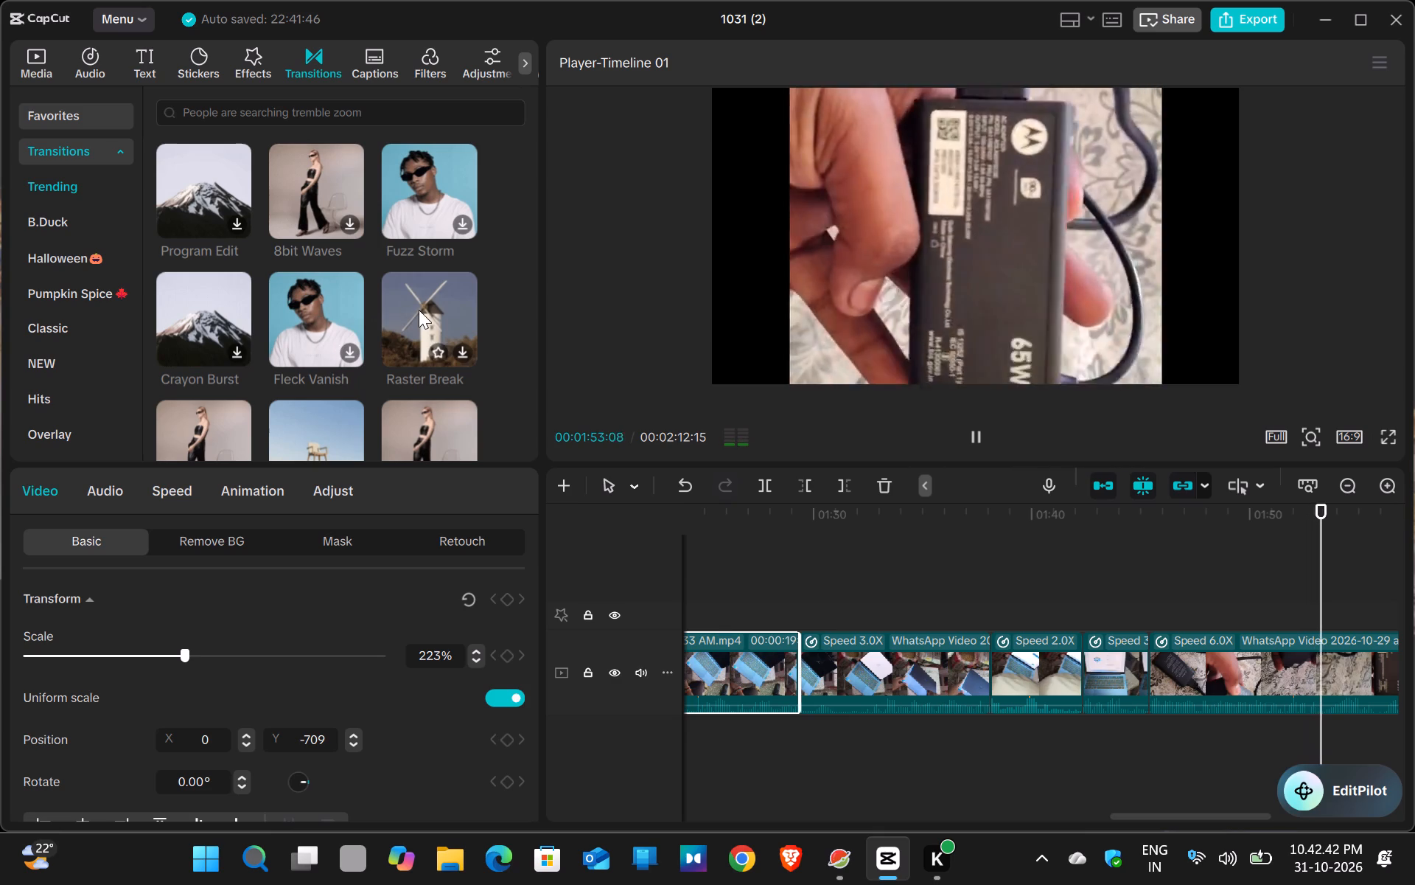
pyautogui.scroll(-1, 419, 310)
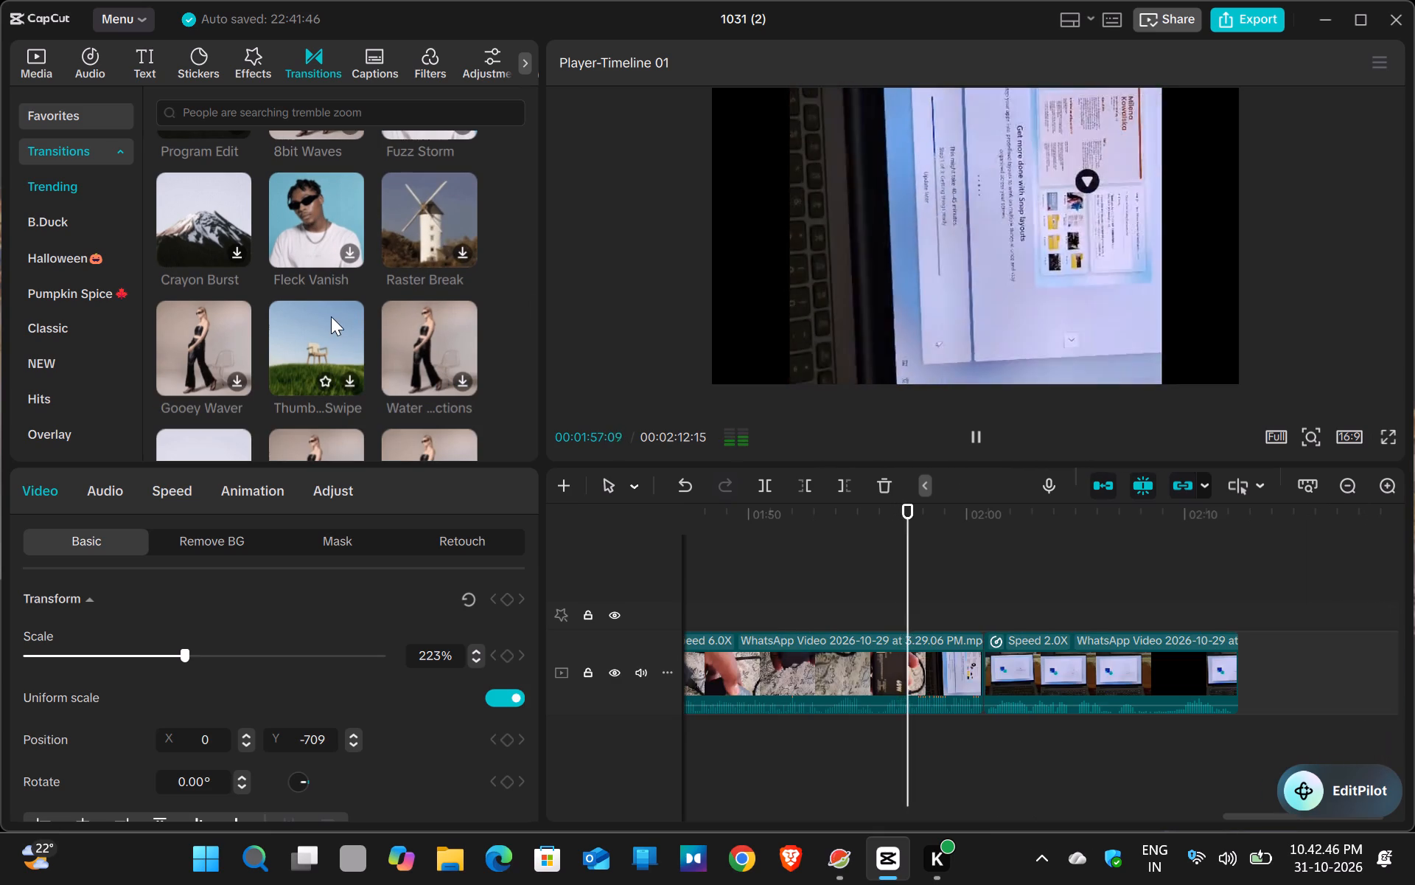
pyautogui.scroll(-2, 313, 316)
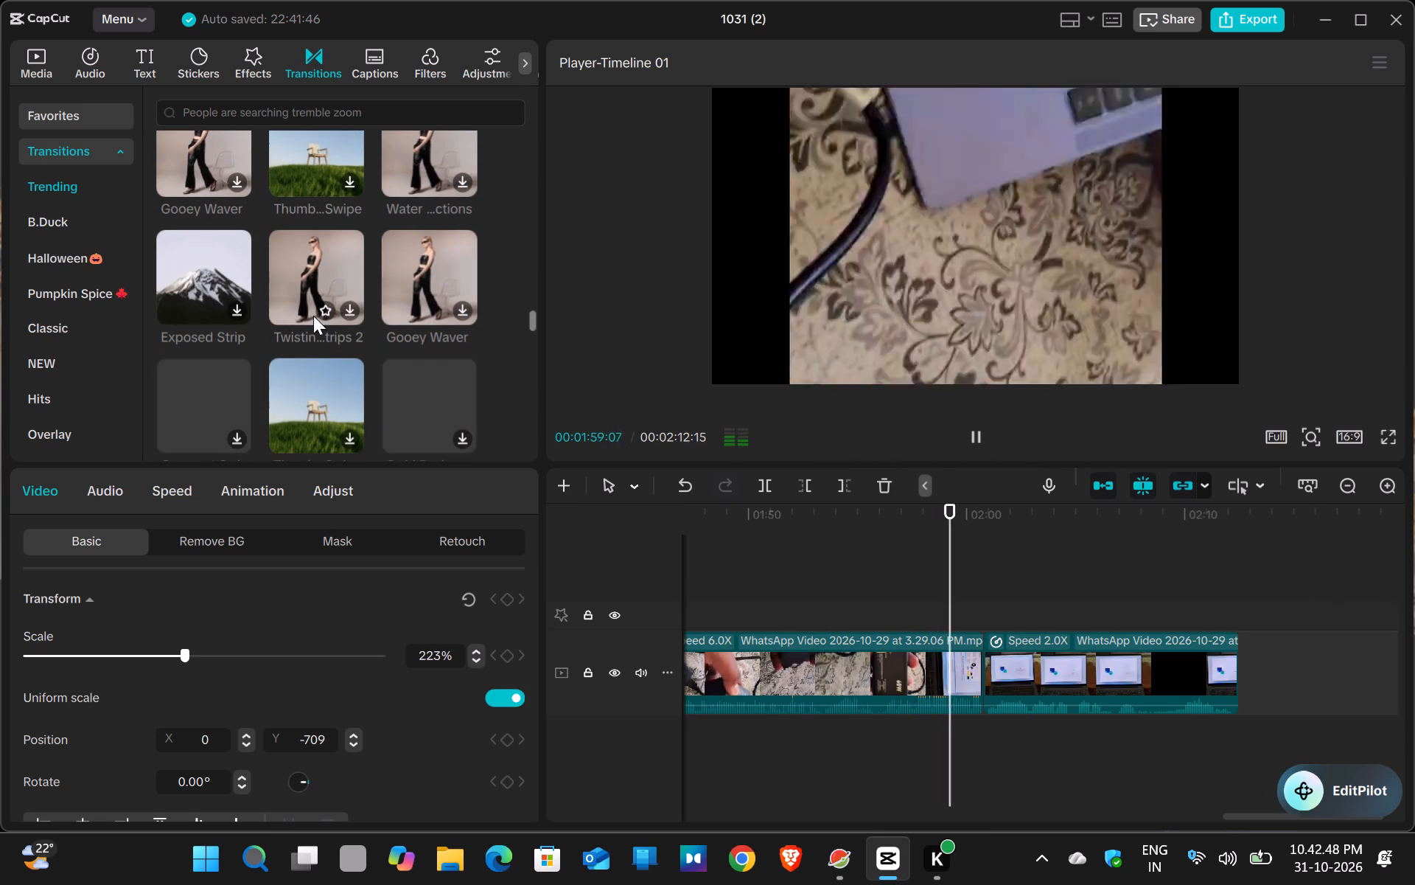
pyautogui.scroll(-6, 312, 316)
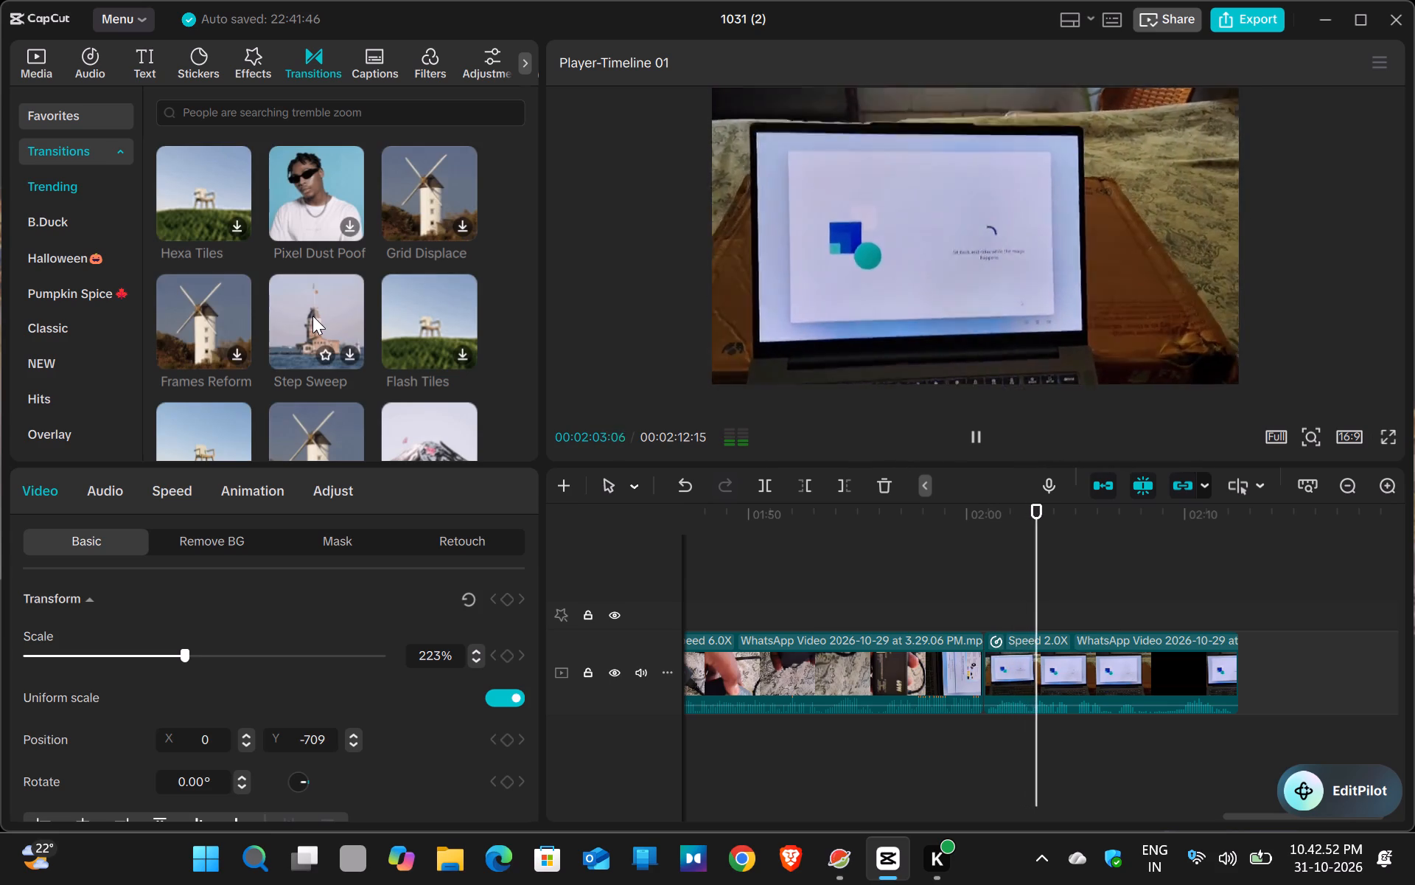
# Download the Step Sweep transition and preview it.
pyautogui.click(346, 350)
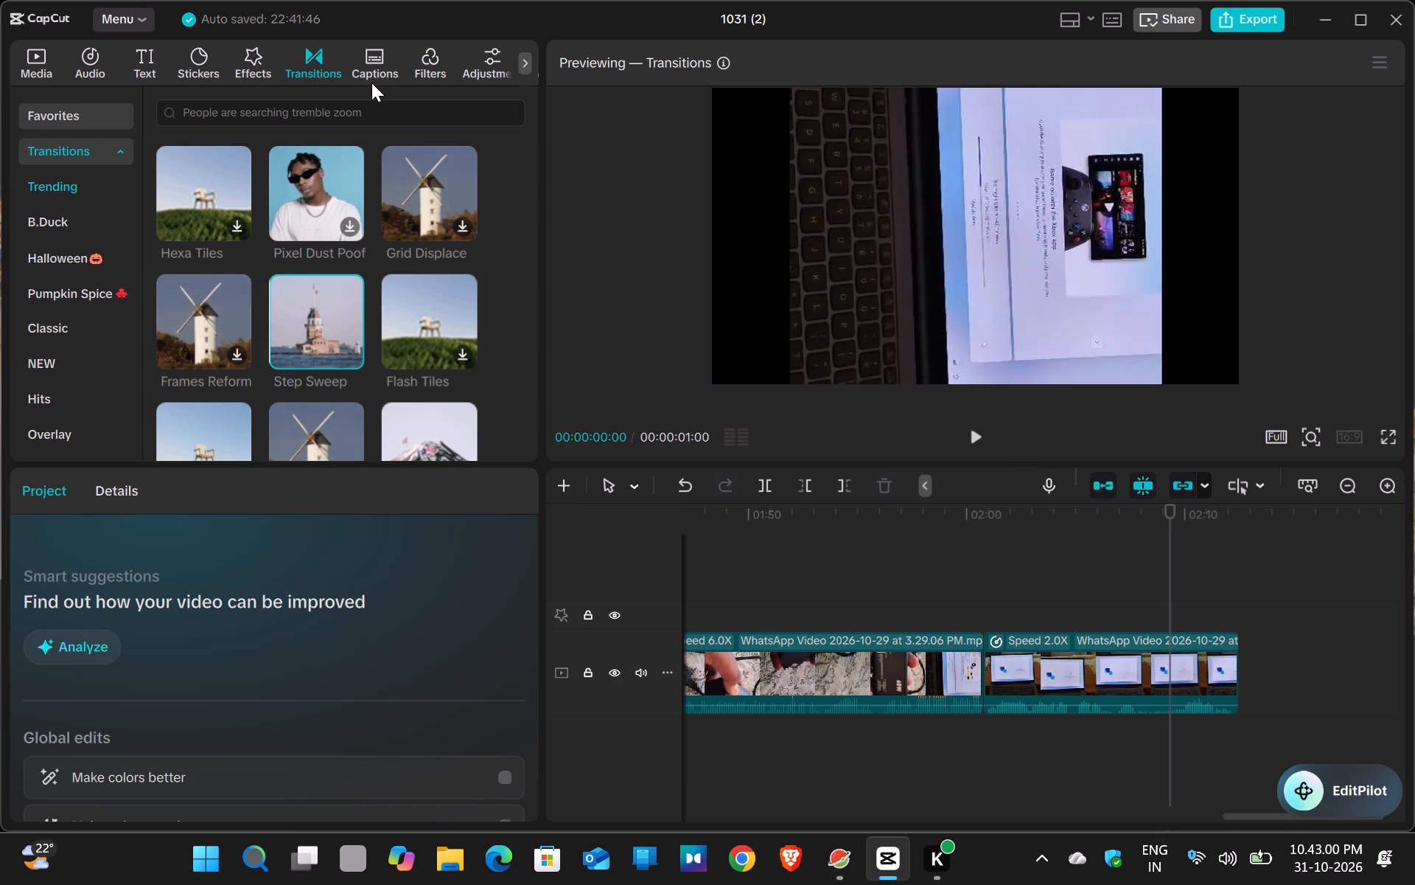
# Download the Pixel Dust Poof transition and mark it as a favorite.
pyautogui.click(347, 223)
pyautogui.click(323, 223)
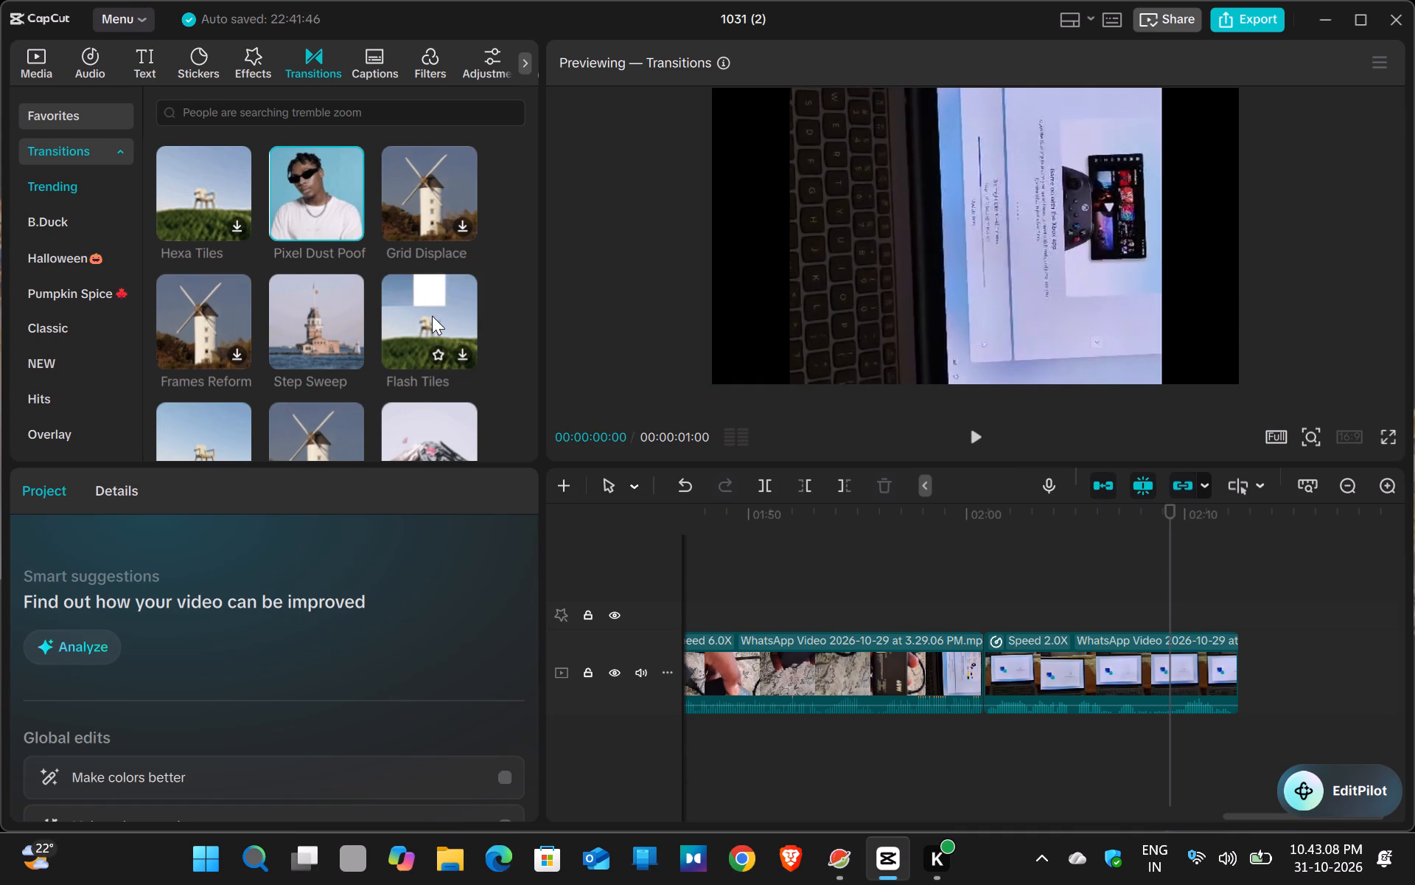
pyautogui.scroll(-1, 404, 333)
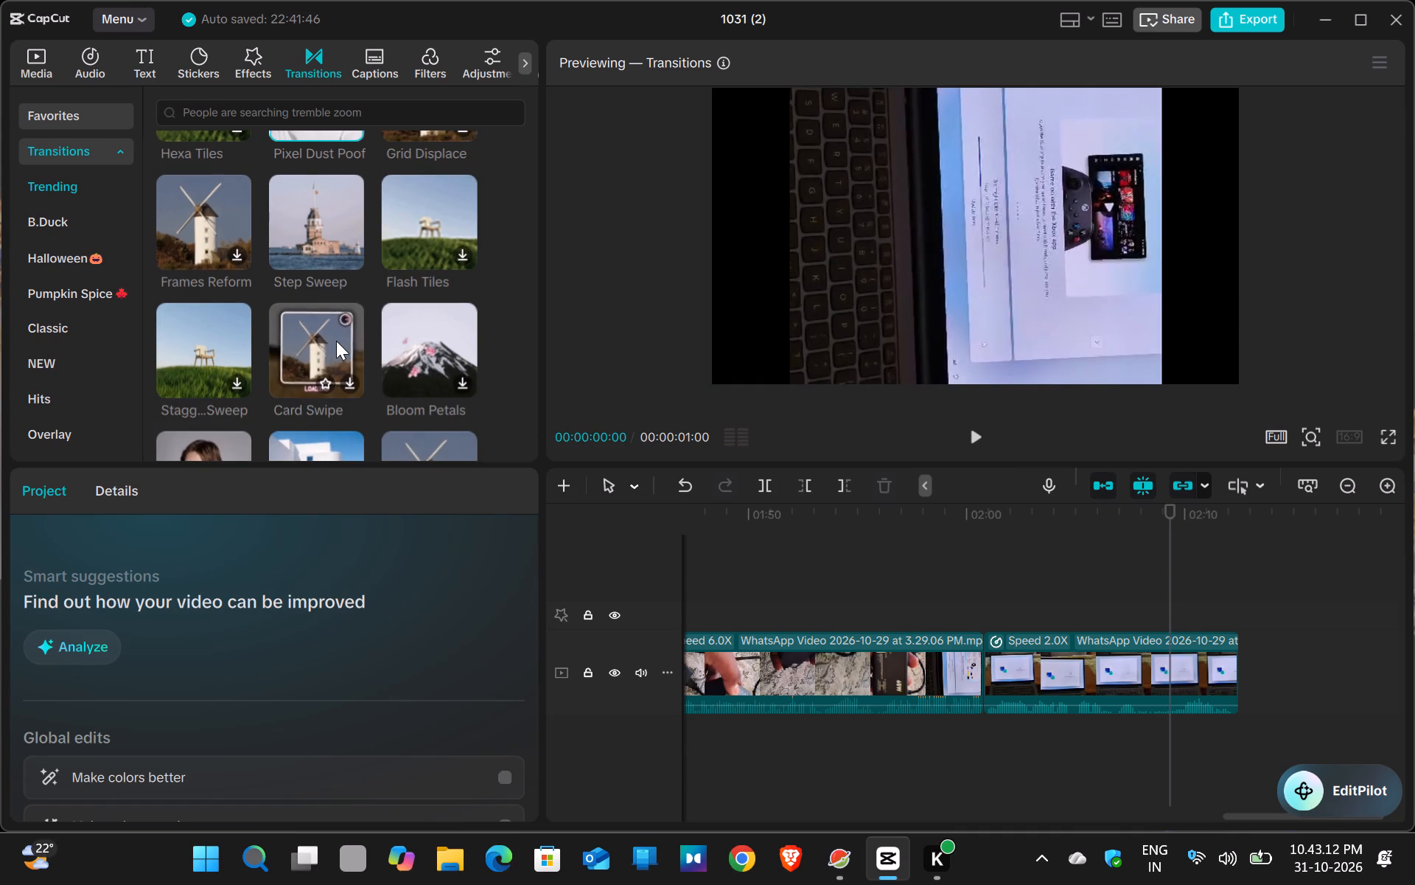
pyautogui.scroll(1, 336, 341)
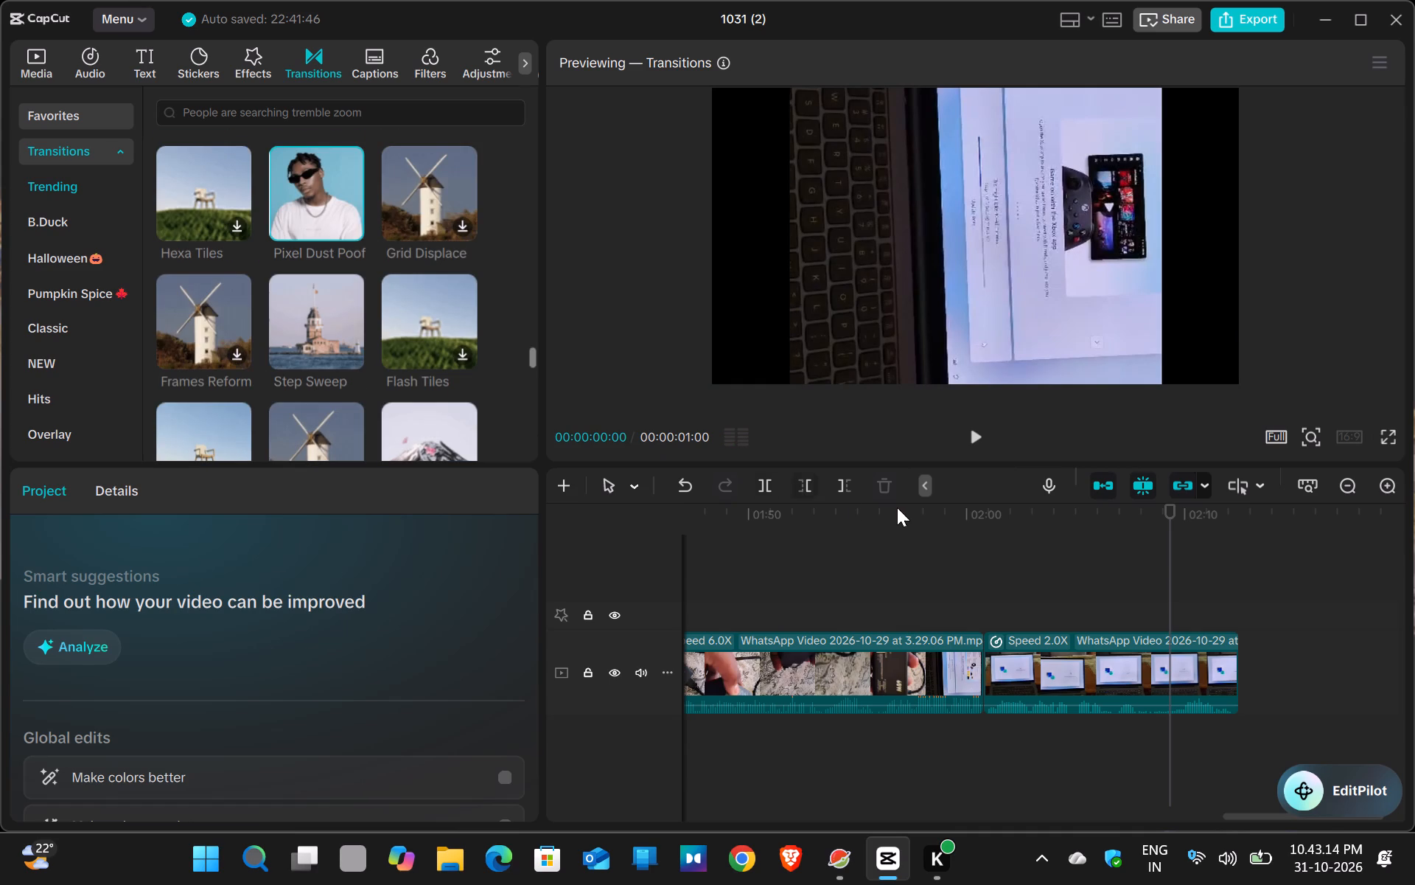
# Preview the Pixel Dust Poof transition in the player, and preview Step Sweep again.
pyautogui.doubleClick(901, 508)
pyautogui.click(940, 517)
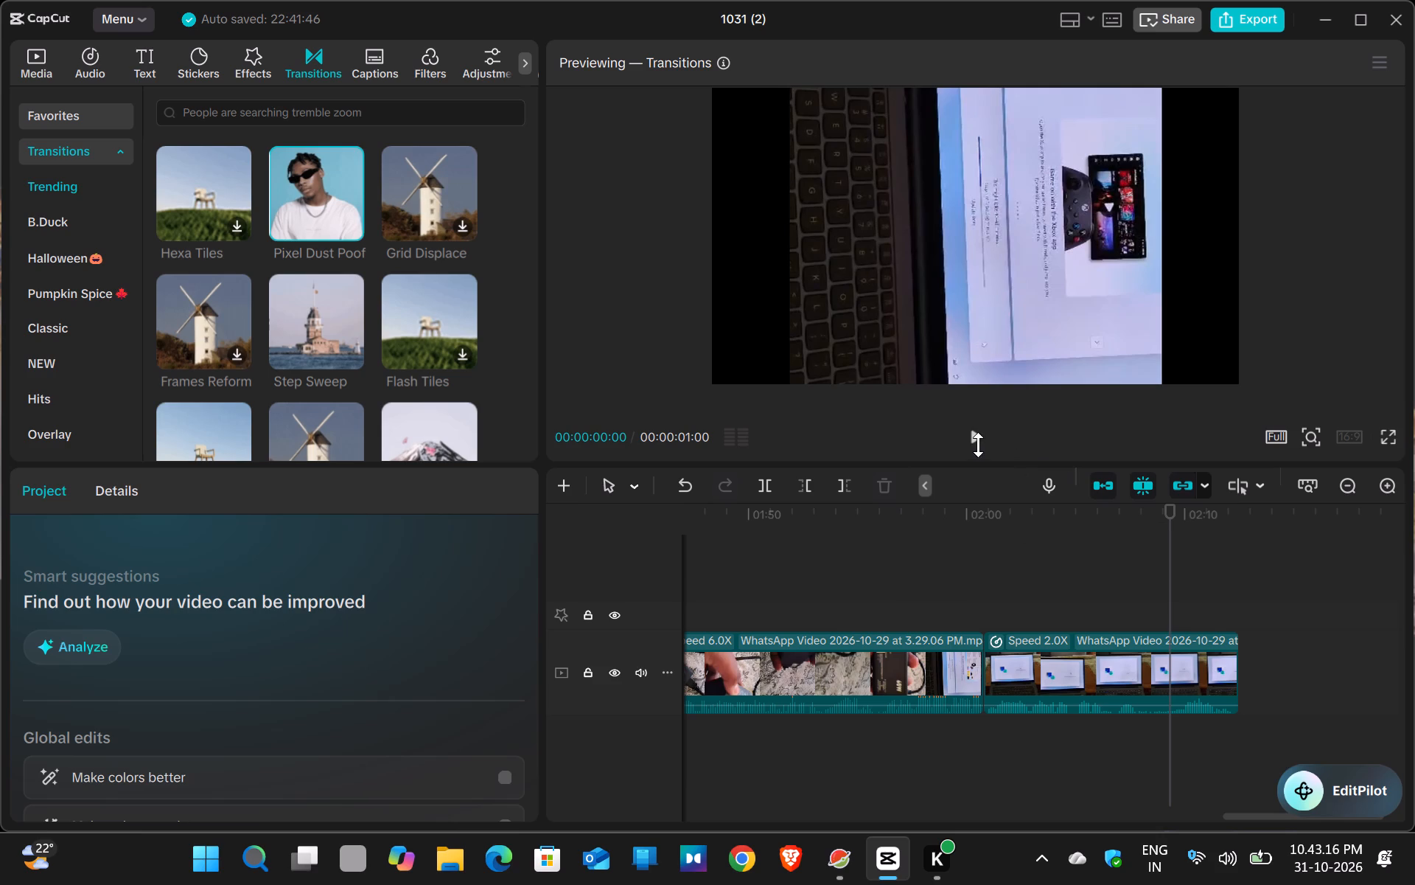
pyautogui.click(978, 445)
pyautogui.click(932, 514)
pyautogui.doubleClick(973, 434)
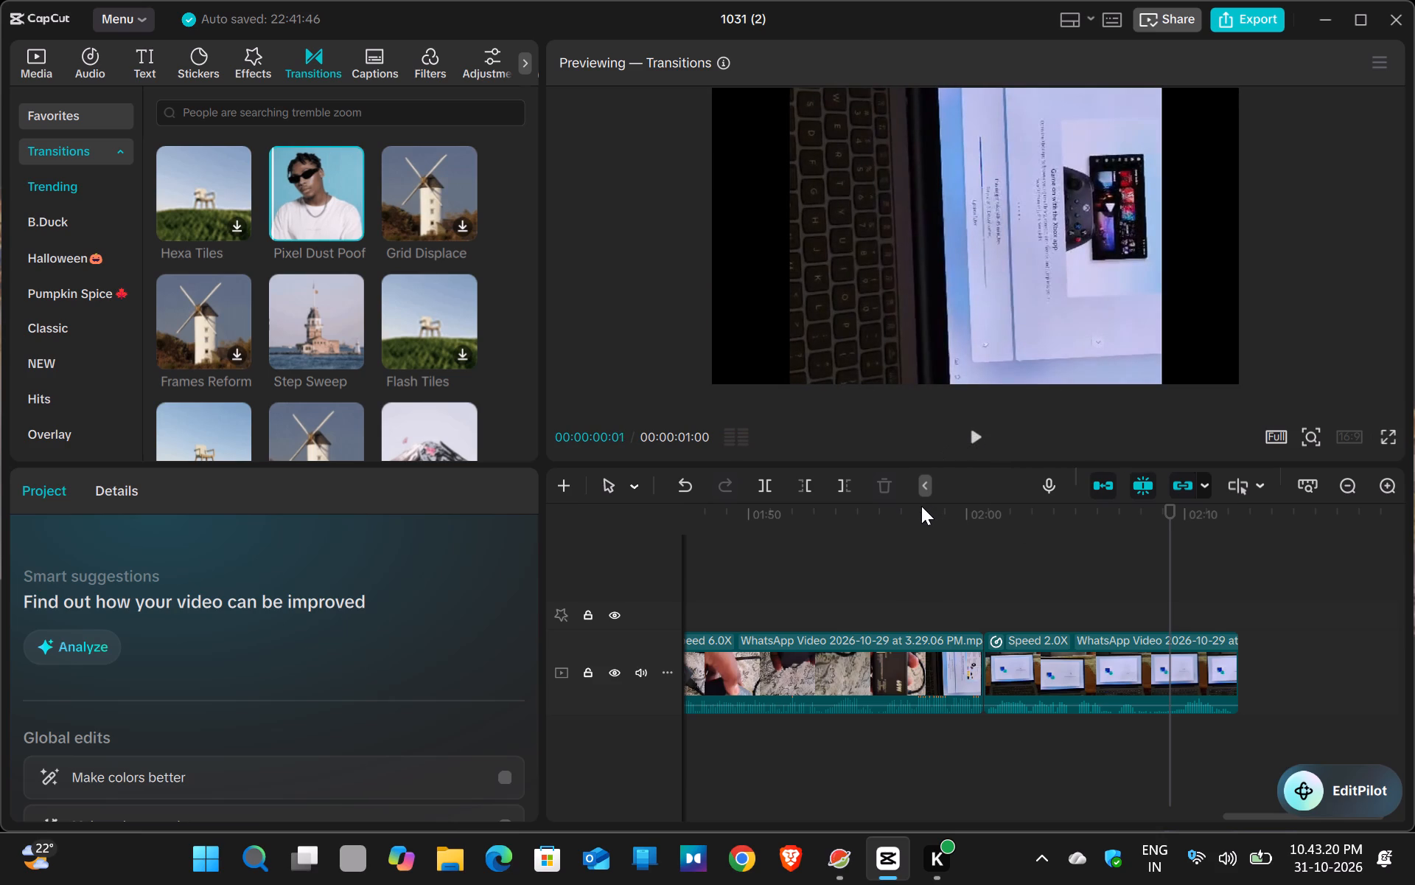
pyautogui.click(346, 332)
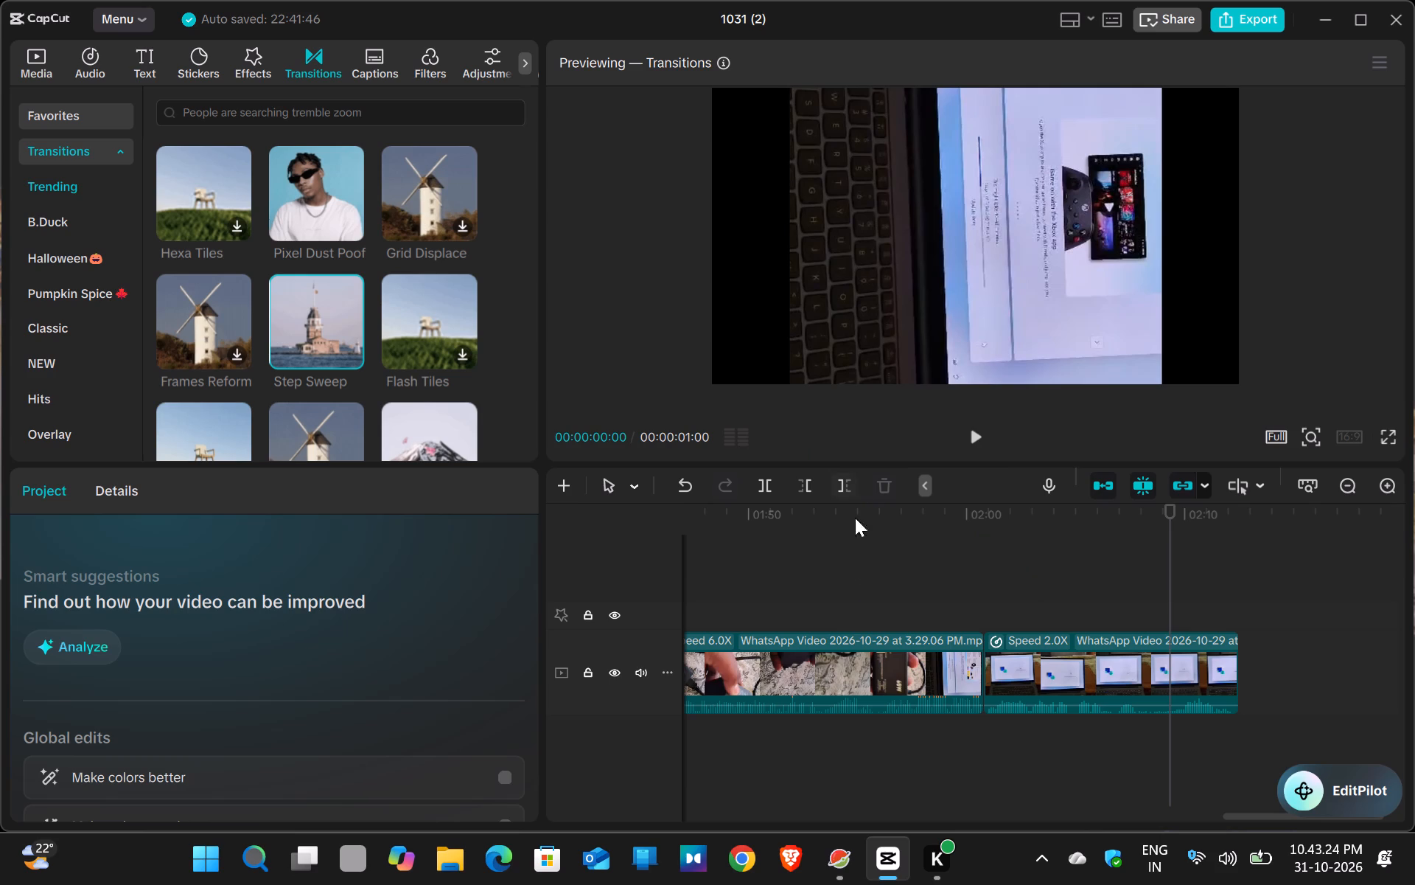
# Review the edited timeline from the opening clips through the 4.0X-speed clip and its Morph Wave transition into the 5.0X-speed clip.
pyautogui.click(867, 587)
pyautogui.moveTo(727, 511); pyautogui.dragTo(934, 532)
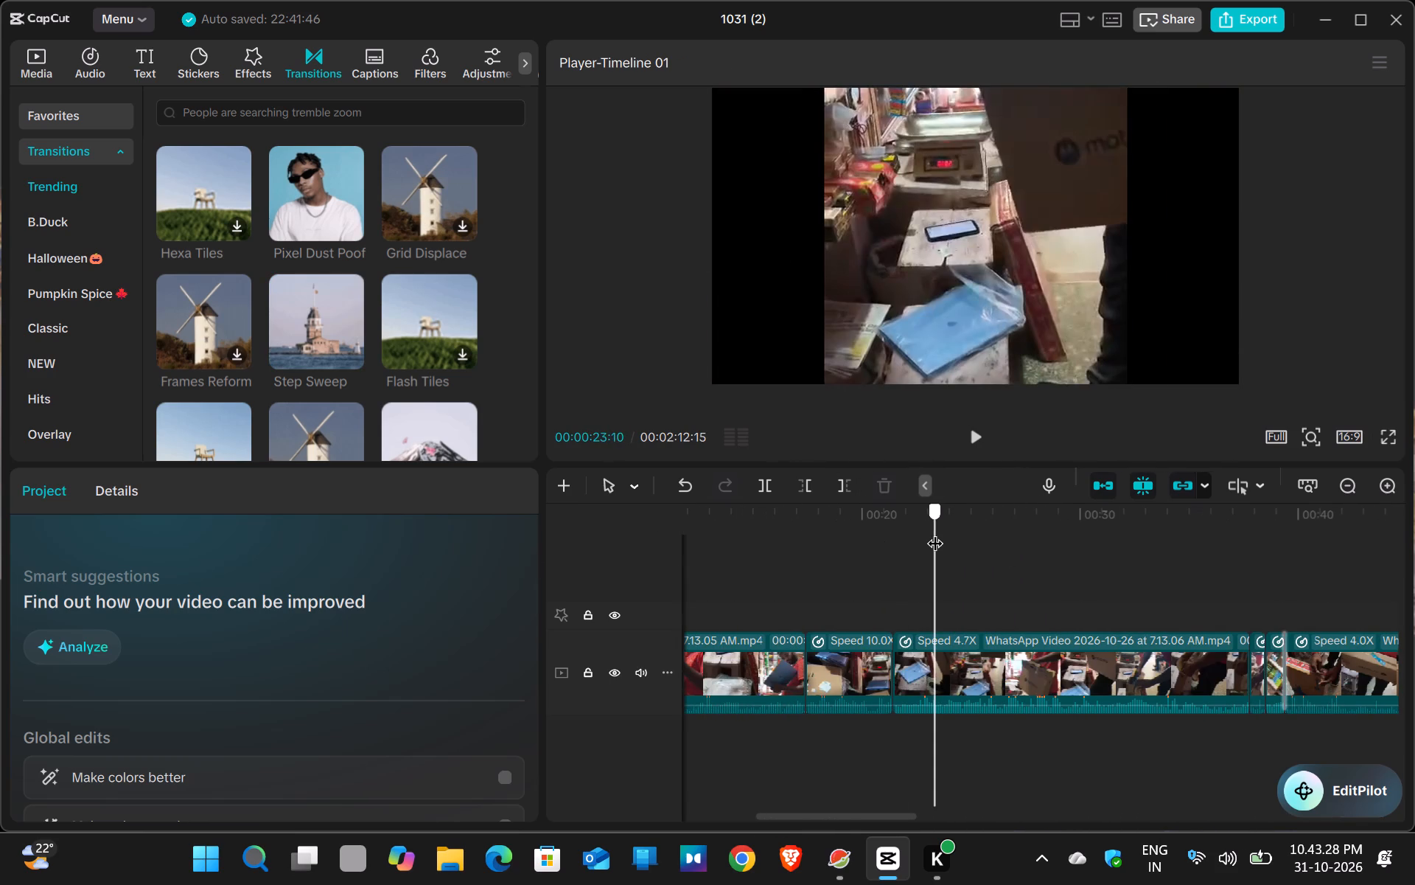
pyautogui.moveTo(934, 532); pyautogui.dragTo(747, 516)
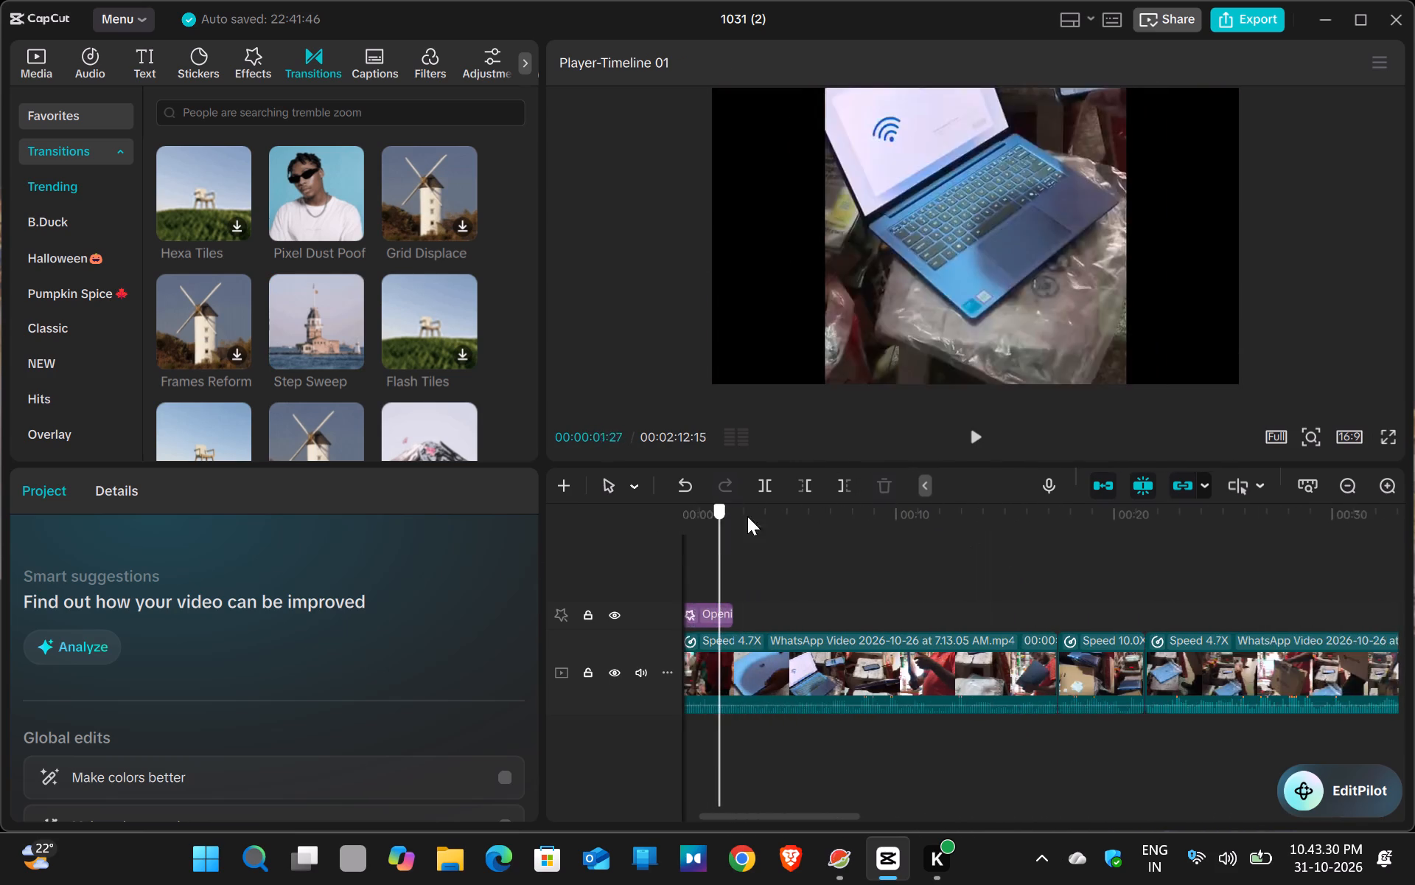
pyautogui.moveTo(747, 516); pyautogui.dragTo(1276, 550)
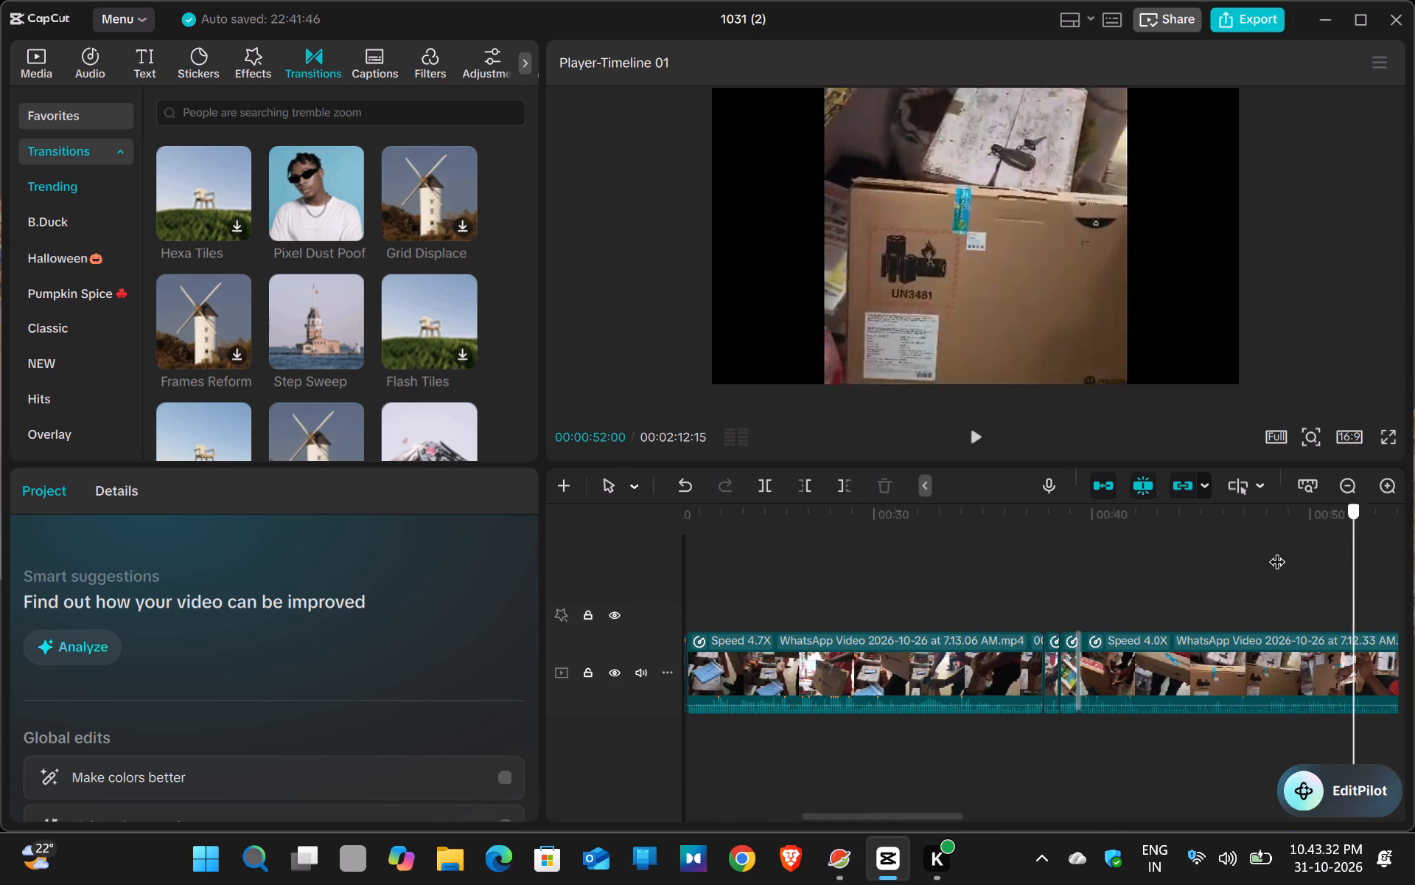
pyautogui.moveTo(1276, 550); pyautogui.dragTo(1147, 558)
pyautogui.click(971, 428)
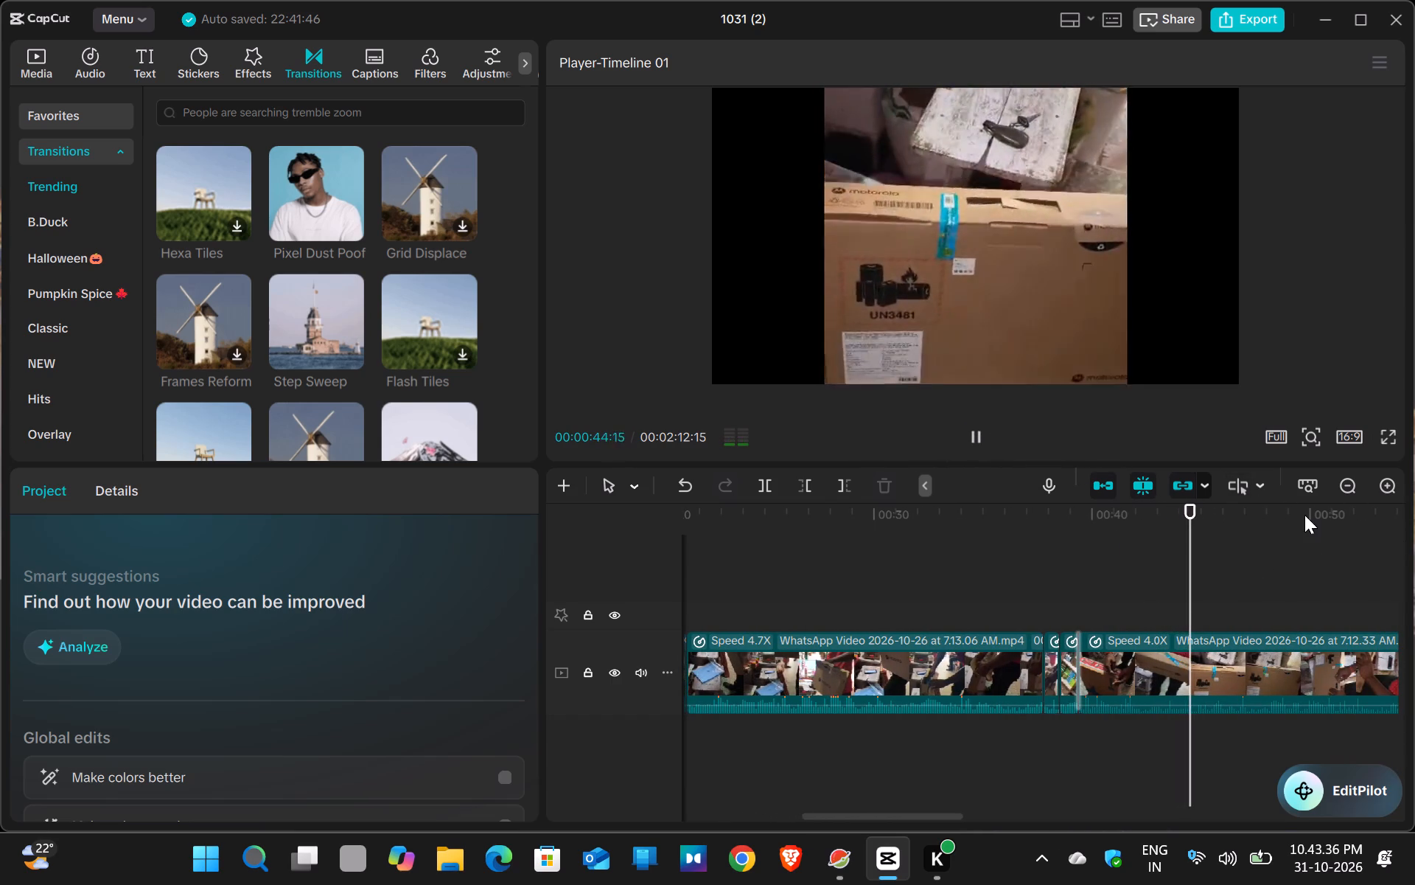
pyautogui.click(1306, 515)
pyautogui.click(992, 443)
pyautogui.doubleClick(985, 443)
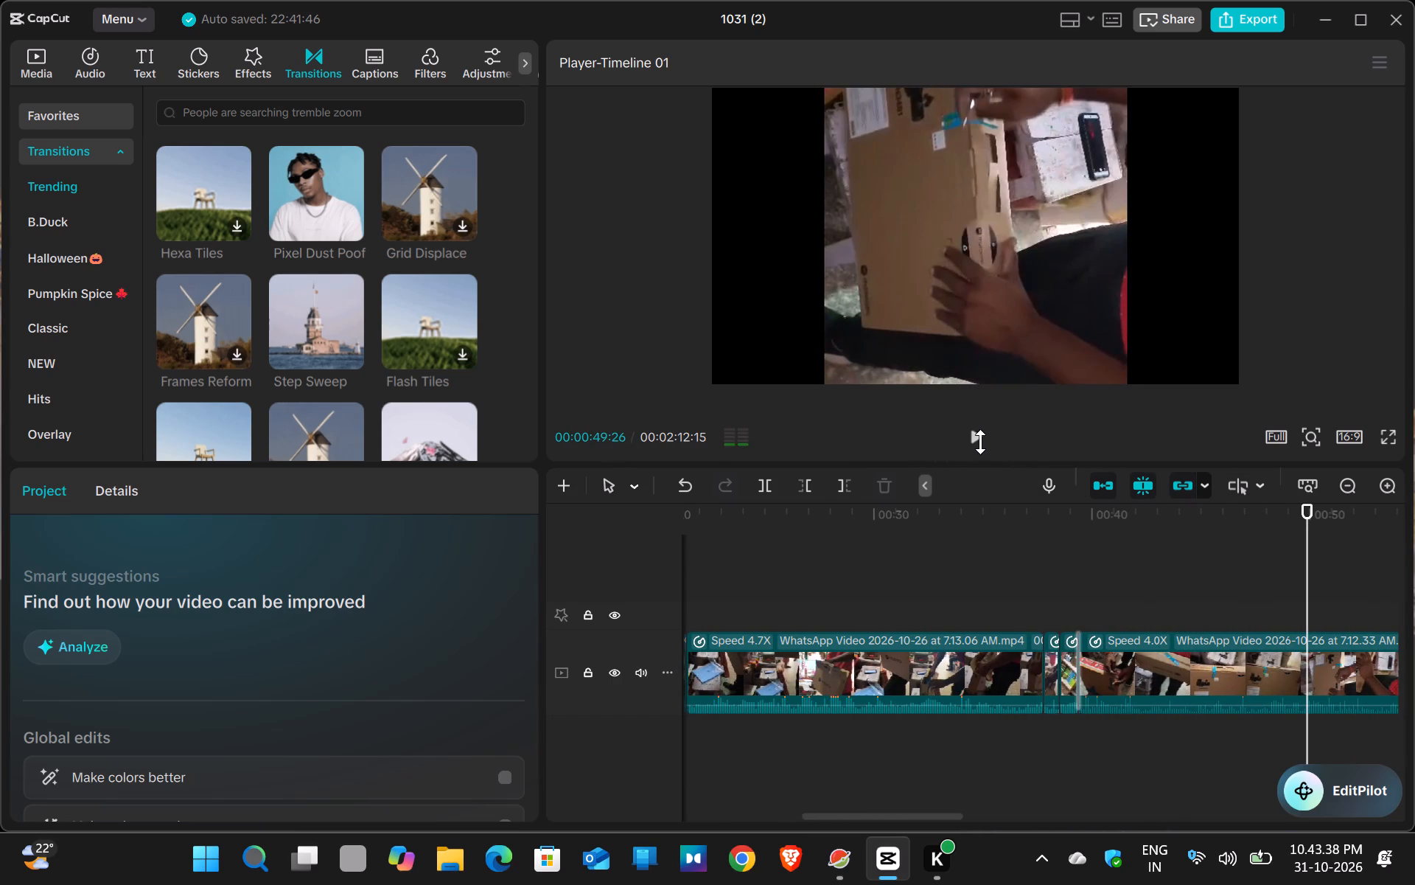
pyautogui.click(978, 441)
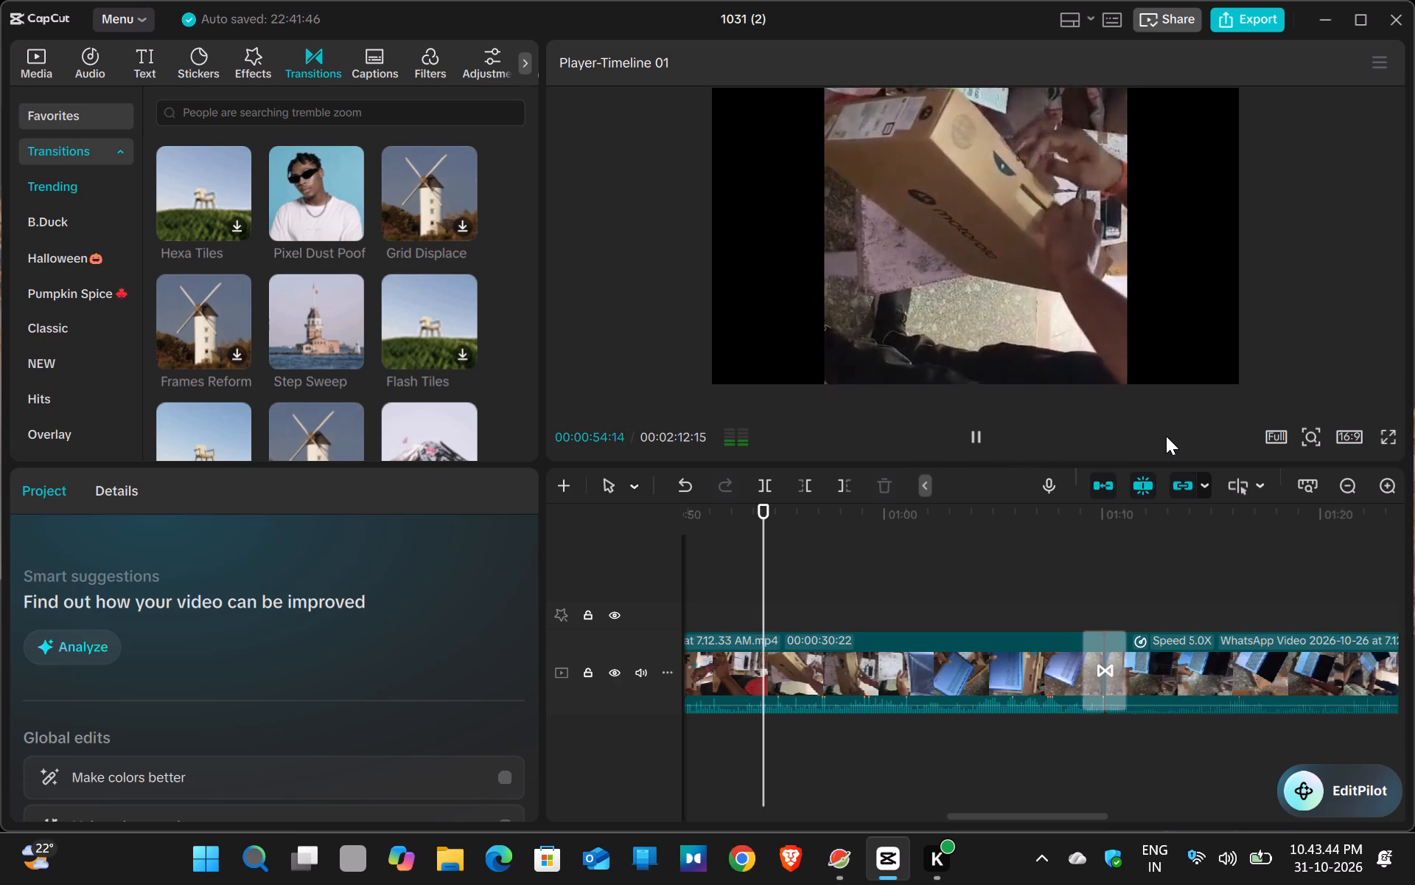
pyautogui.click(1072, 507)
pyautogui.click(974, 444)
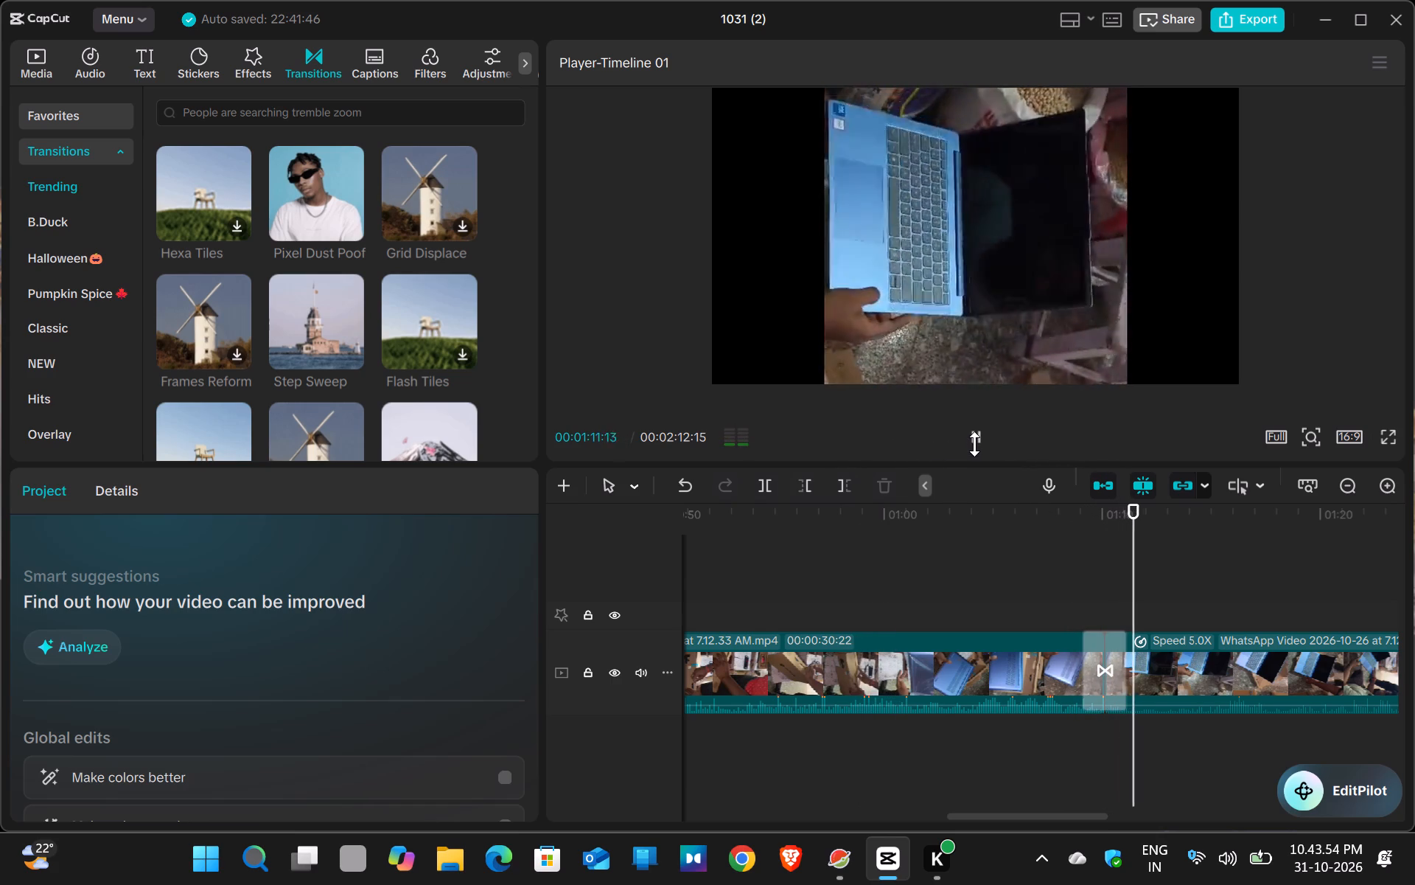
# Play up to the cut between the 5.0X- and 3.0X-speed clips and add the Step Sweep transition there.
pyautogui.click(1332, 512)
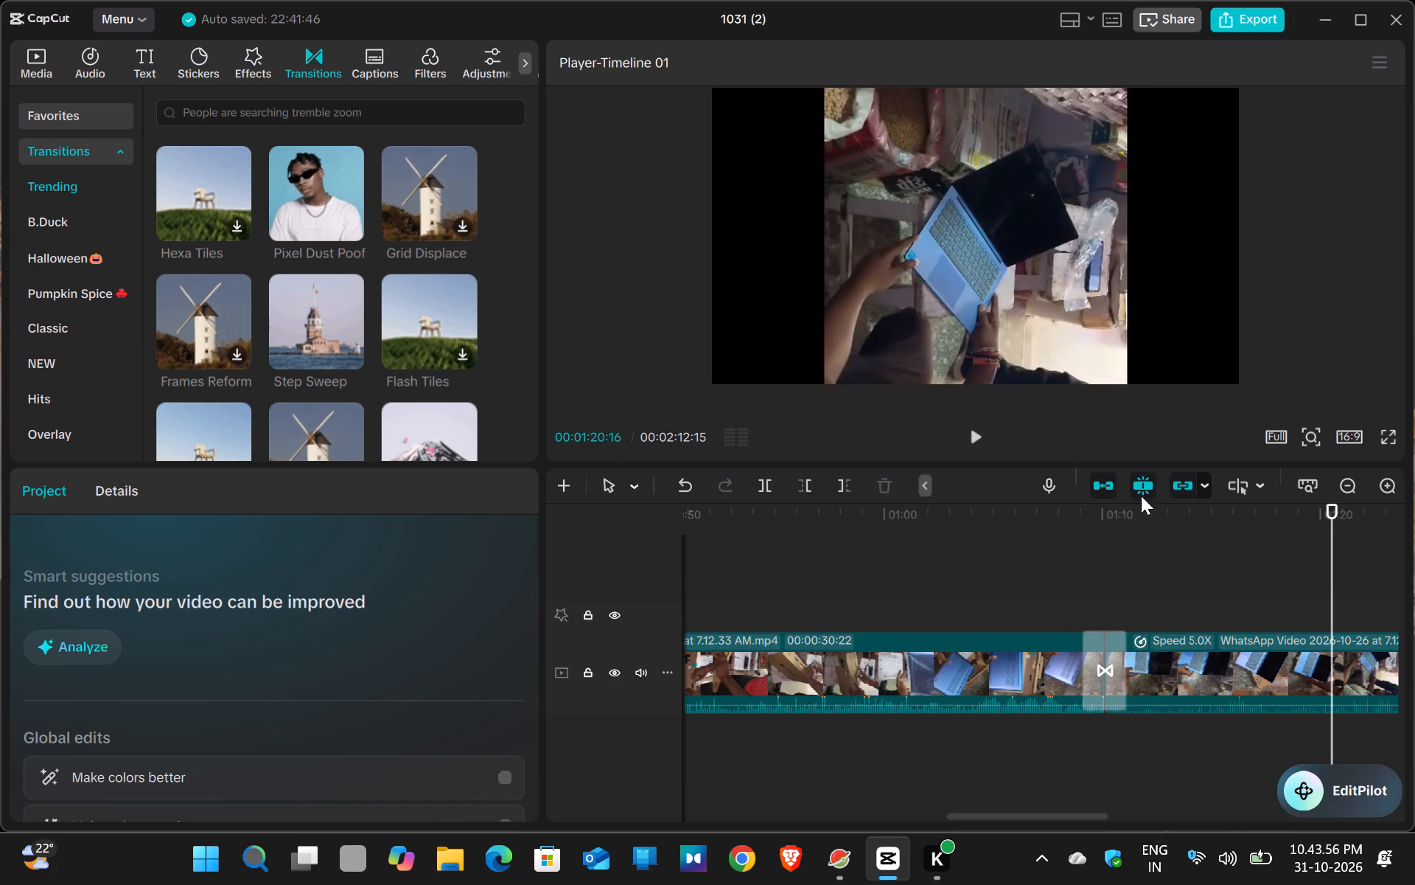
pyautogui.click(974, 441)
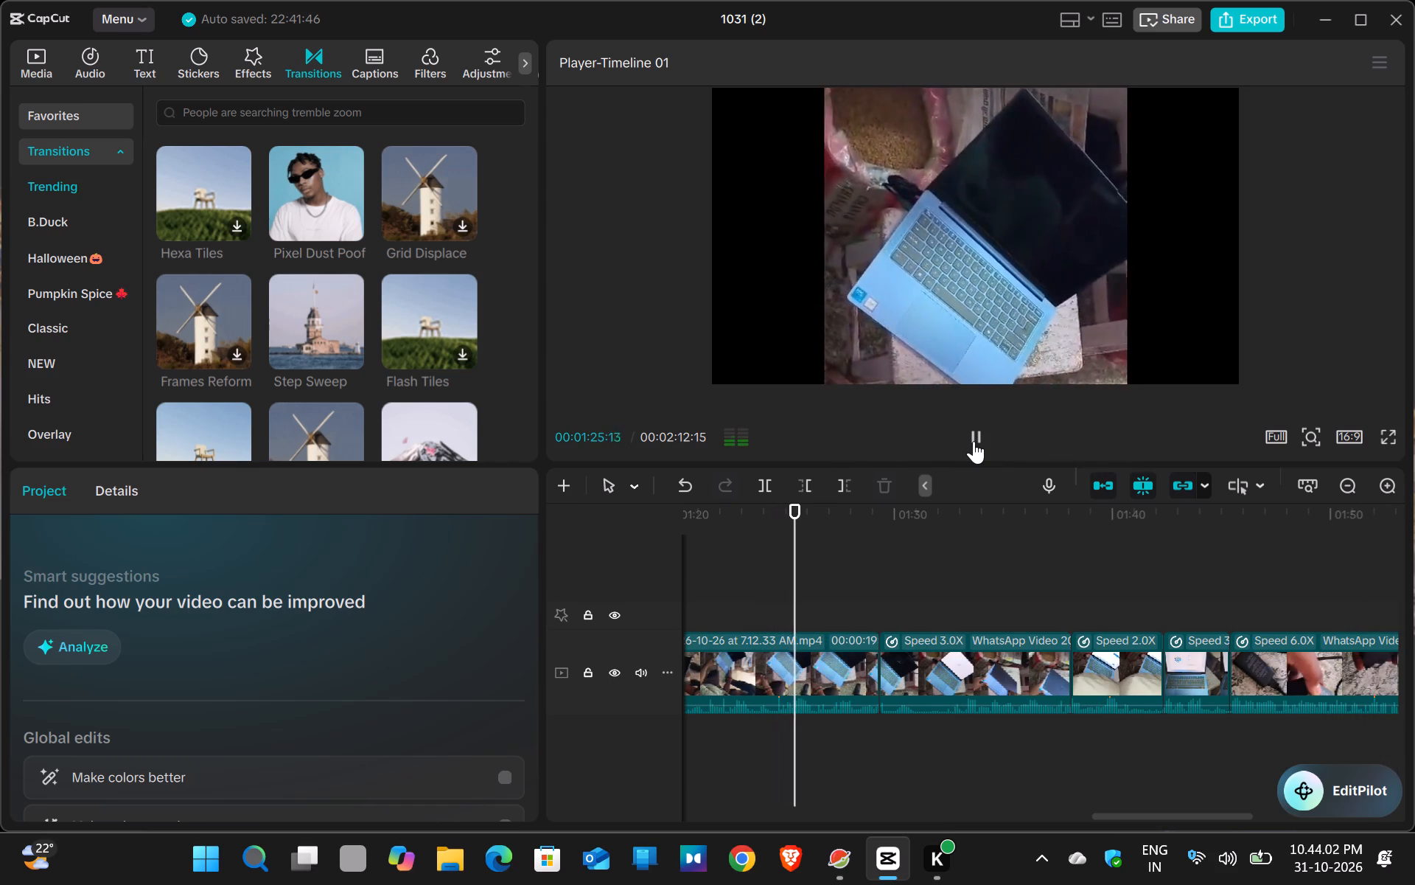
pyautogui.click(974, 441)
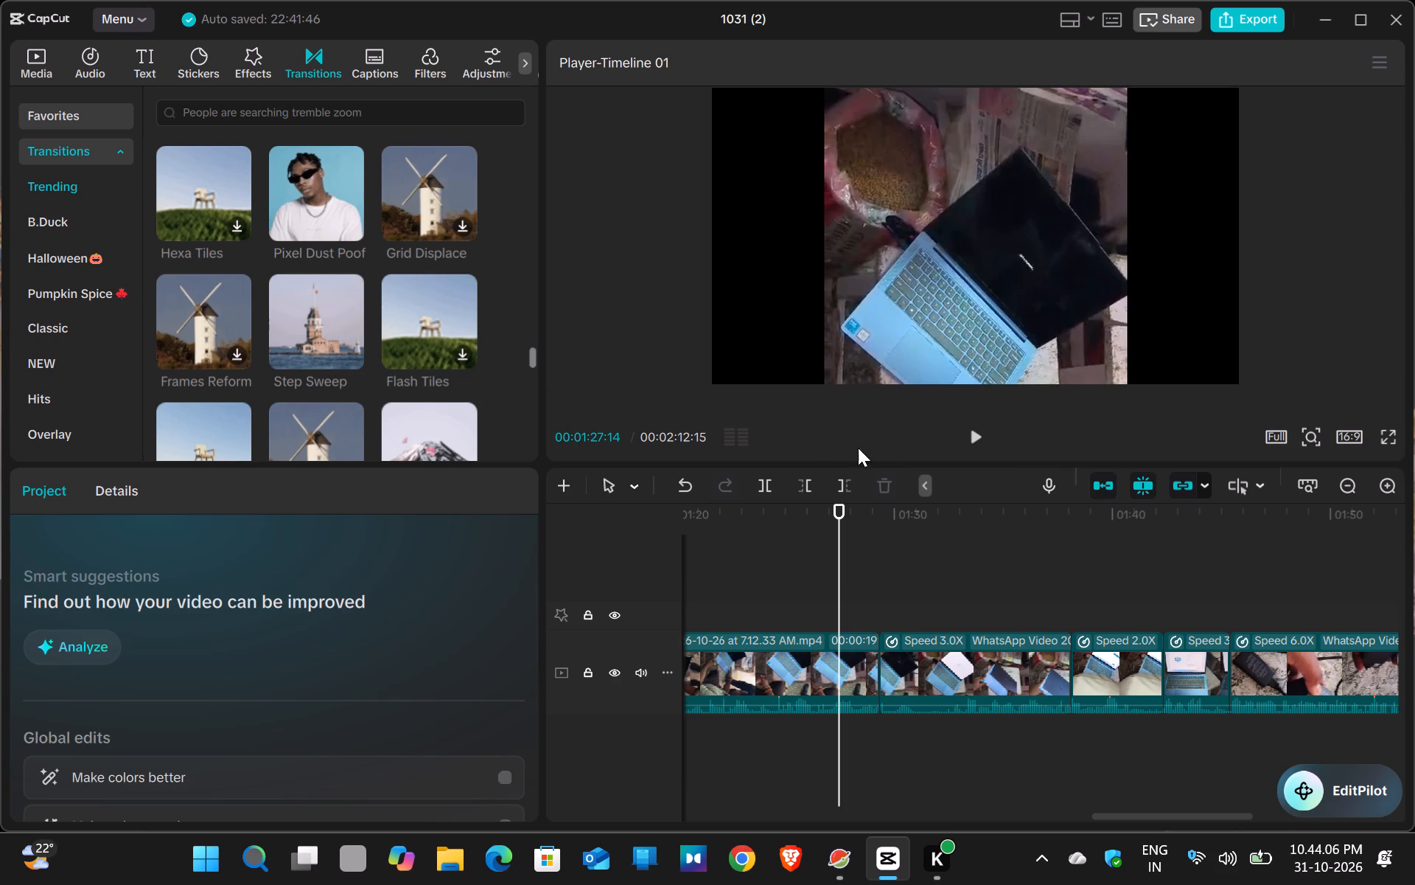
pyautogui.click(977, 438)
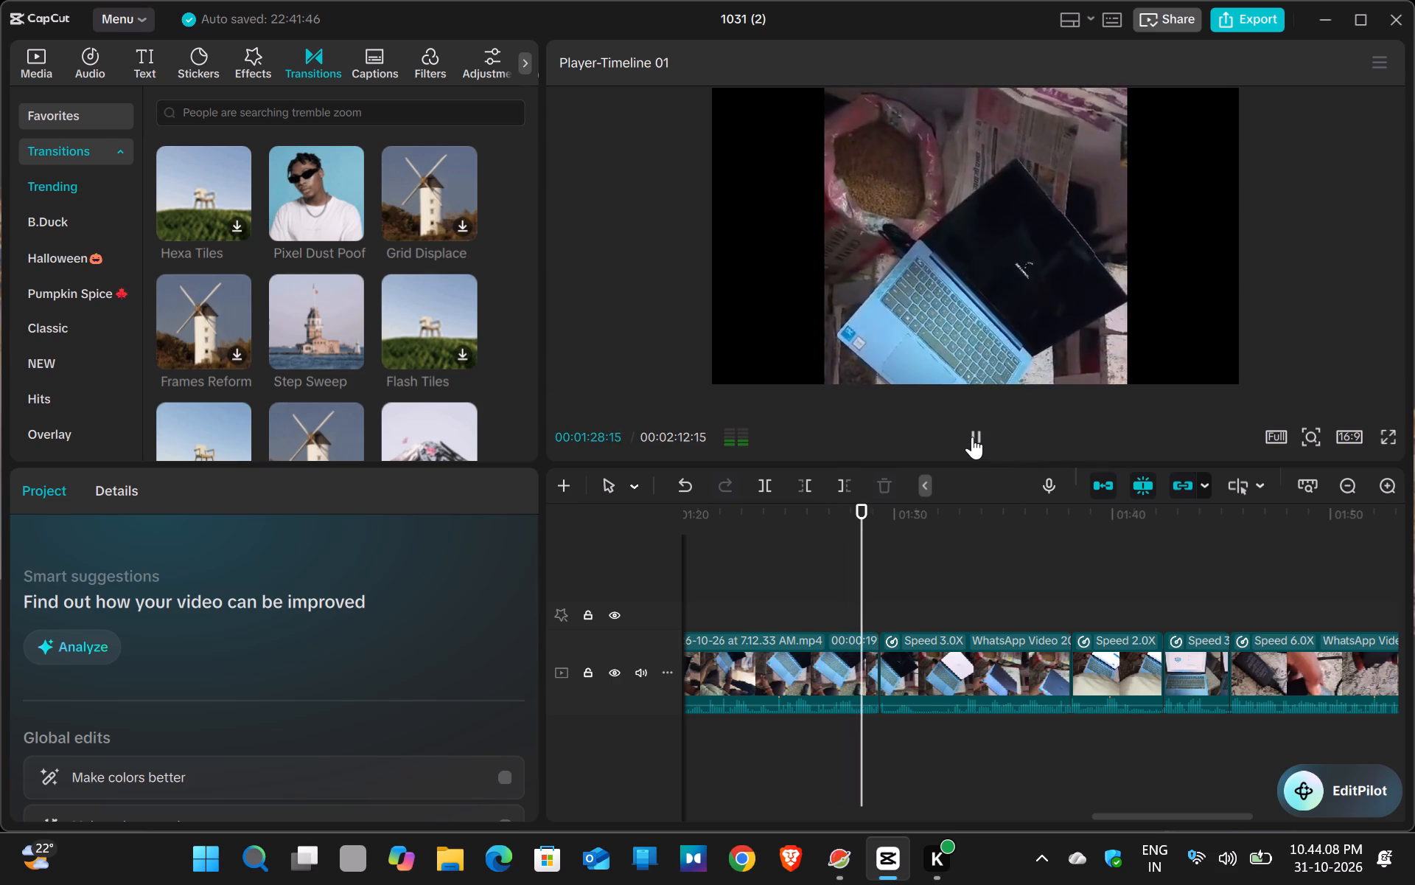
pyautogui.click(972, 437)
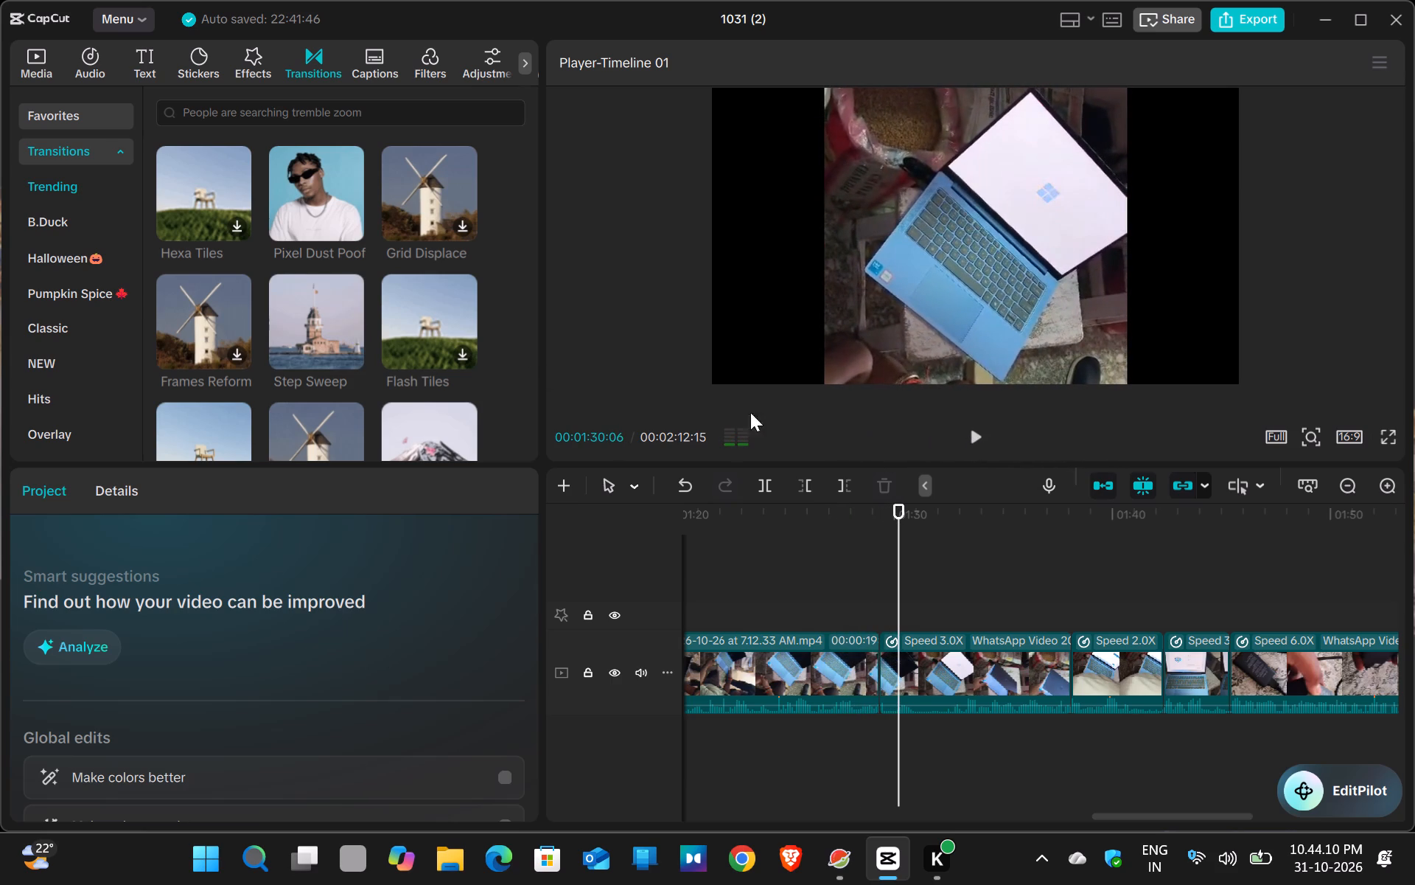
pyautogui.click(346, 345)
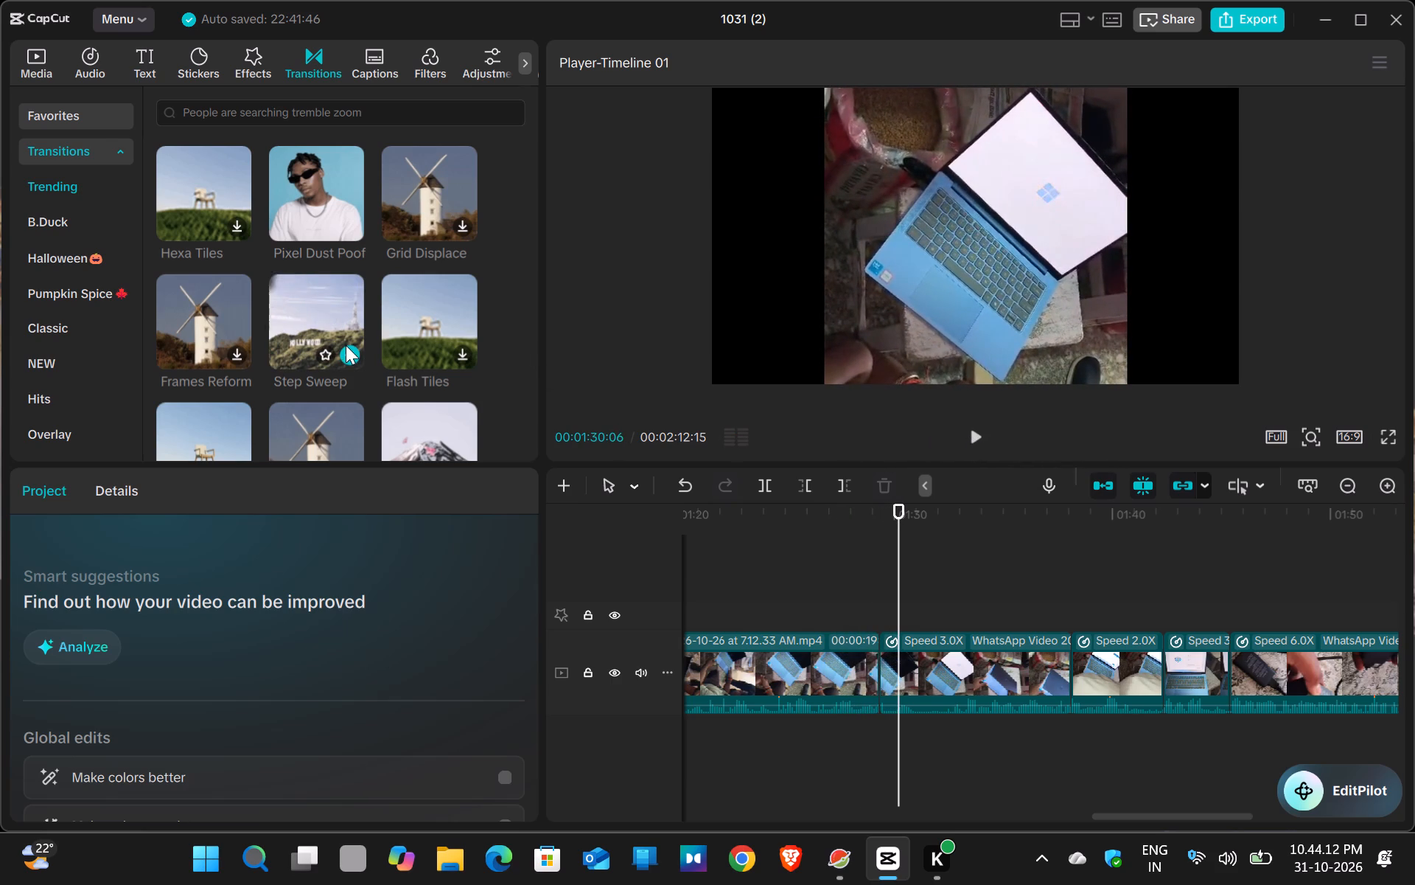
# Play the Step Sweep transition from just before it, continuing into the 3.0X-speed clip.
pyautogui.click(850, 508)
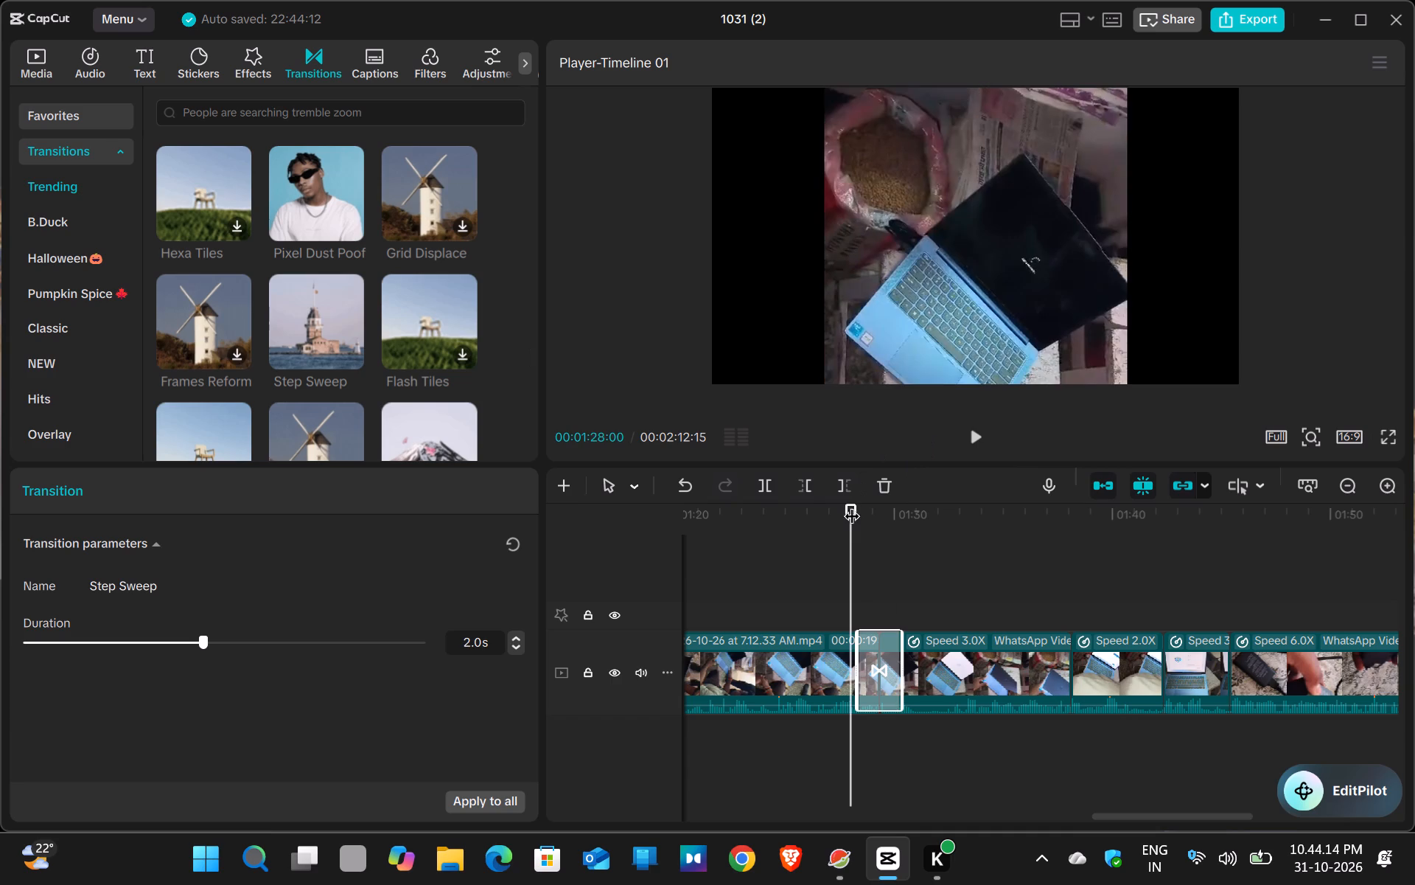
pyautogui.click(977, 429)
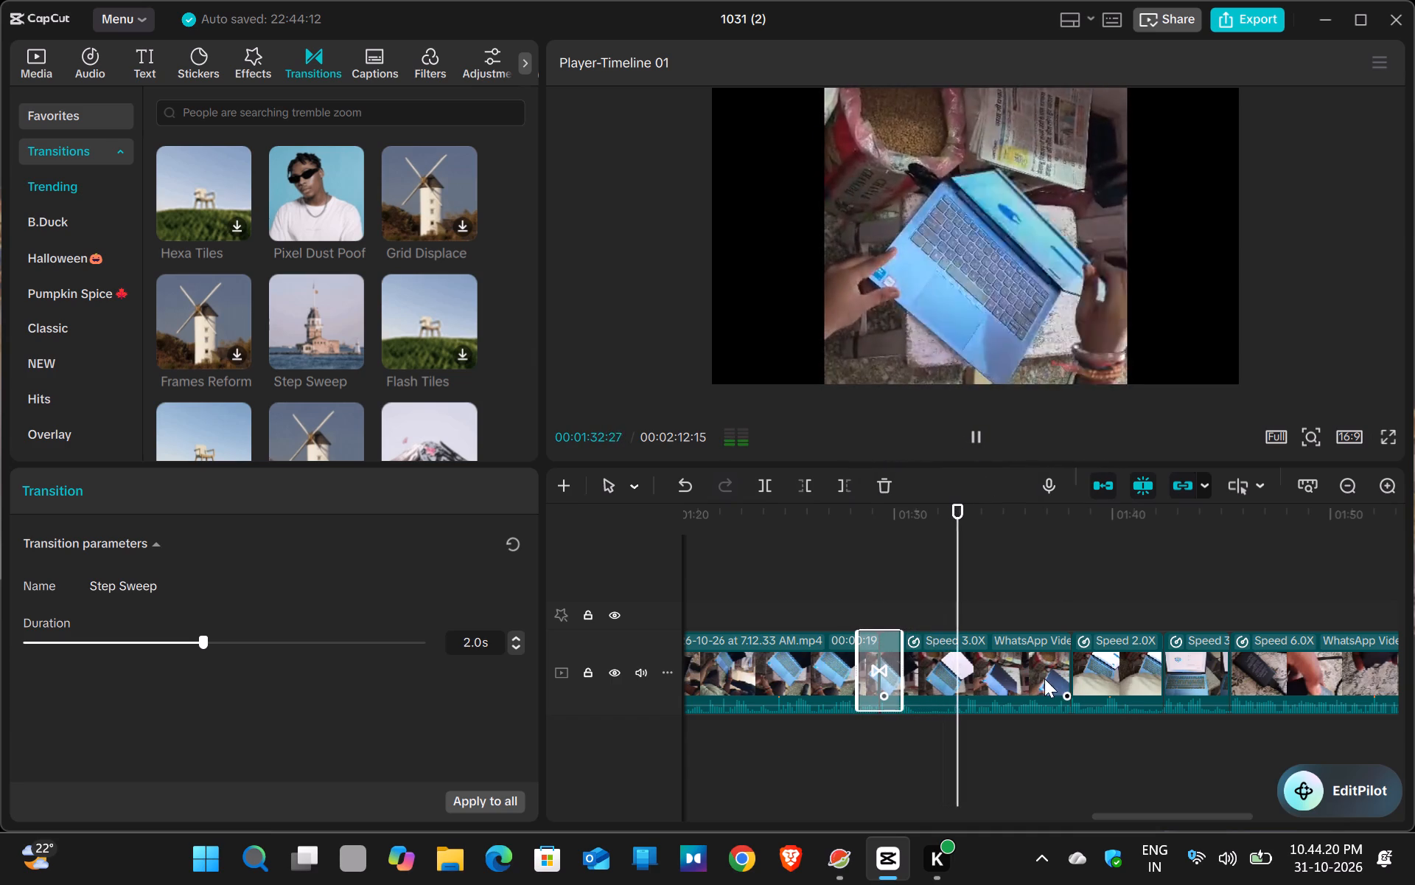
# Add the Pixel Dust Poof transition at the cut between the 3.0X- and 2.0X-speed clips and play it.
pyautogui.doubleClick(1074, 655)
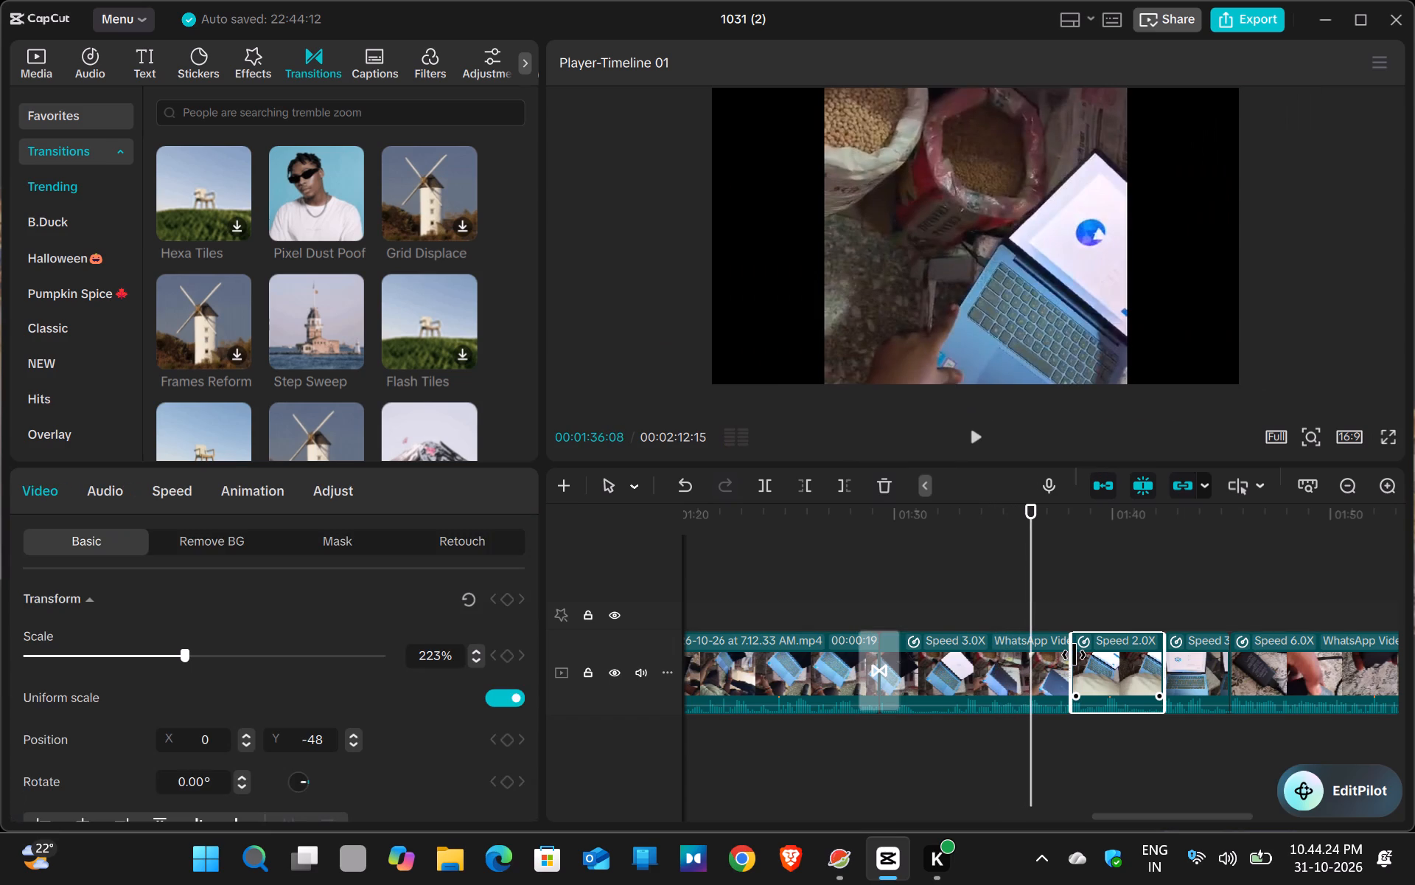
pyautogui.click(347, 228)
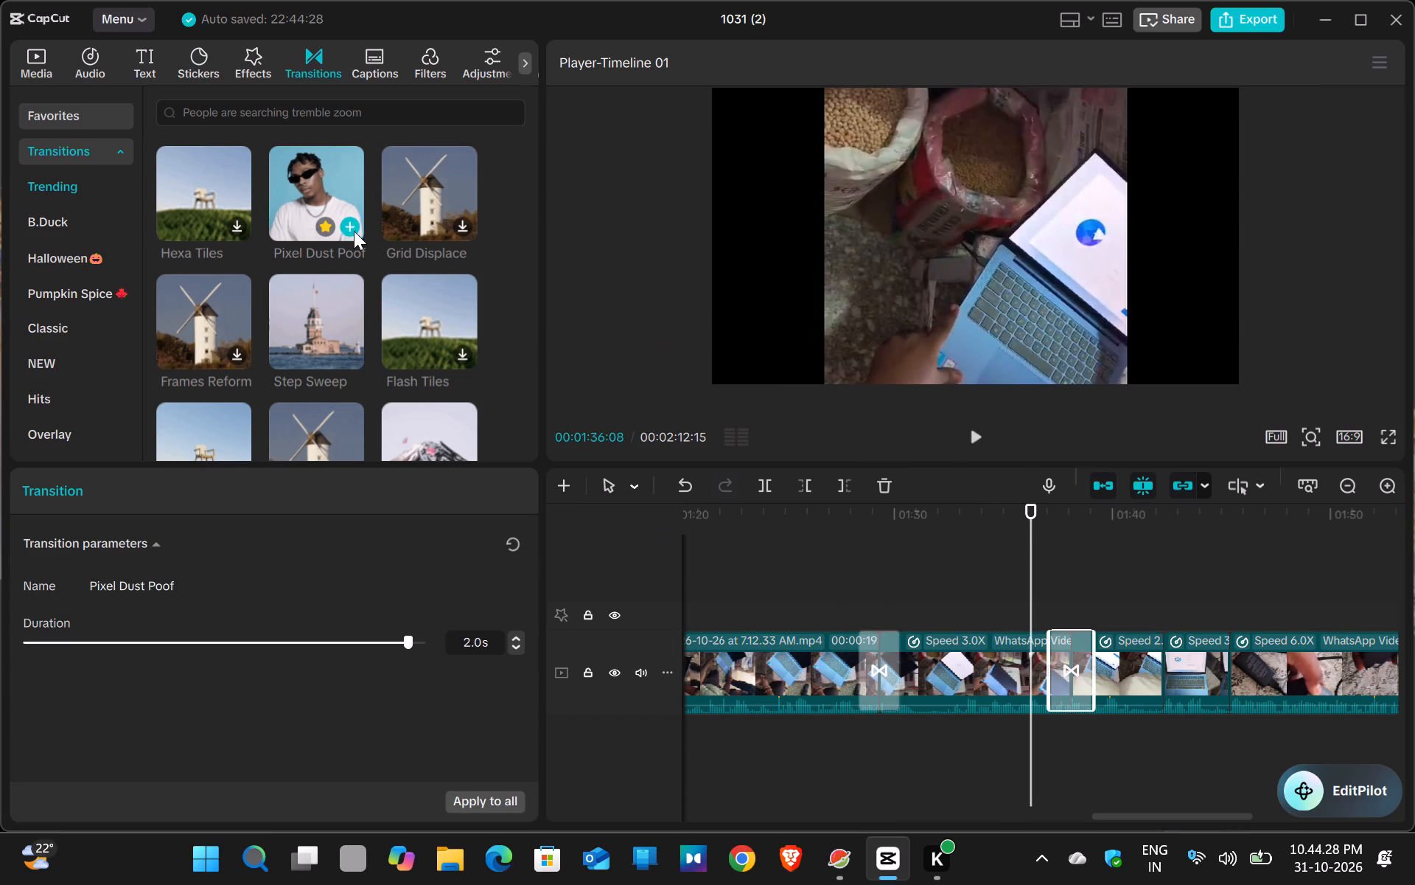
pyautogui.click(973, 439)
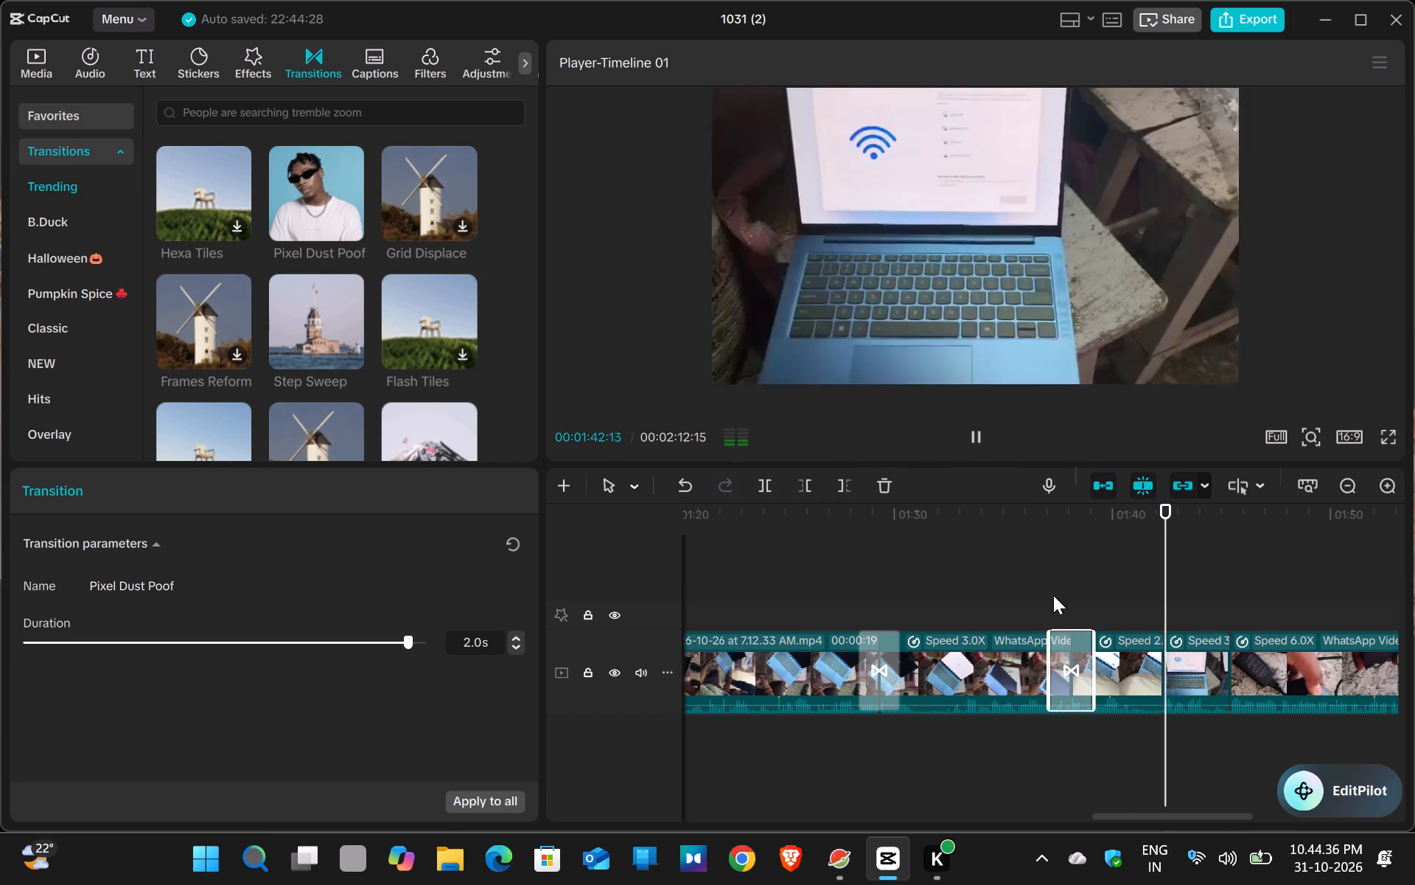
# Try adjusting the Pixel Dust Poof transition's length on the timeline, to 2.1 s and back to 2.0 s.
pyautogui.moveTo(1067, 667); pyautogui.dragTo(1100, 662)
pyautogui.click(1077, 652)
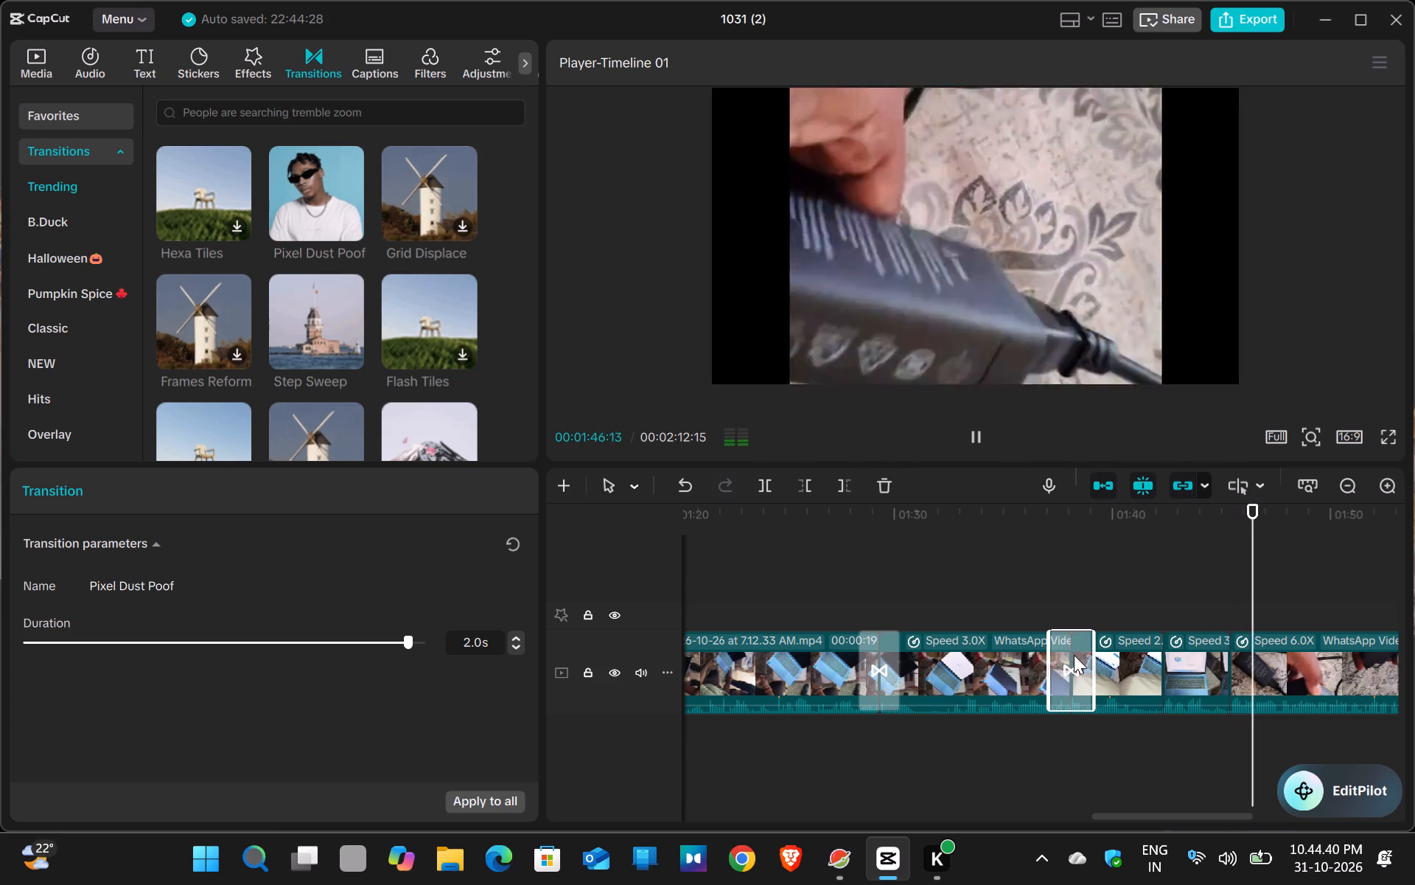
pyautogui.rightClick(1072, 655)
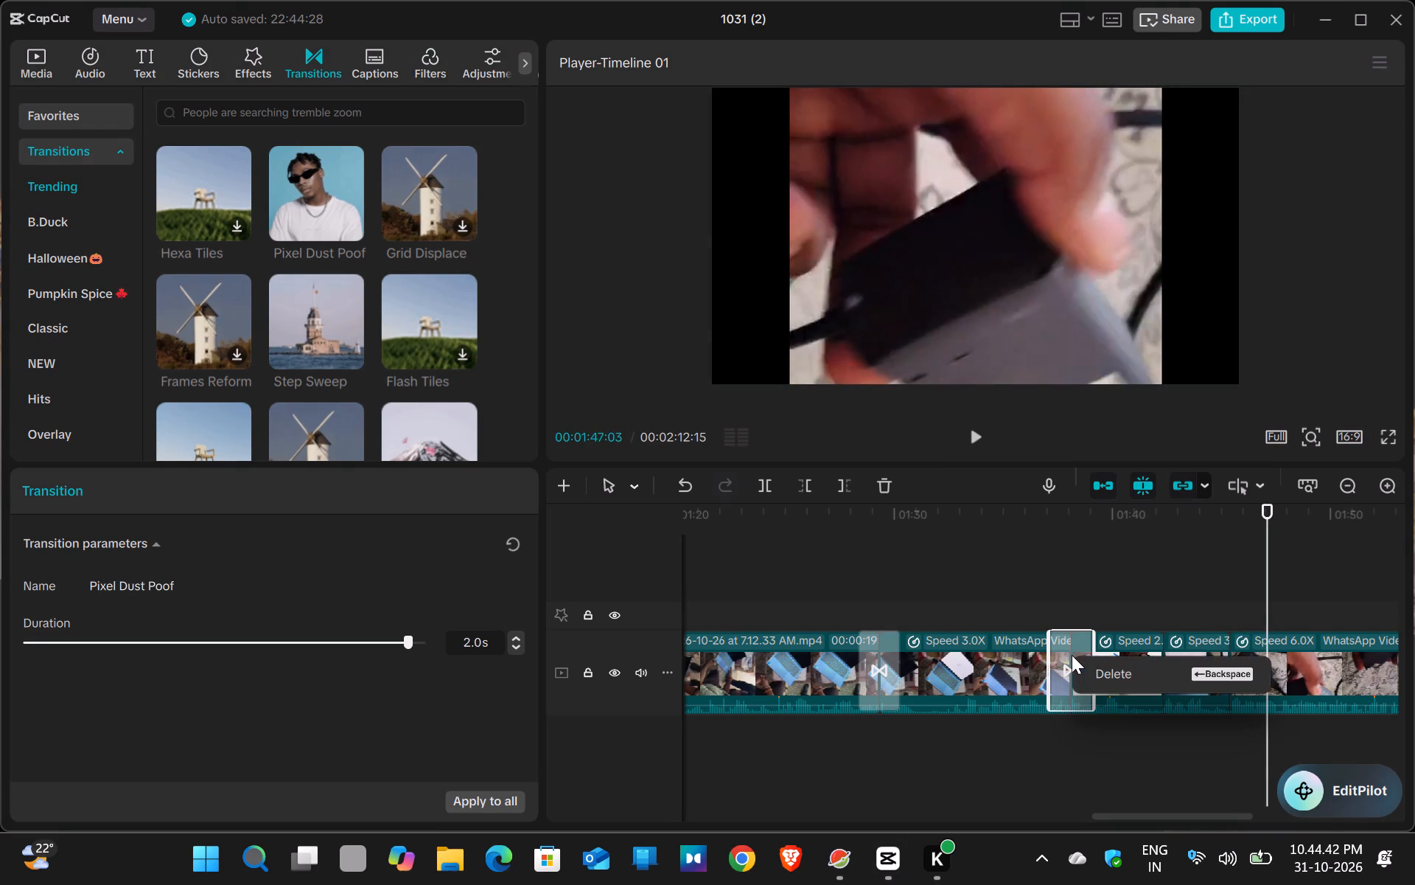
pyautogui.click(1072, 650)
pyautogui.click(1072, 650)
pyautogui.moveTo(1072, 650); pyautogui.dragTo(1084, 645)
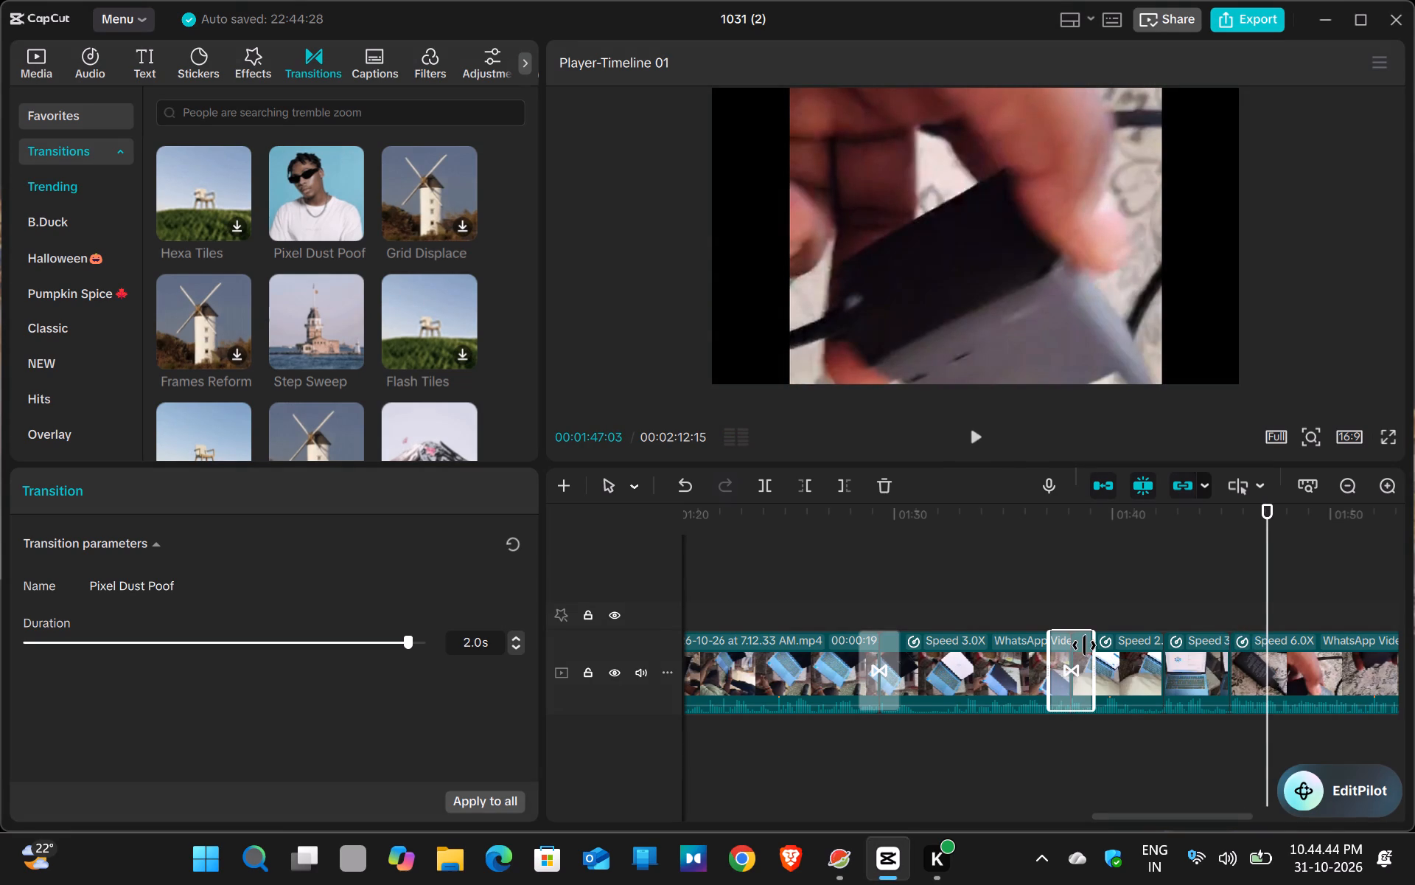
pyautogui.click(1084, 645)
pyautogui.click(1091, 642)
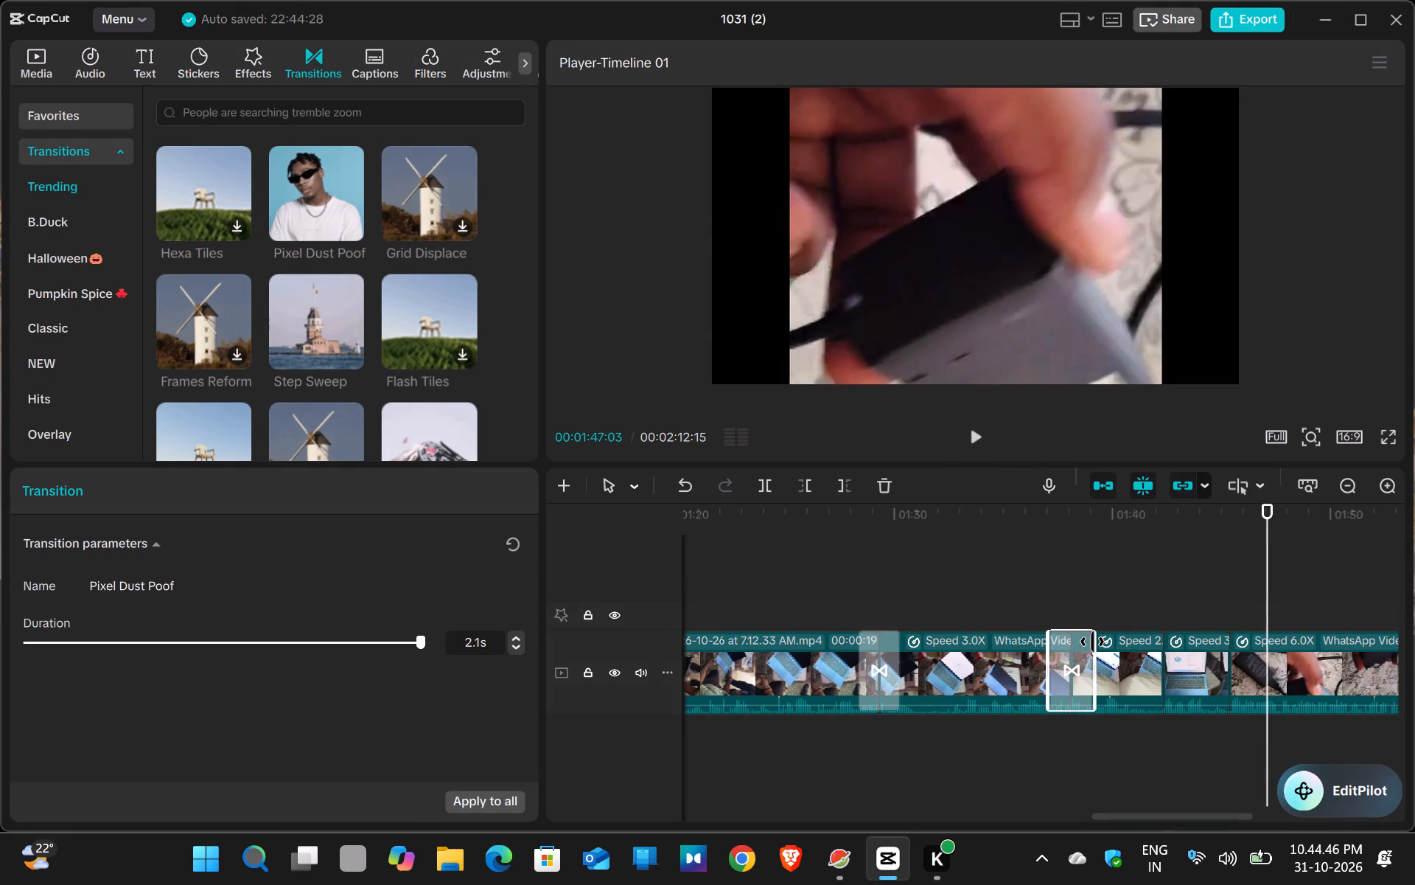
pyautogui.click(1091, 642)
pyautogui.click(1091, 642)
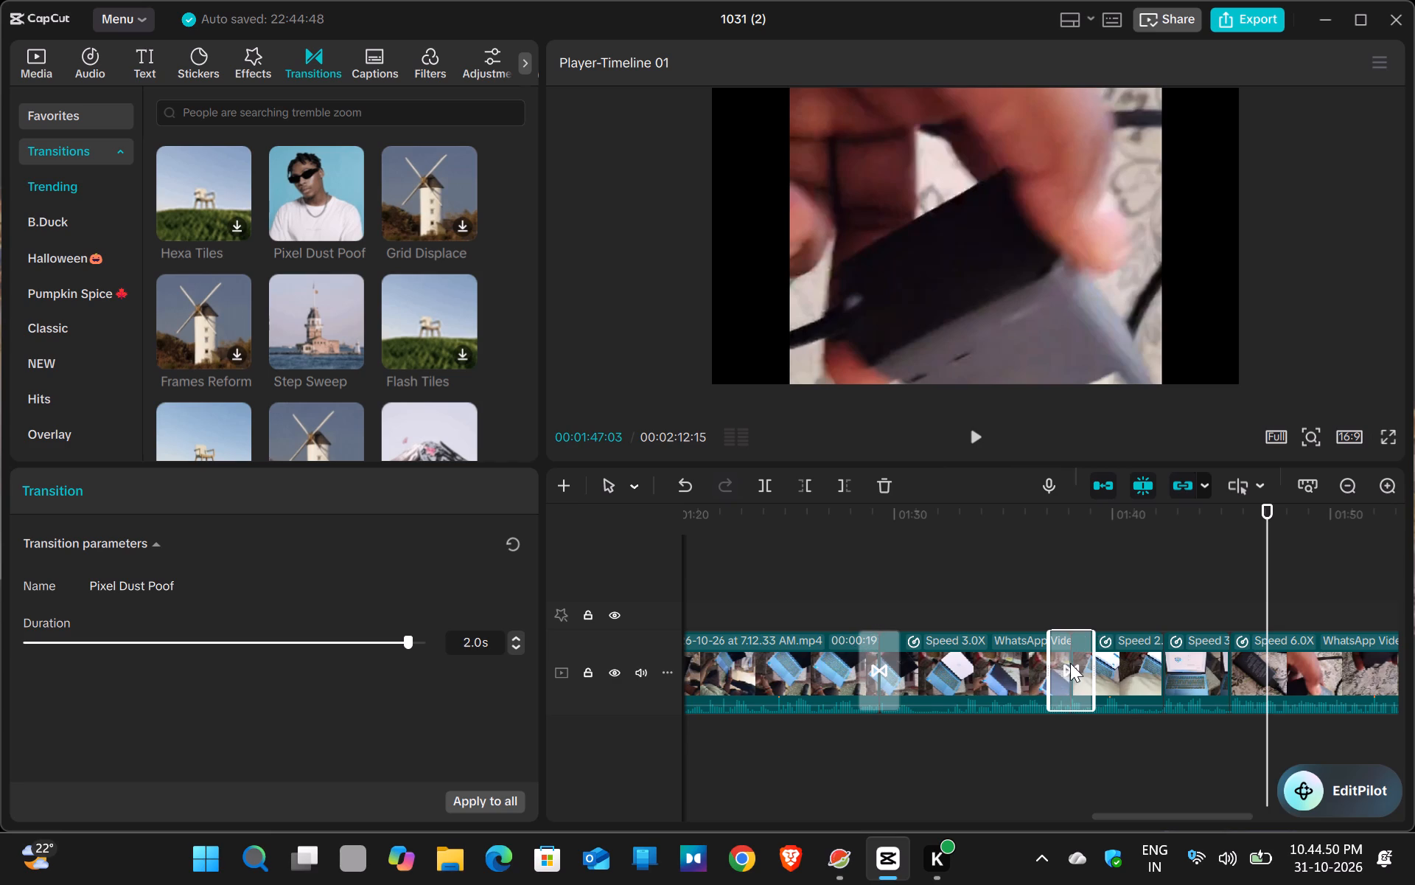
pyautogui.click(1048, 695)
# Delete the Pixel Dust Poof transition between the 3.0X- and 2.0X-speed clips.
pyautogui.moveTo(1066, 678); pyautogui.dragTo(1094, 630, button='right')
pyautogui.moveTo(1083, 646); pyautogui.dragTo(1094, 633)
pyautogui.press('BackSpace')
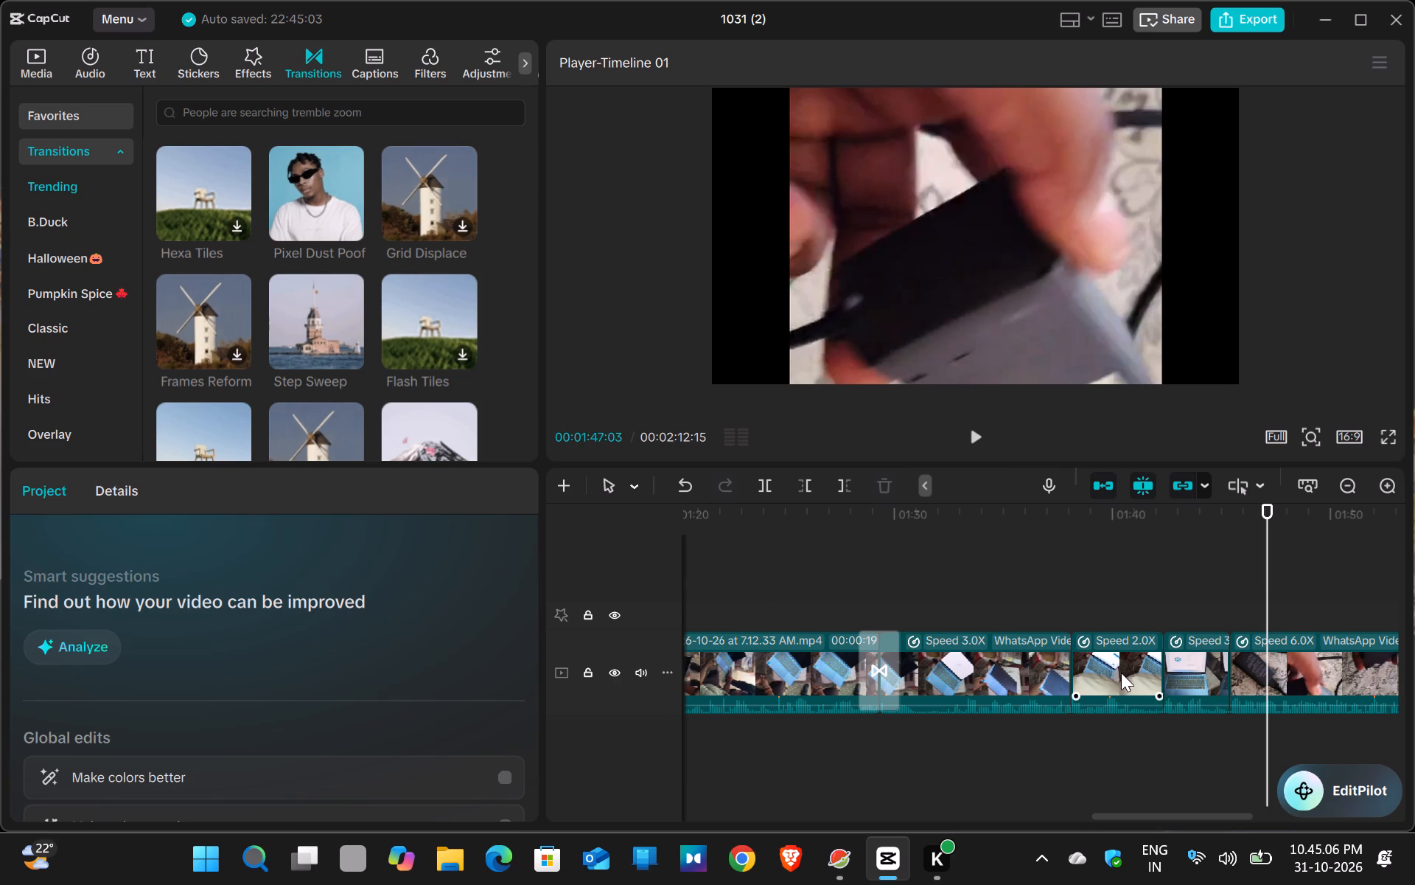
# Add the Pixel Dust Poof transition at the cut between the 3.0X- and 6.0X-speed clips and play it.
pyautogui.click(982, 431)
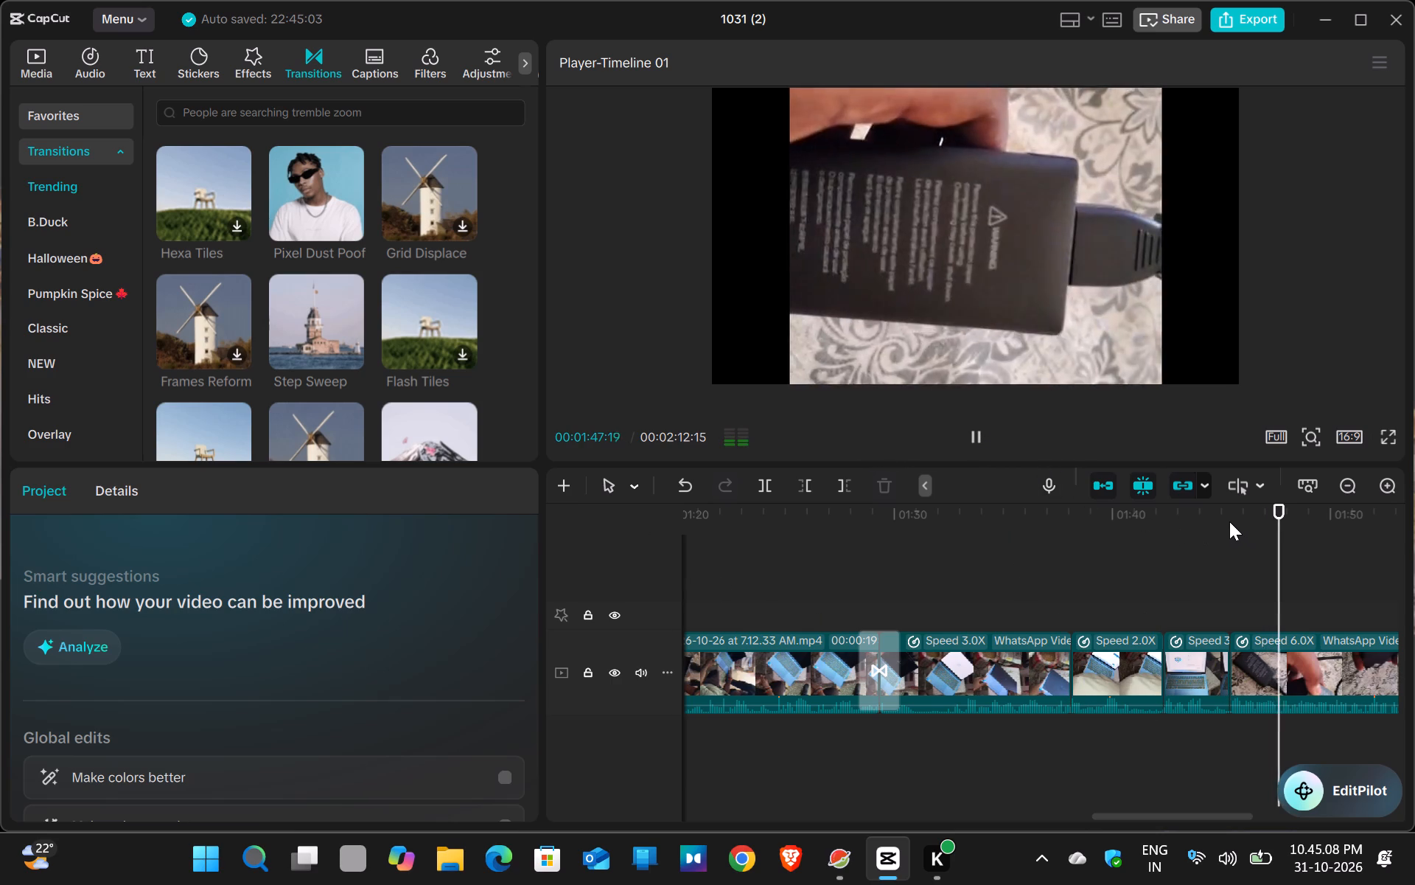
pyautogui.click(1216, 508)
pyautogui.click(973, 438)
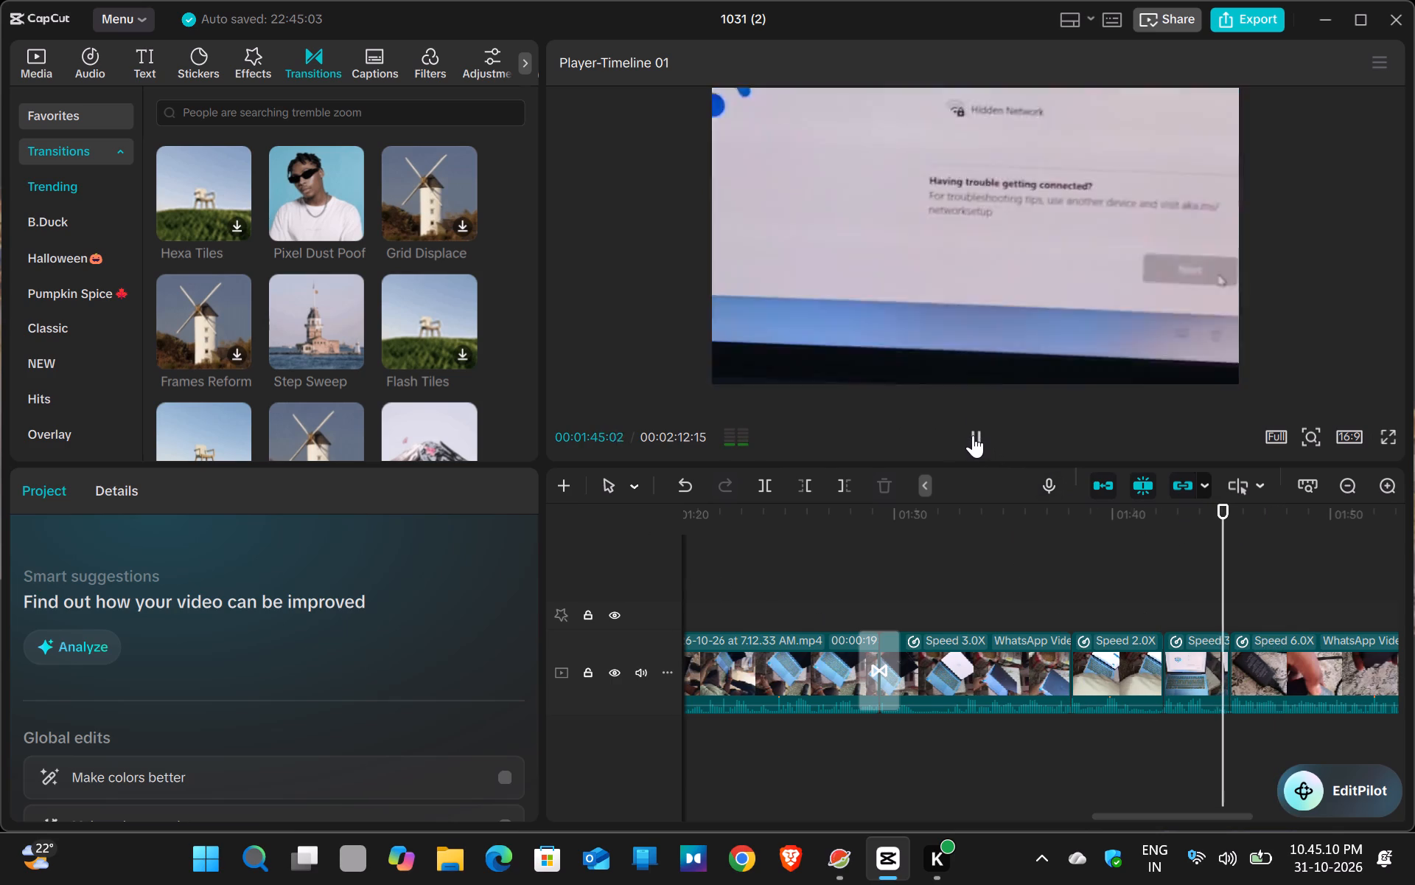
pyautogui.click(973, 435)
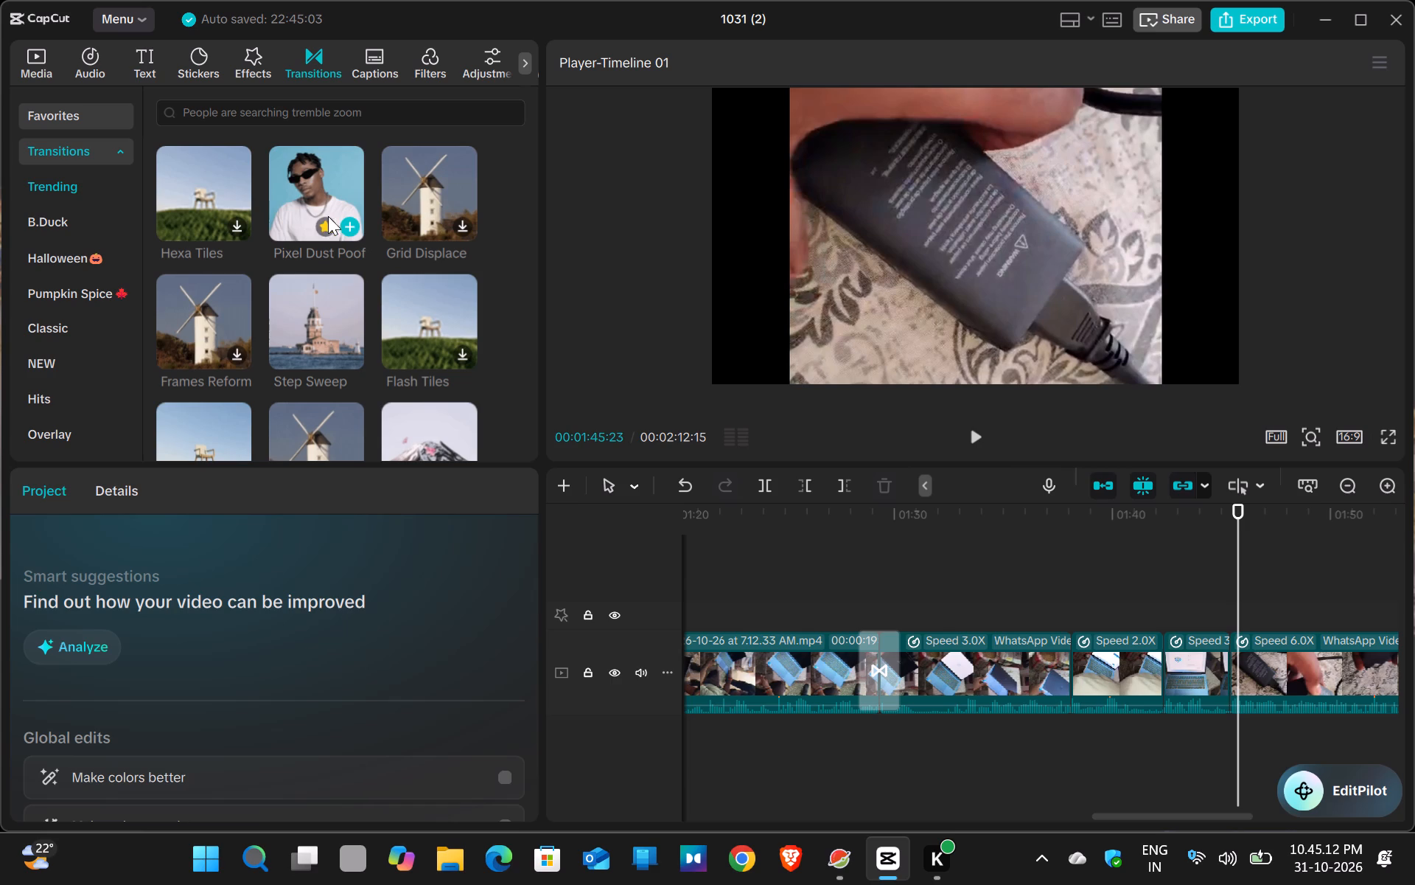
pyautogui.click(349, 223)
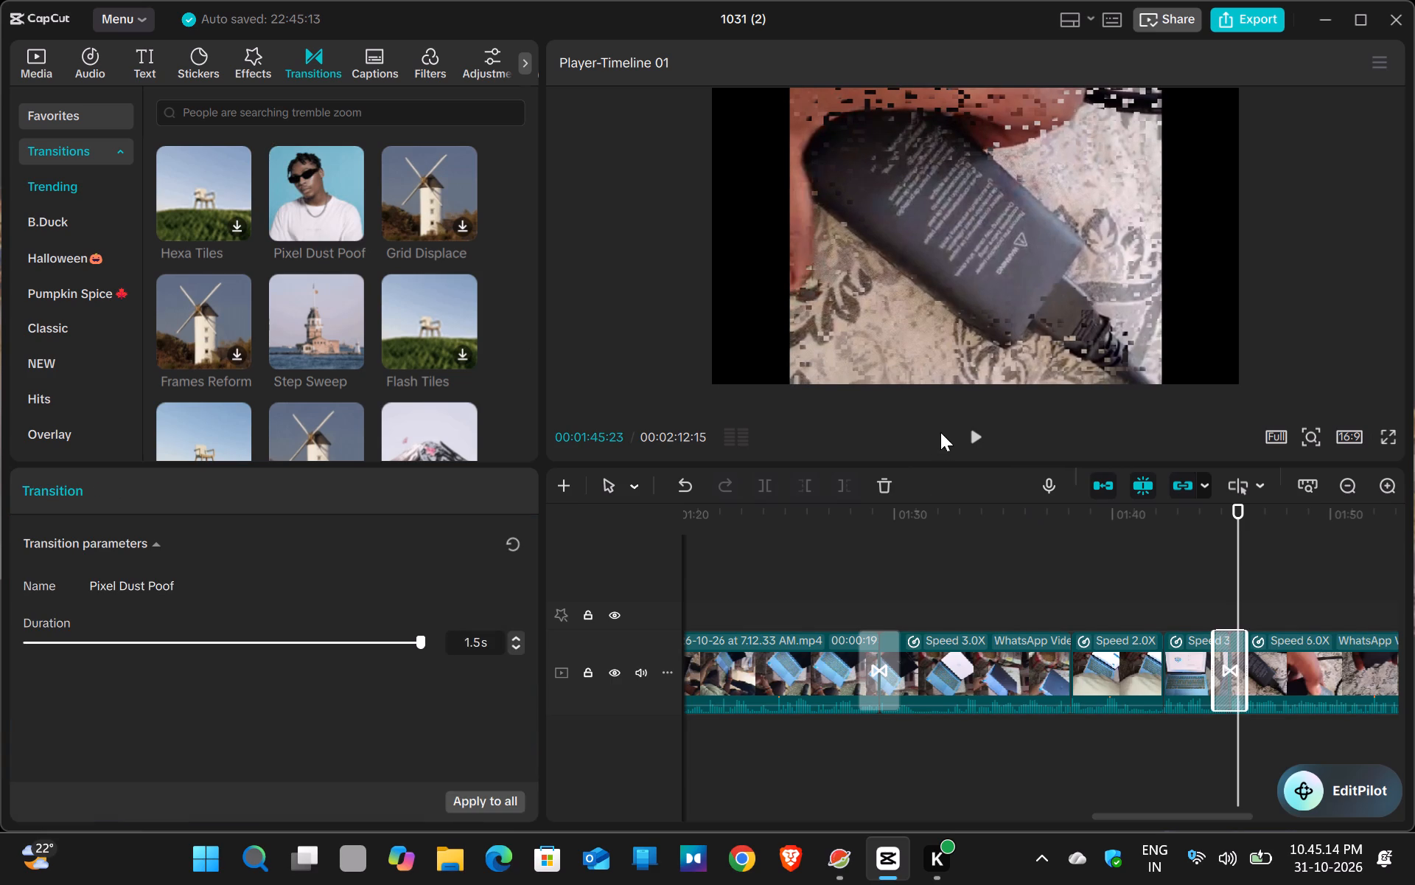
pyautogui.click(1216, 518)
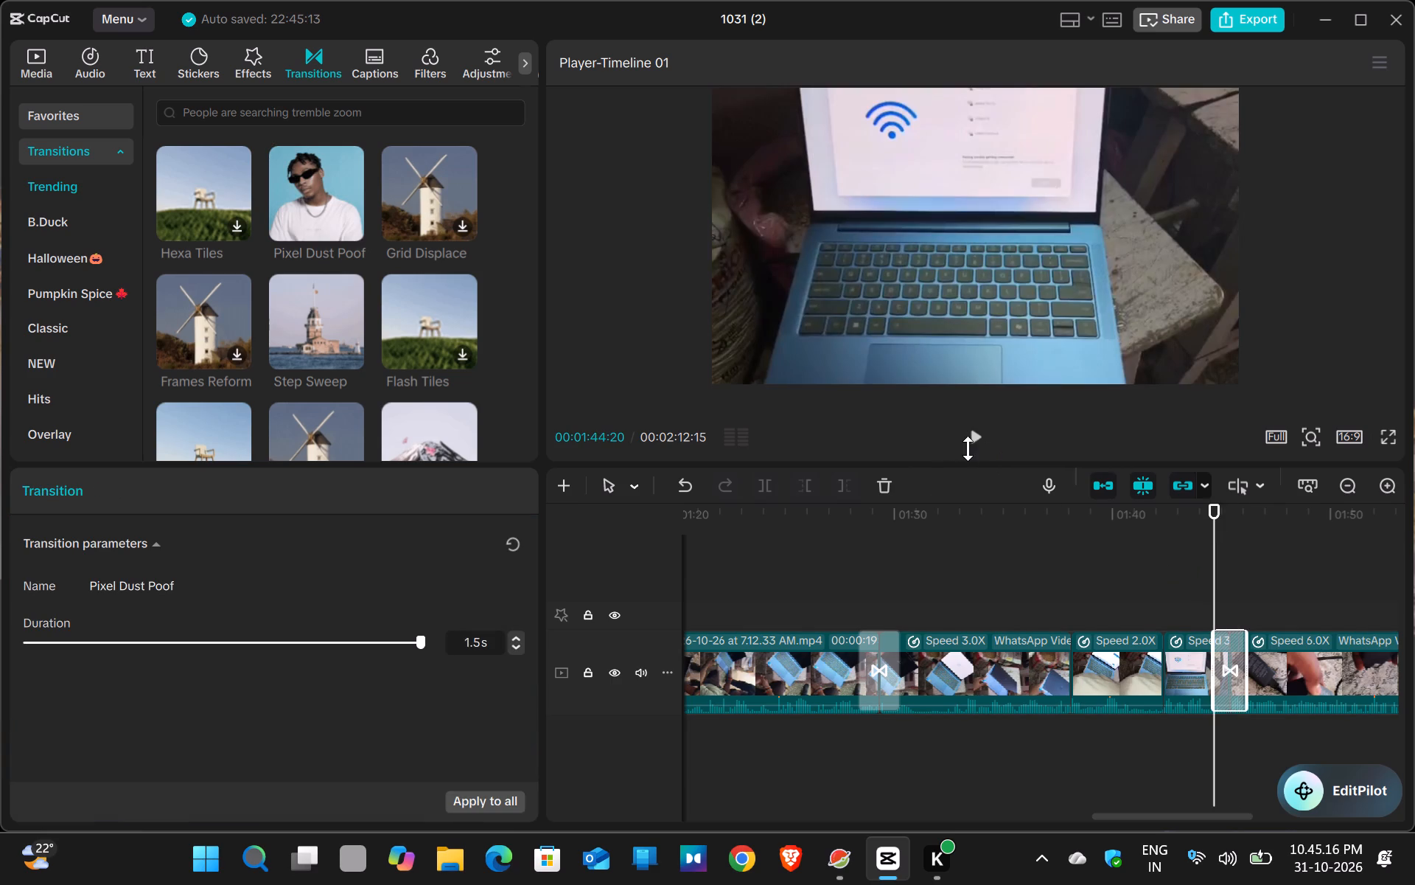
pyautogui.click(974, 439)
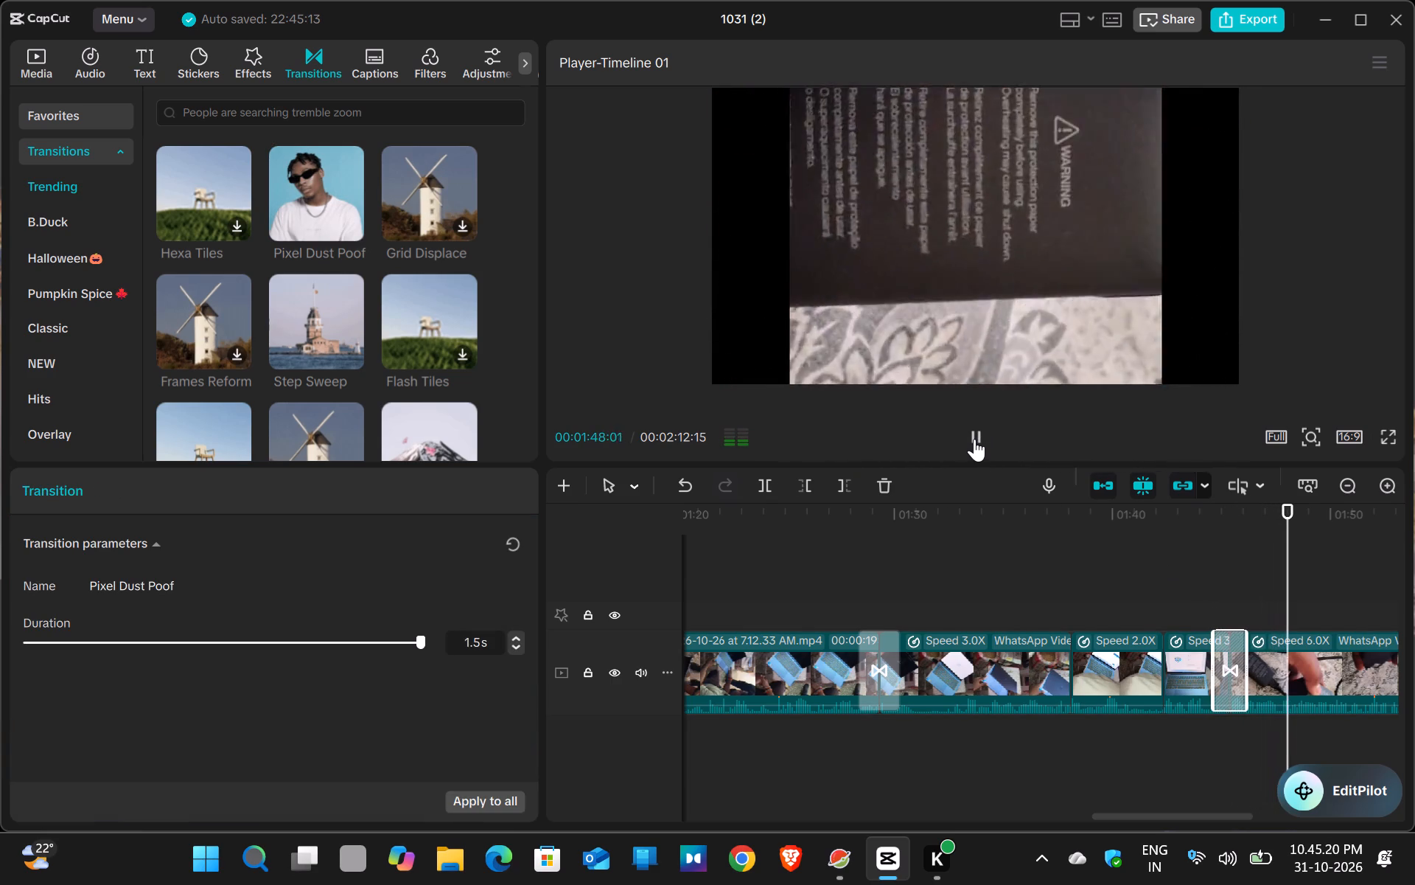
# Download the Arc Fade, Sharp Glitch and Bad Remix transitions from the trending collection and add them to favorites.
pyautogui.scroll(-4, 299, 279)
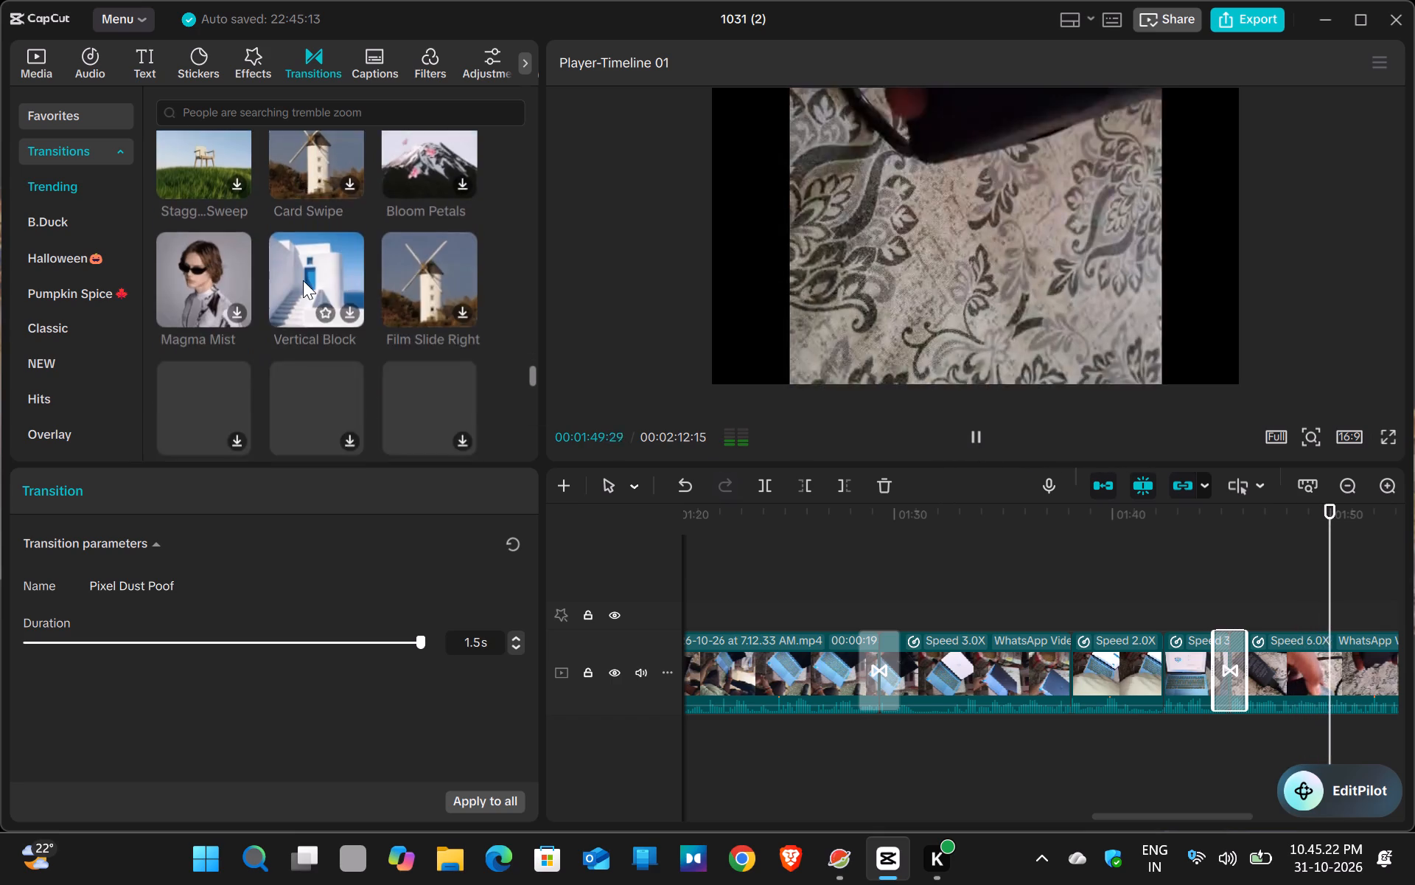
pyautogui.scroll(-4, 303, 280)
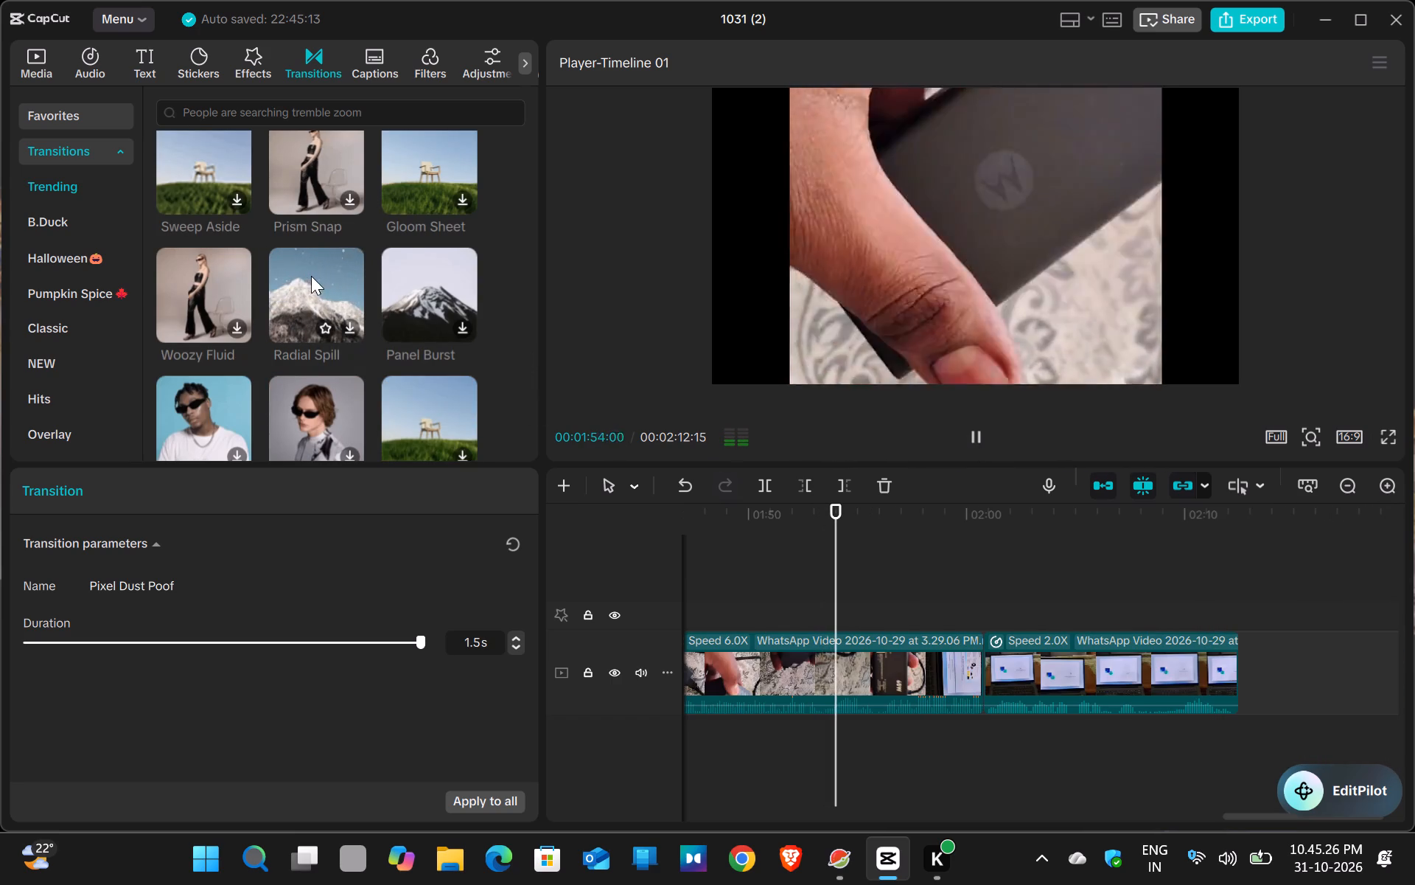
pyautogui.scroll(-3, 335, 280)
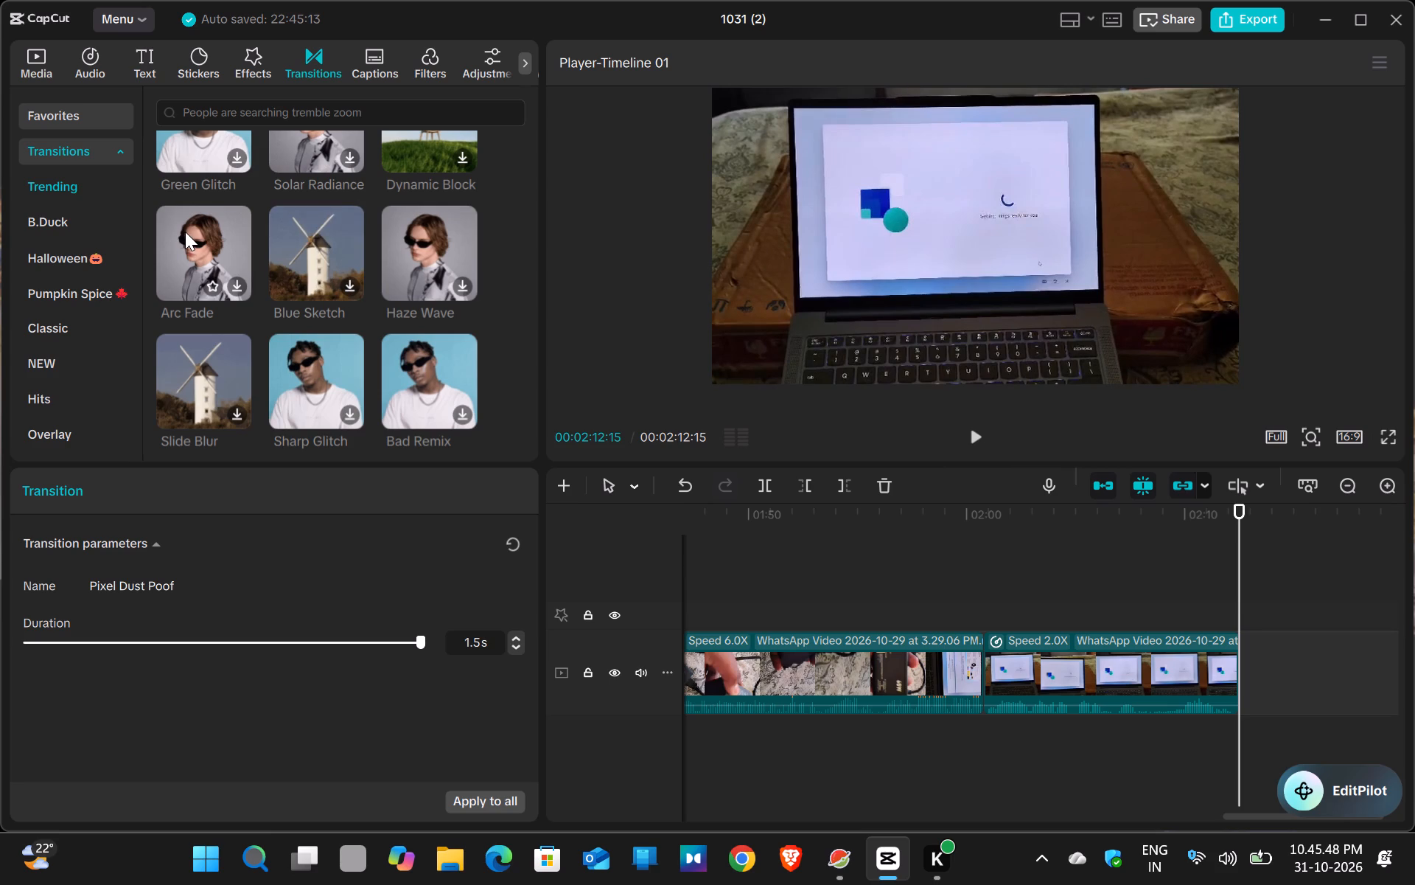
pyautogui.click(231, 278)
pyautogui.click(211, 282)
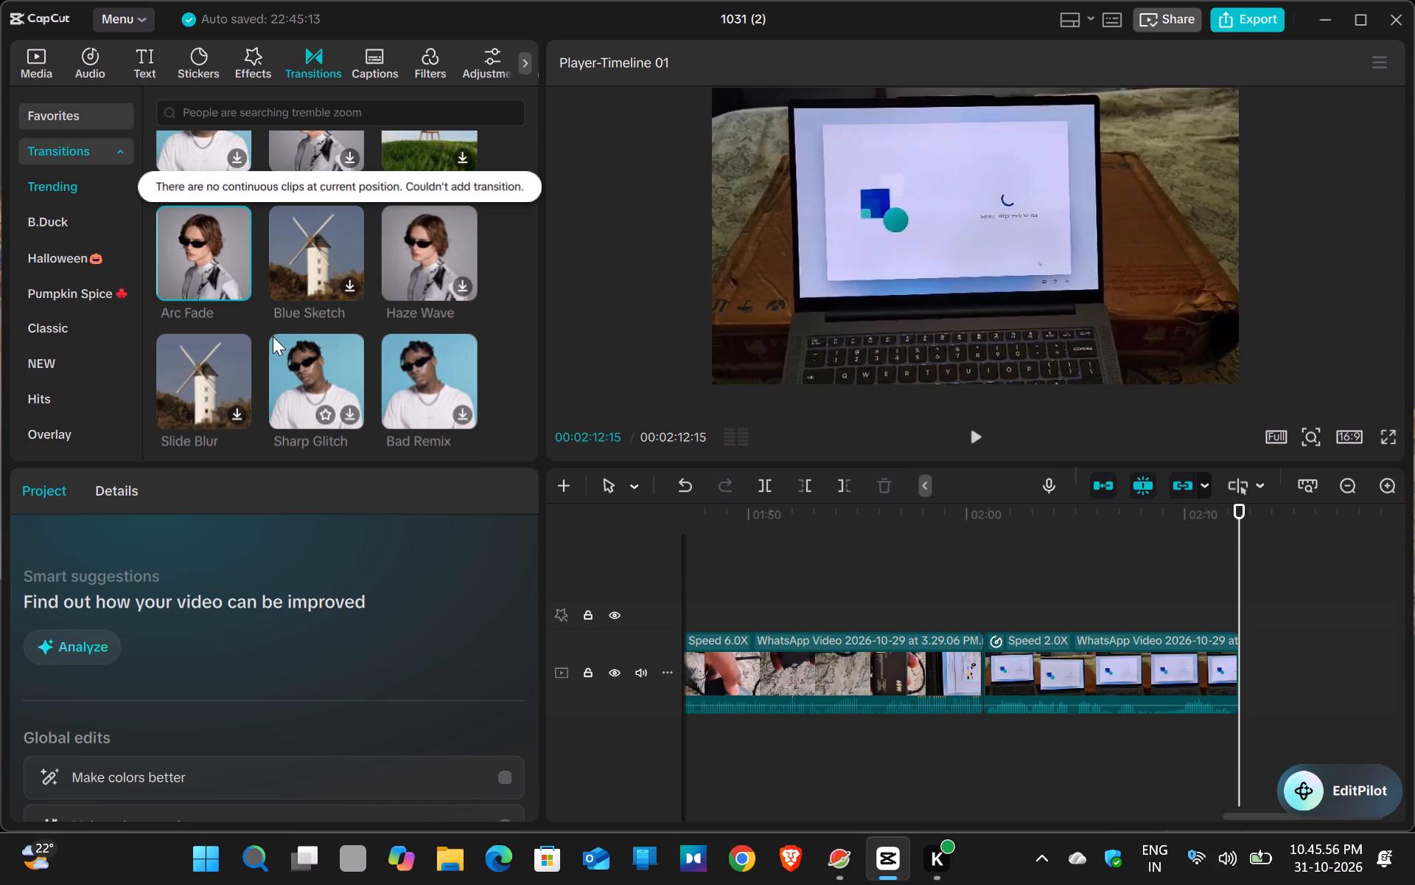
pyautogui.scroll(-1, 271, 337)
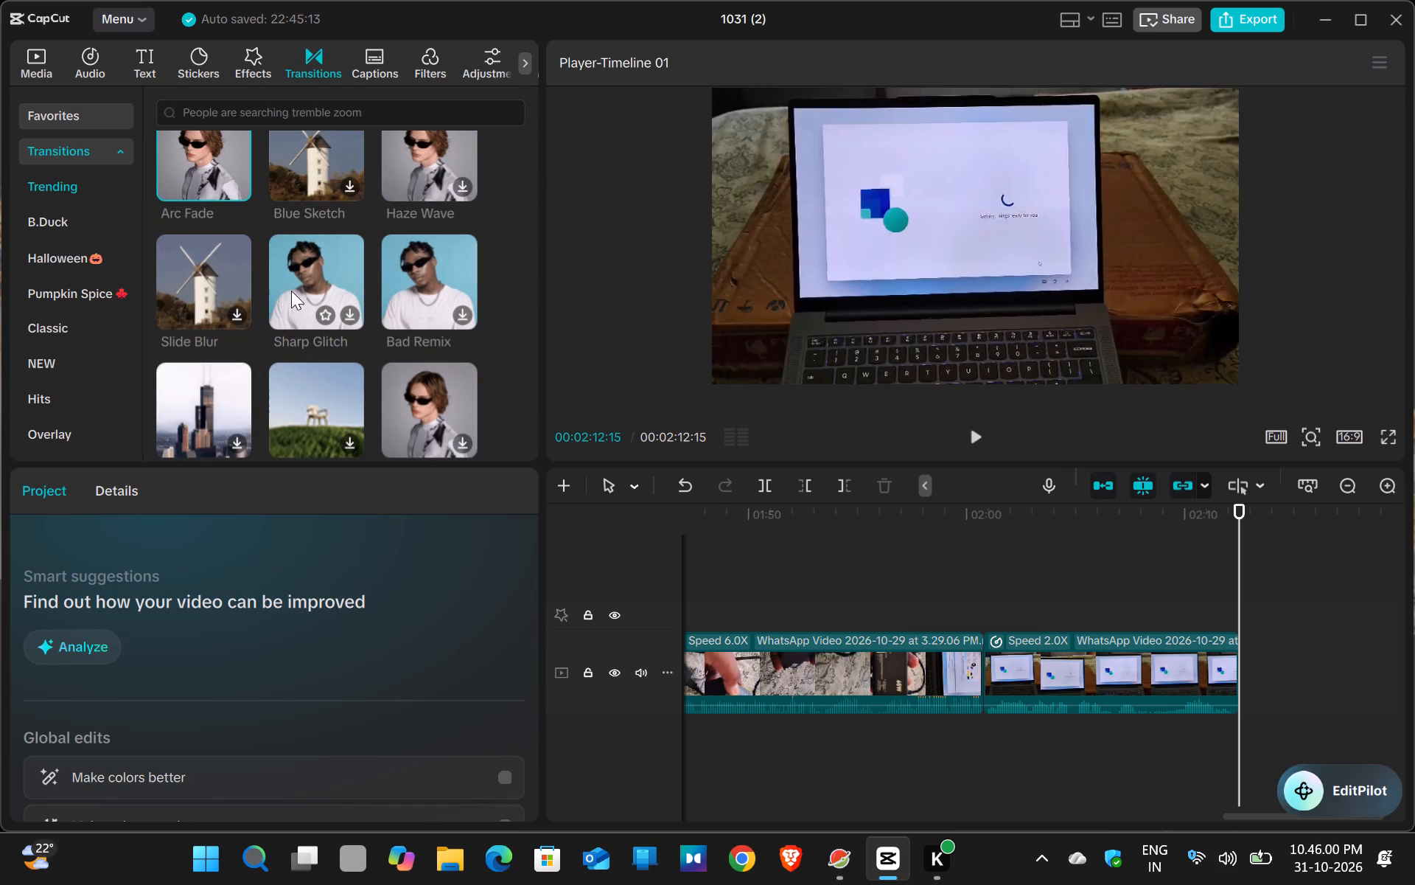
pyautogui.click(346, 313)
pyautogui.click(326, 313)
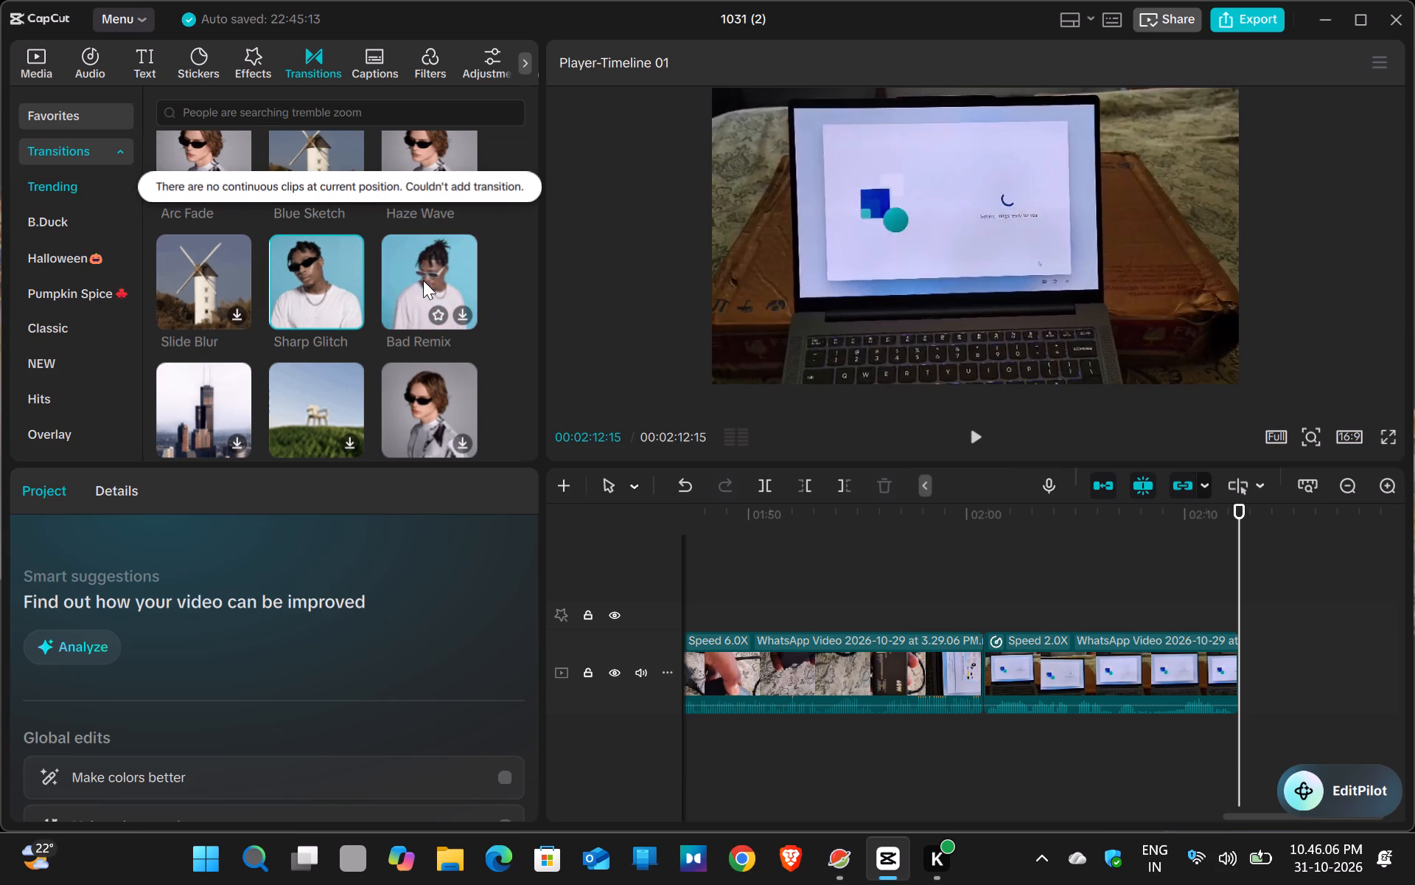
pyautogui.click(463, 314)
pyautogui.click(441, 315)
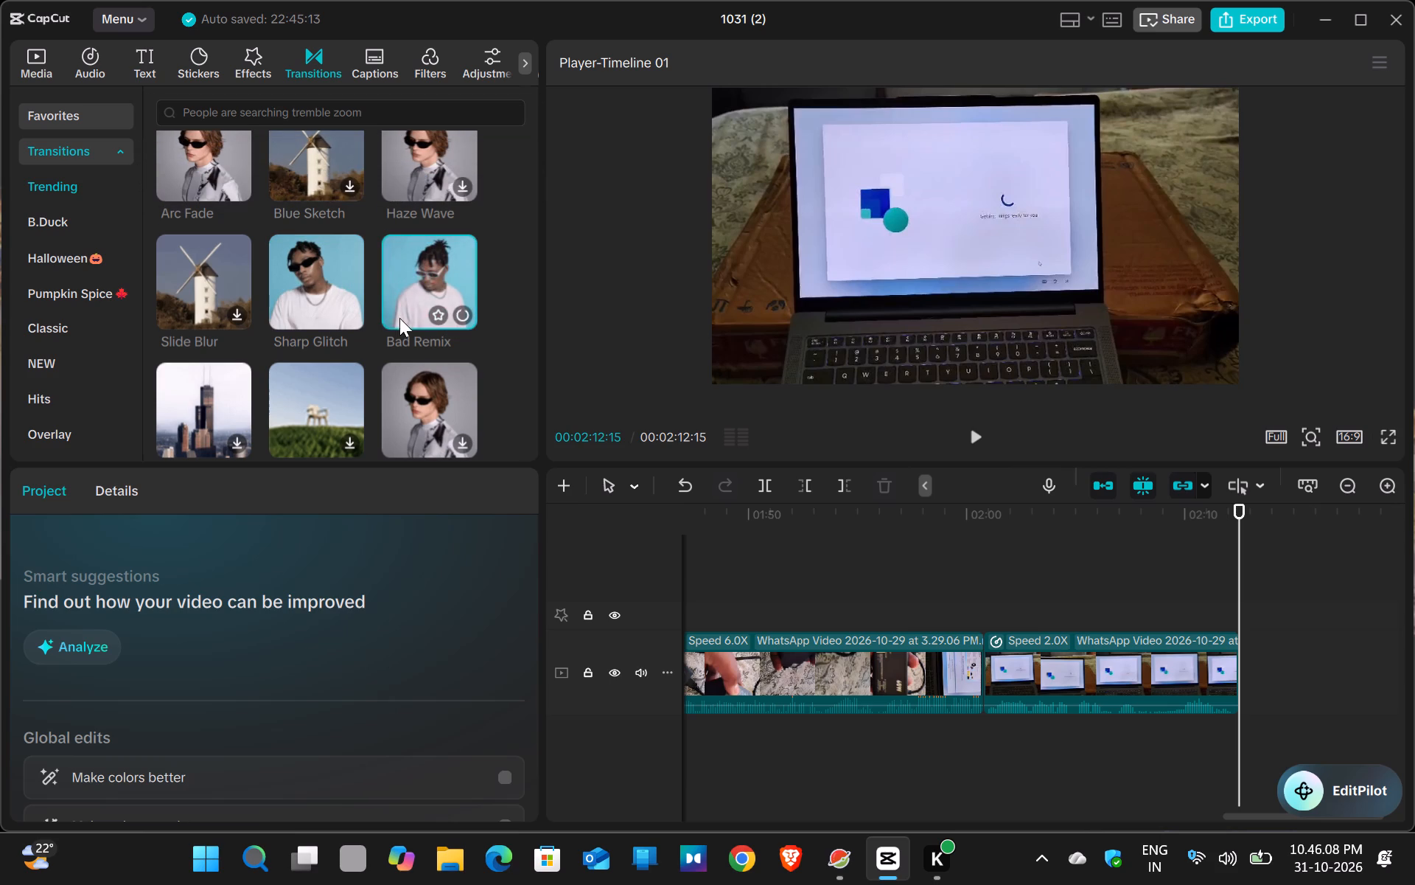
pyautogui.scroll(-2, 382, 319)
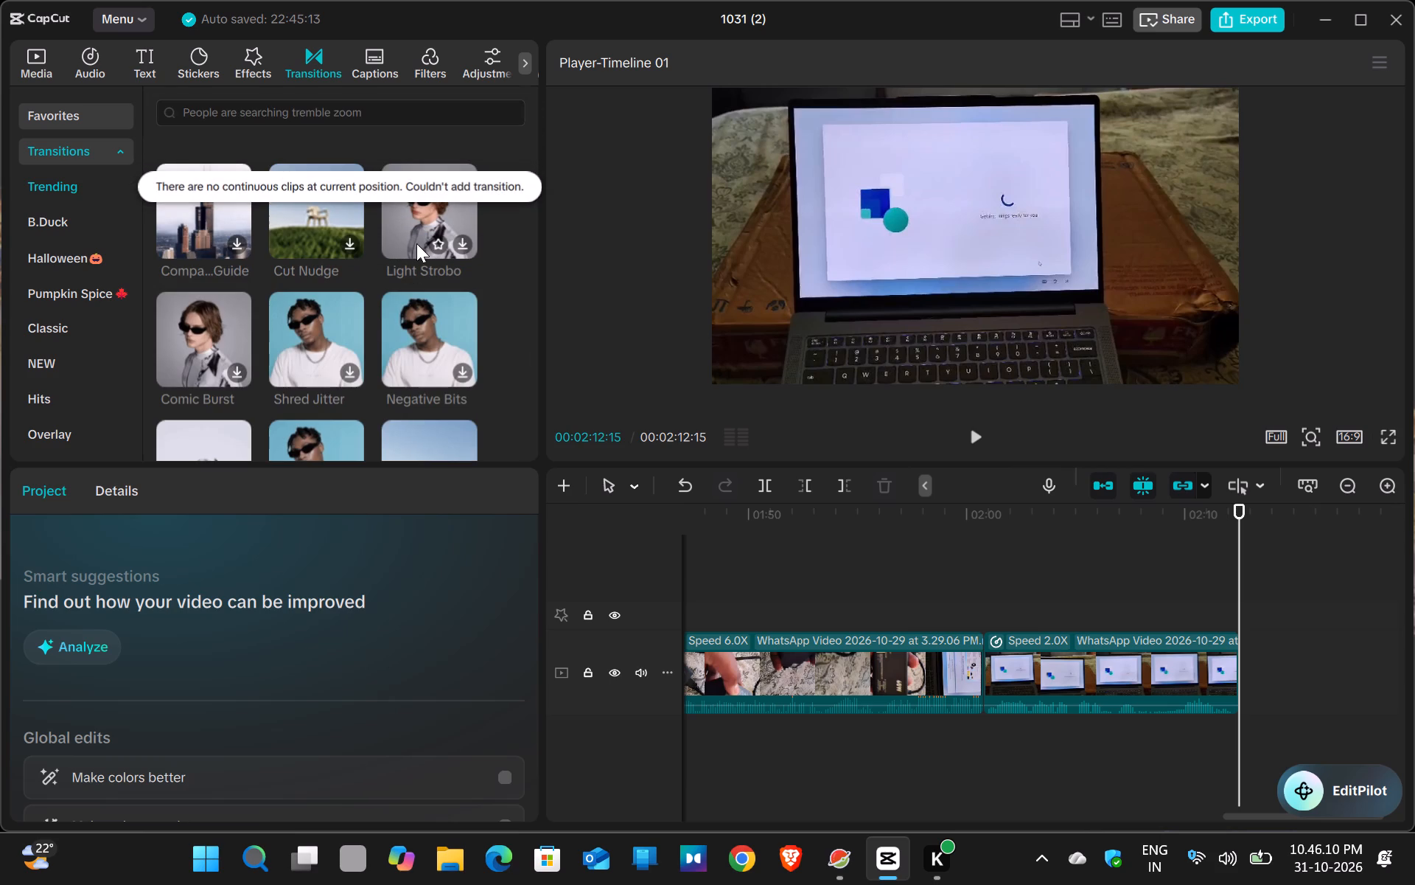
pyautogui.scroll(2, 408, 241)
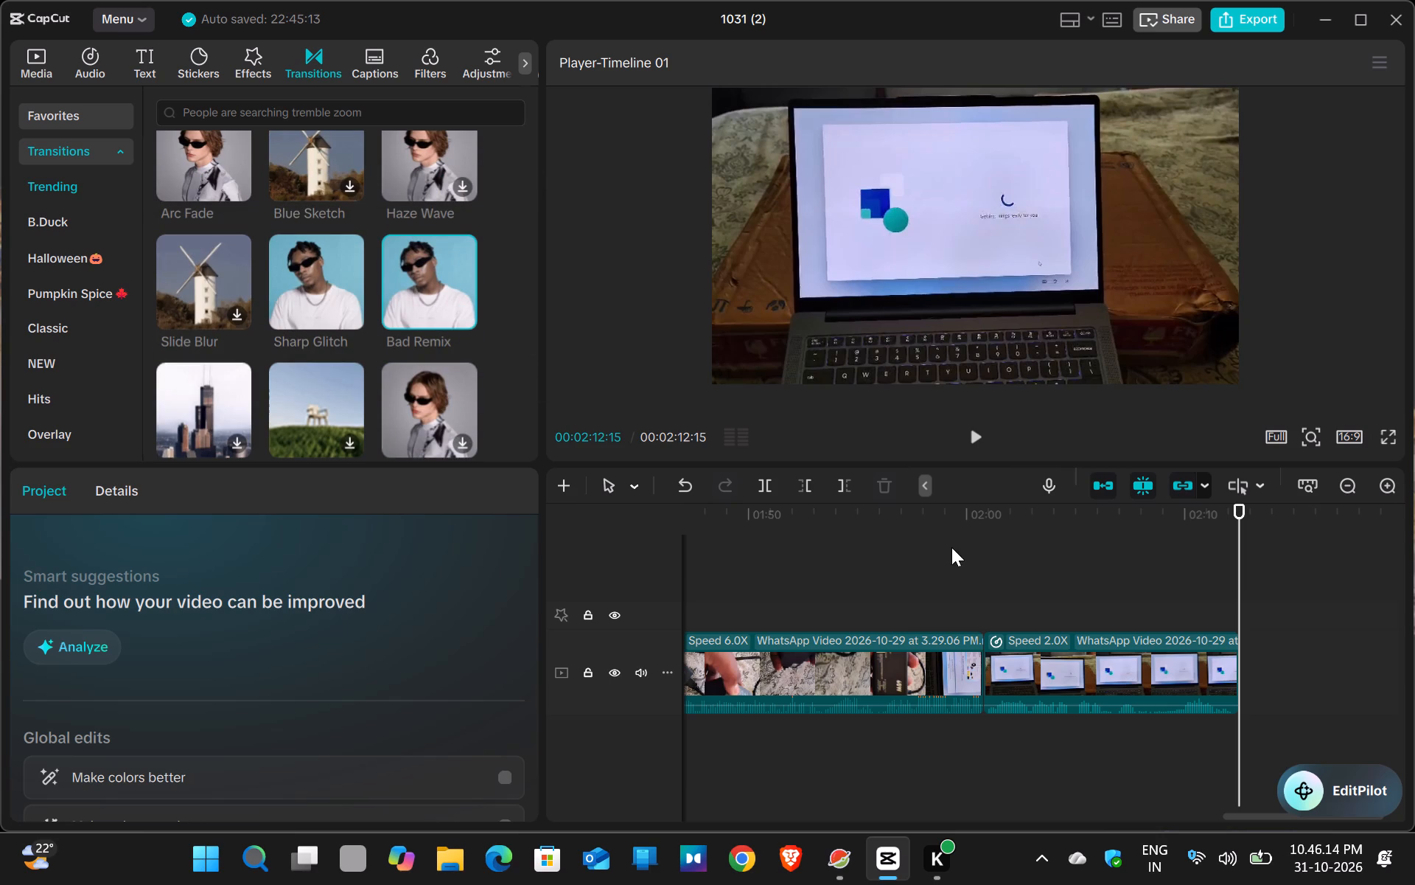
# Add the Sharp Glitch transition at the cut between the opening 4.7X-speed clip and the 10.0X-speed clip and play on from it.
pyautogui.click(748, 504)
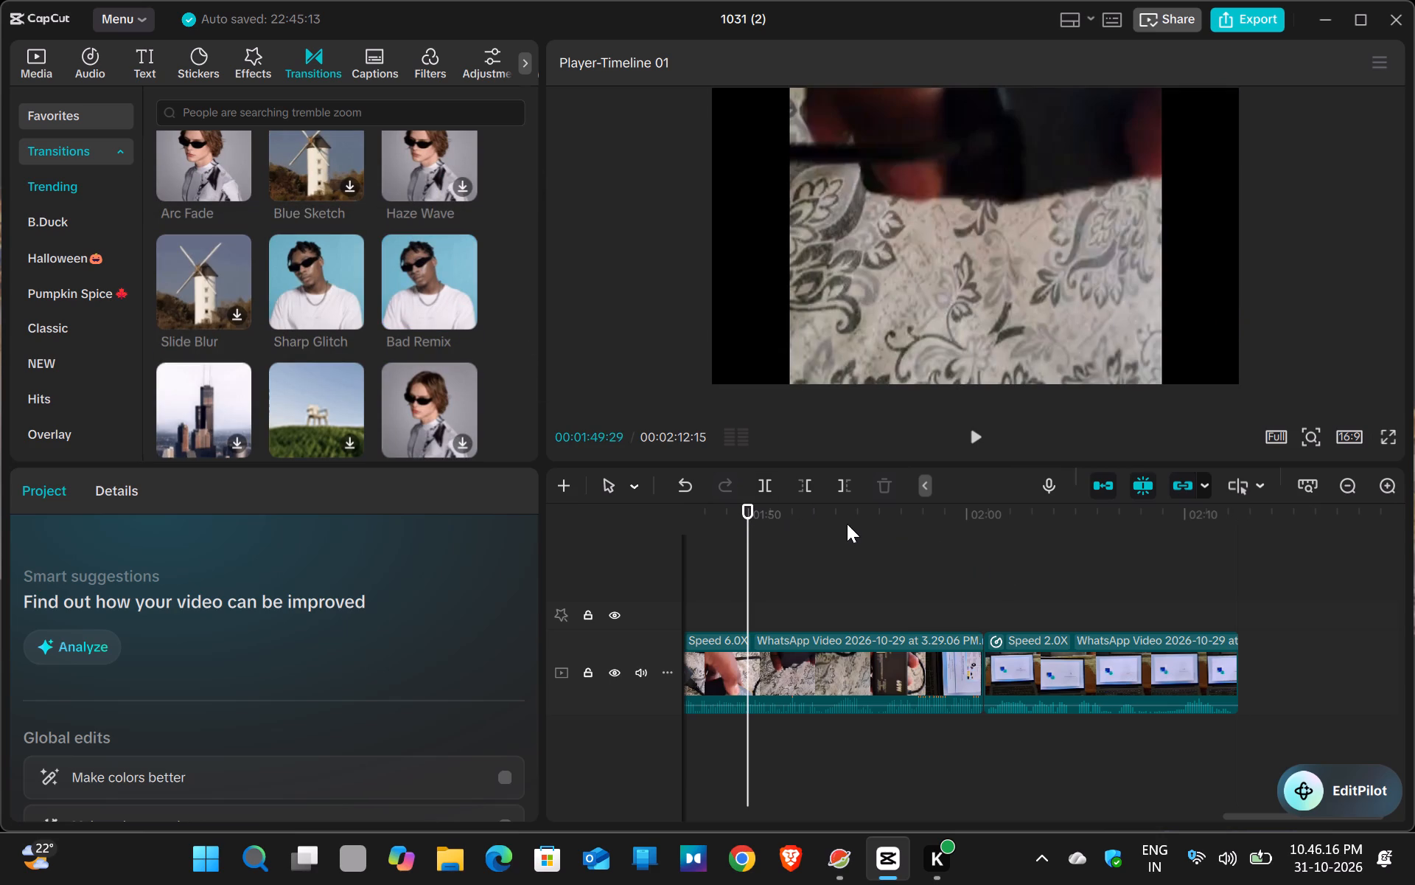
pyautogui.click(827, 510)
pyautogui.click(852, 510)
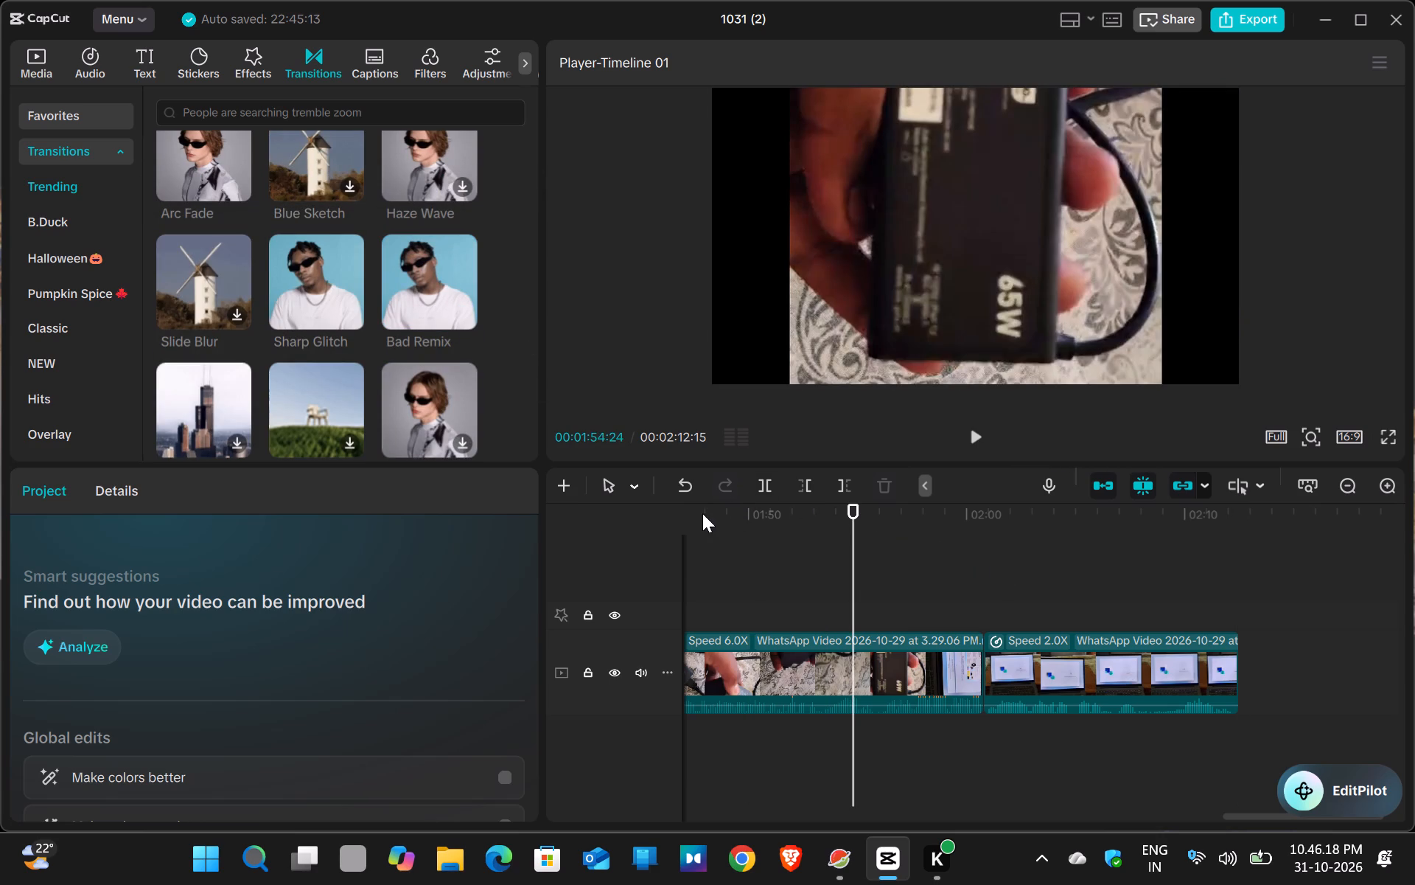
pyautogui.moveTo(702, 513); pyautogui.dragTo(645, 510)
pyautogui.moveTo(645, 510); pyautogui.dragTo(651, 510)
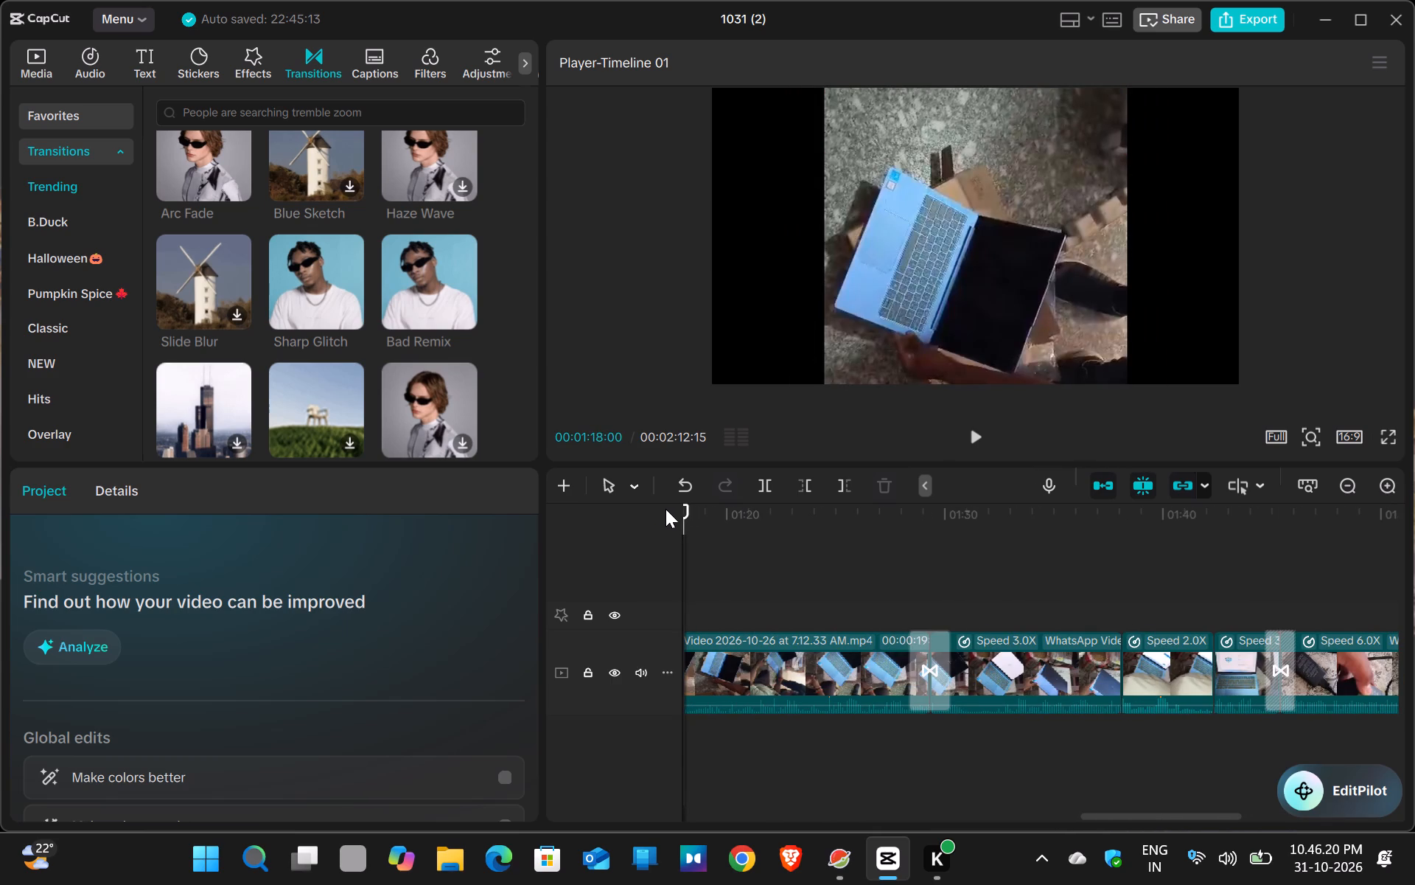
pyautogui.moveTo(696, 509); pyautogui.dragTo(637, 513)
pyautogui.doubleClick(637, 513)
pyautogui.moveTo(637, 513); pyautogui.dragTo(621, 513)
pyautogui.moveTo(618, 513); pyautogui.dragTo(608, 513)
pyautogui.moveTo(686, 501); pyautogui.dragTo(629, 510)
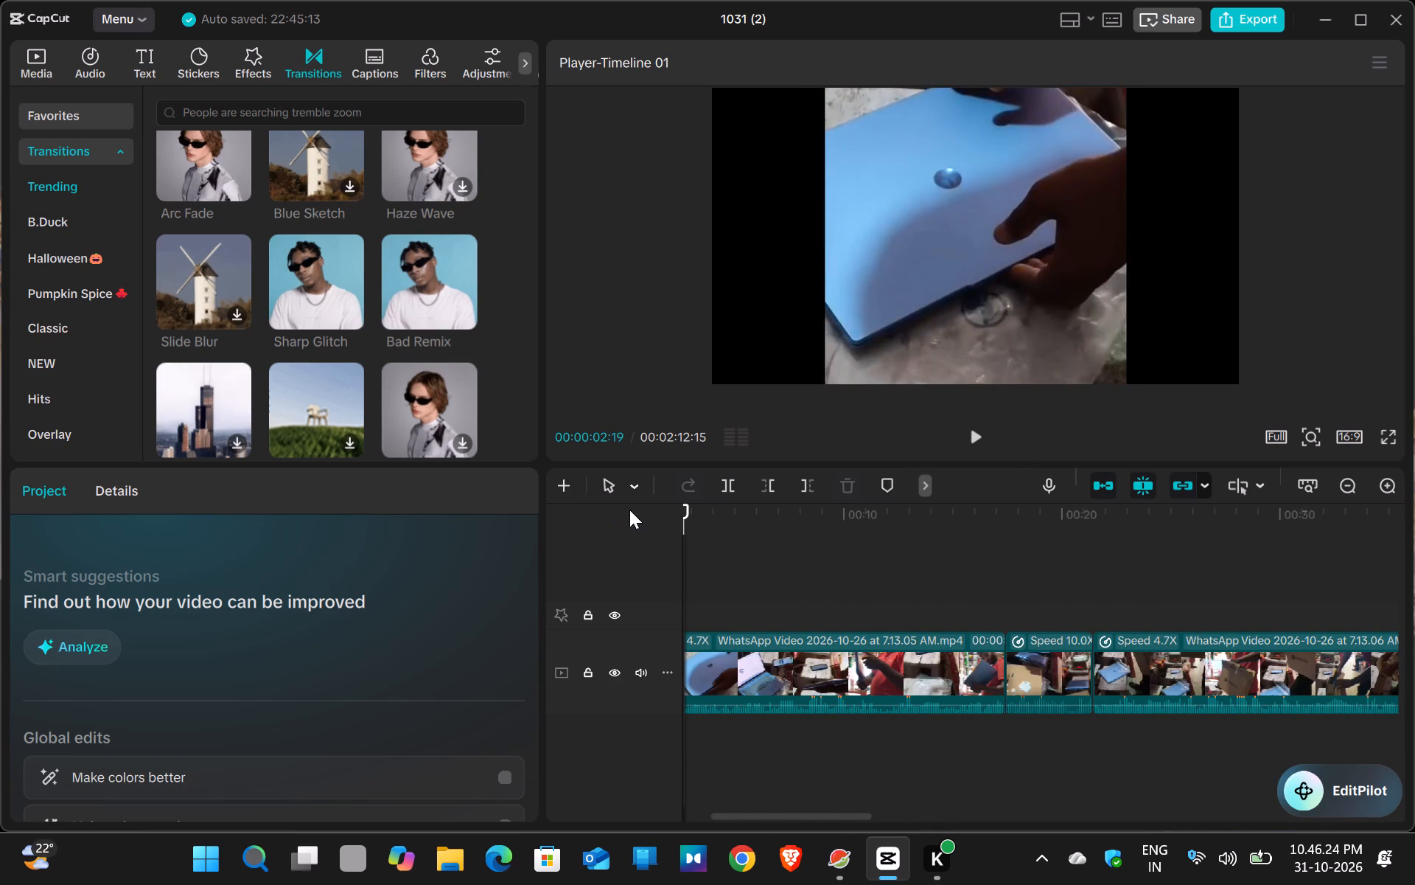
pyautogui.moveTo(629, 510); pyautogui.dragTo(626, 510)
pyautogui.moveTo(749, 510); pyautogui.dragTo(604, 521)
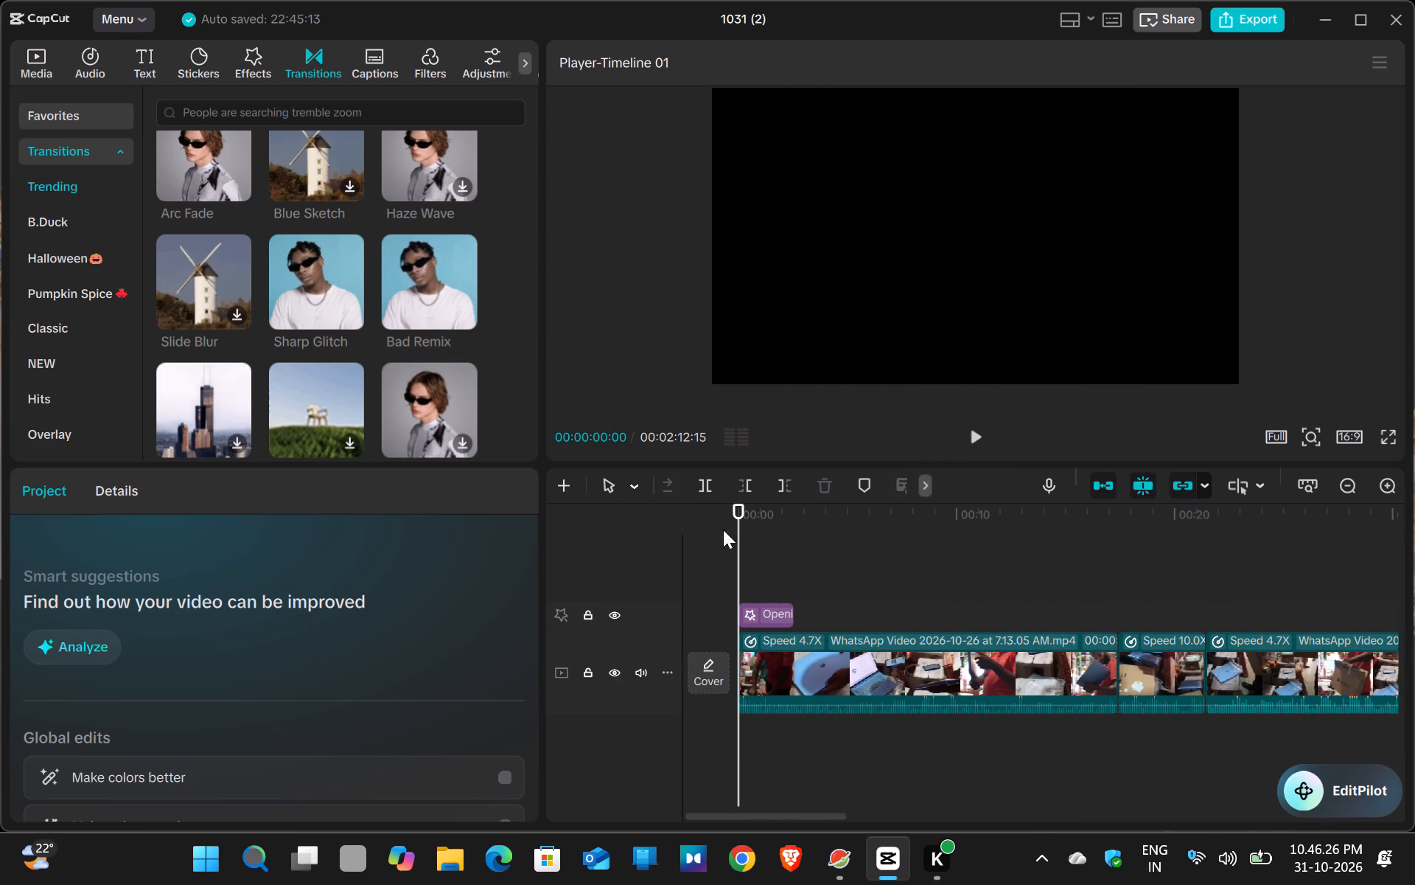
pyautogui.click(869, 517)
pyautogui.click(901, 515)
pyautogui.click(990, 519)
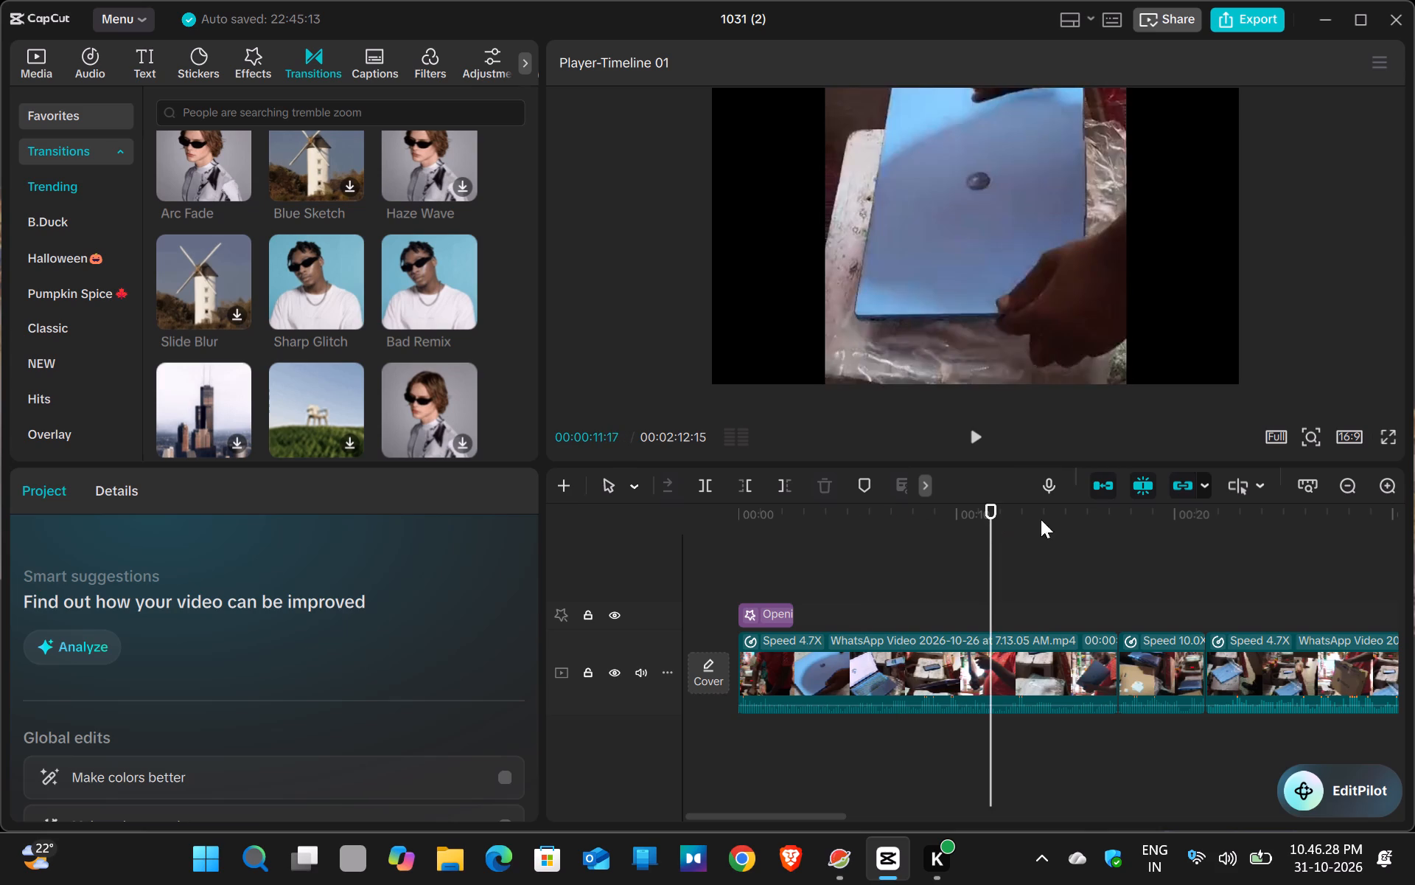
pyautogui.click(1070, 518)
pyautogui.click(1094, 518)
pyautogui.click(1117, 515)
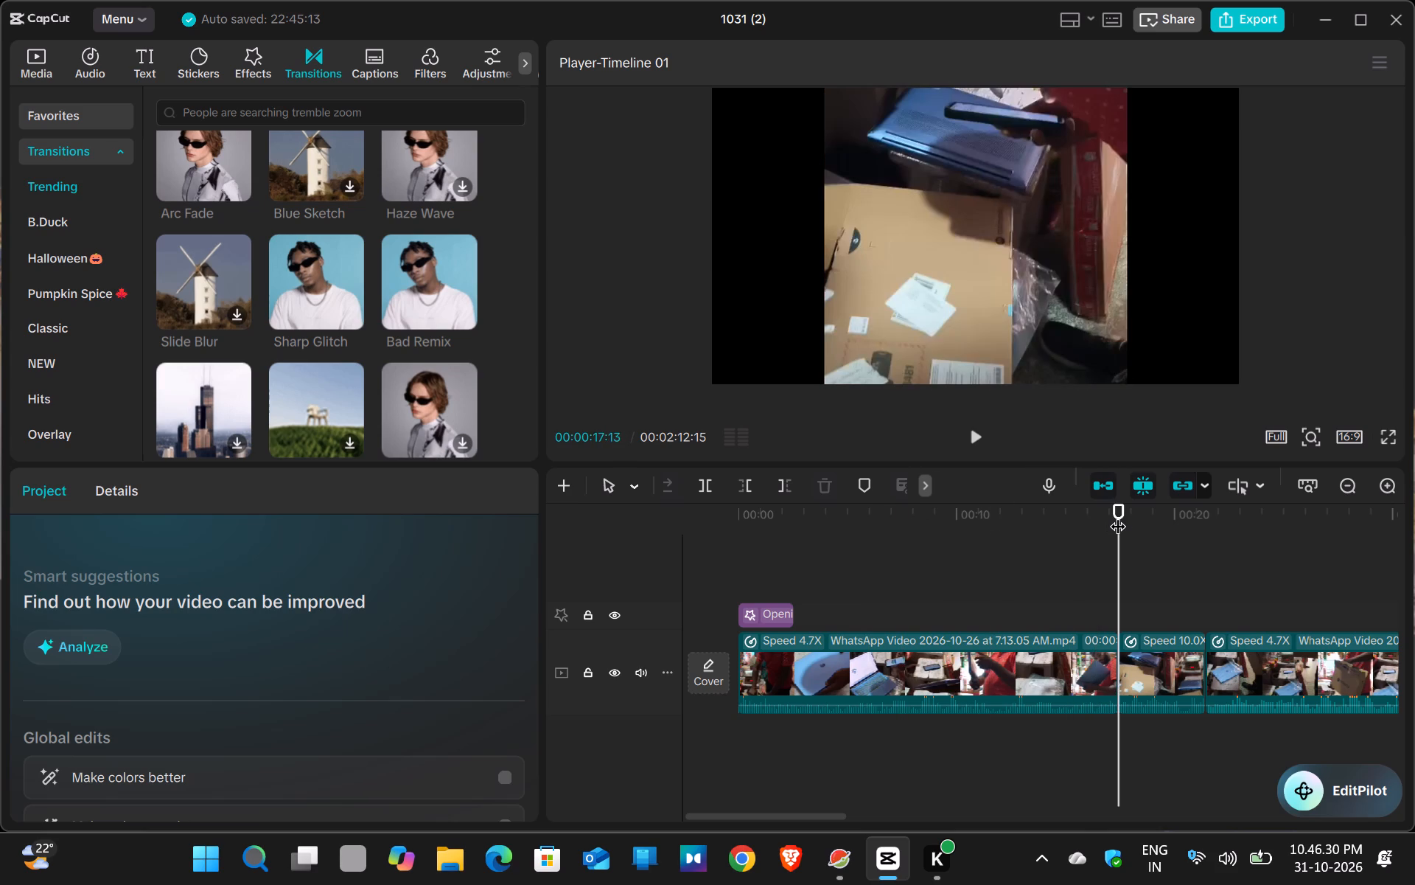
pyautogui.click(322, 290)
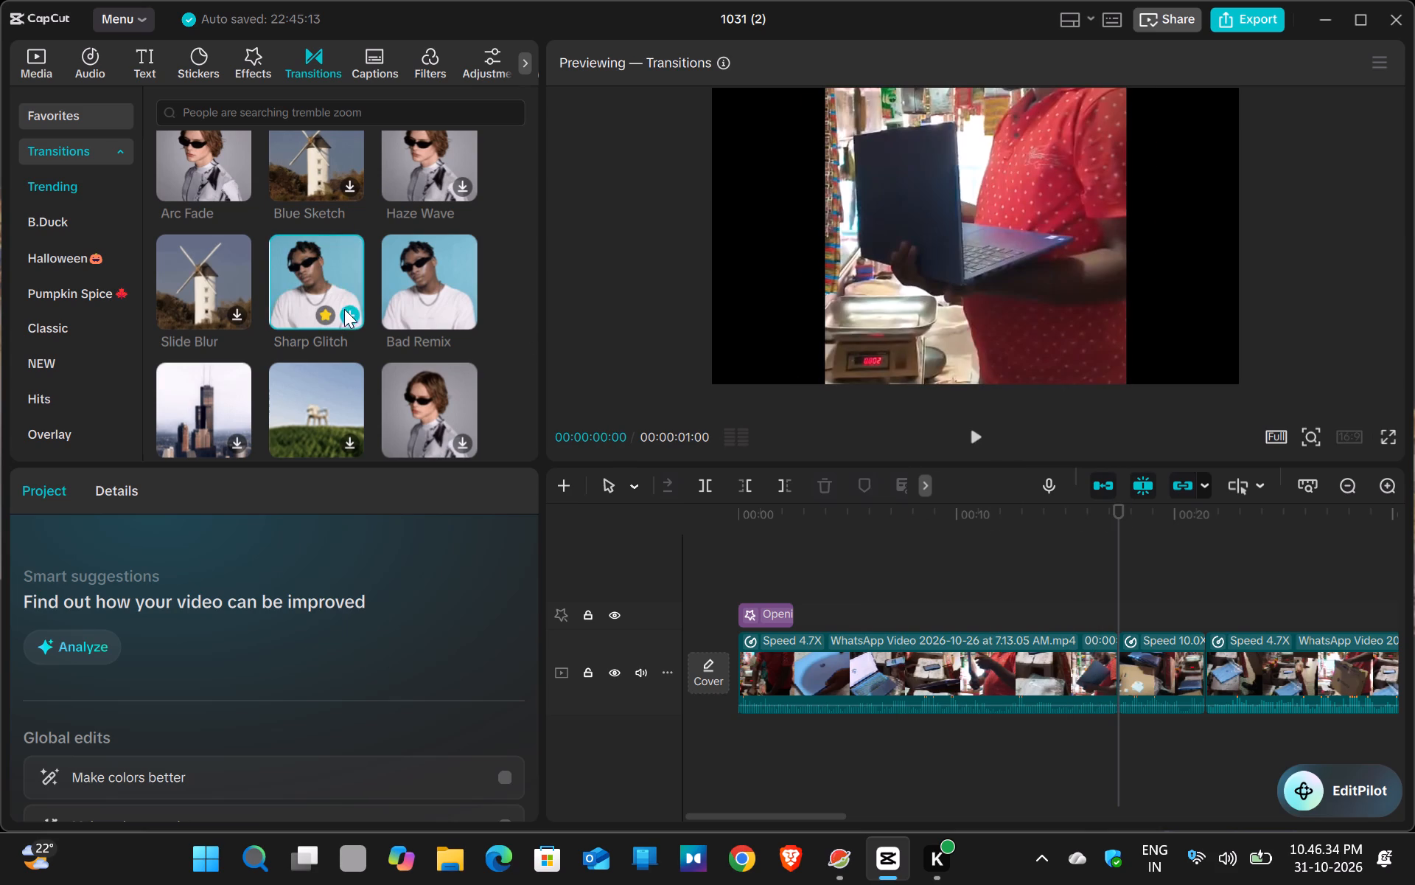
pyautogui.click(349, 311)
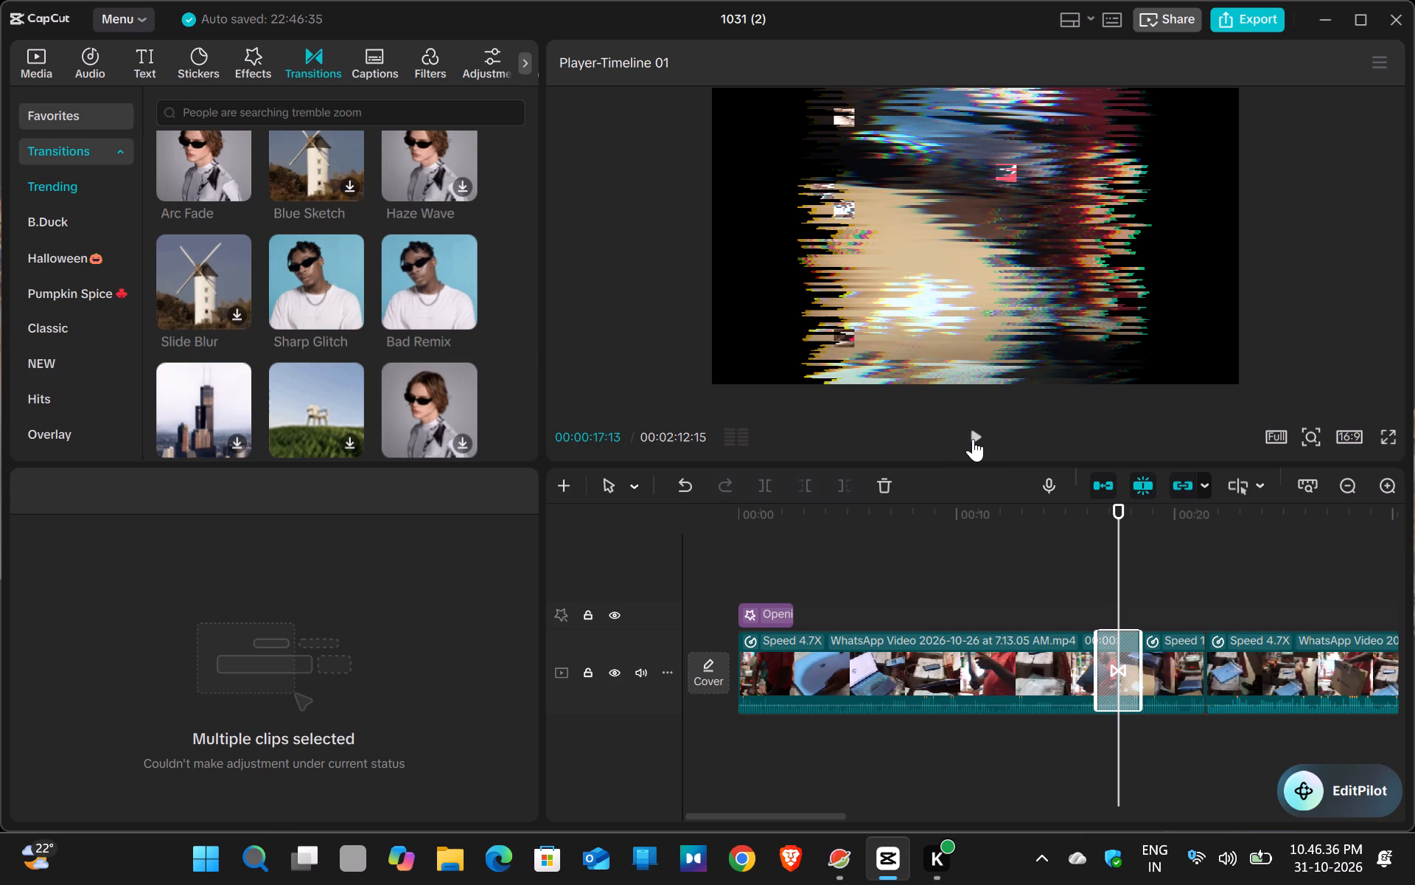
pyautogui.click(973, 439)
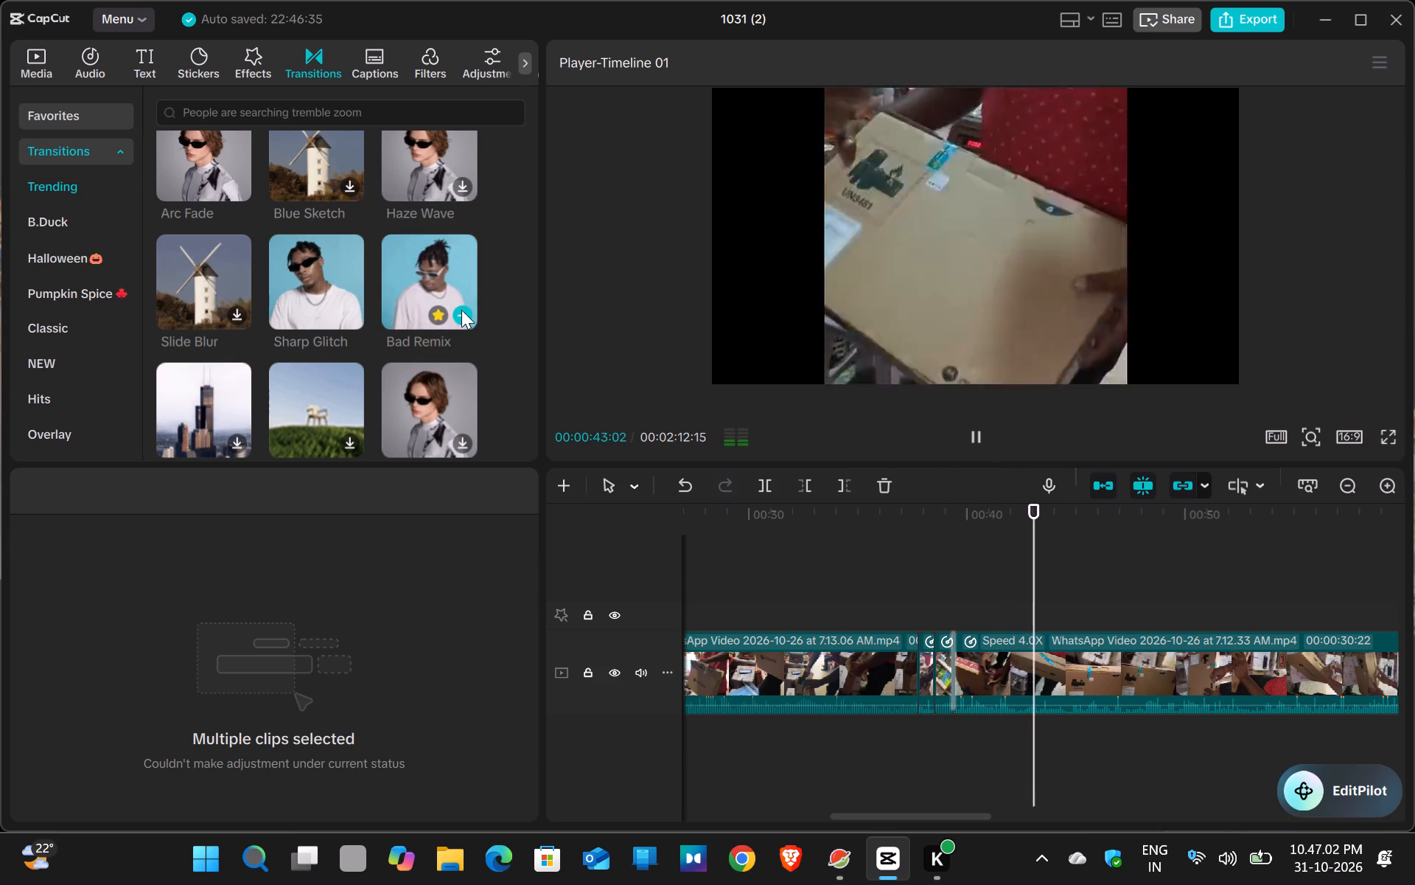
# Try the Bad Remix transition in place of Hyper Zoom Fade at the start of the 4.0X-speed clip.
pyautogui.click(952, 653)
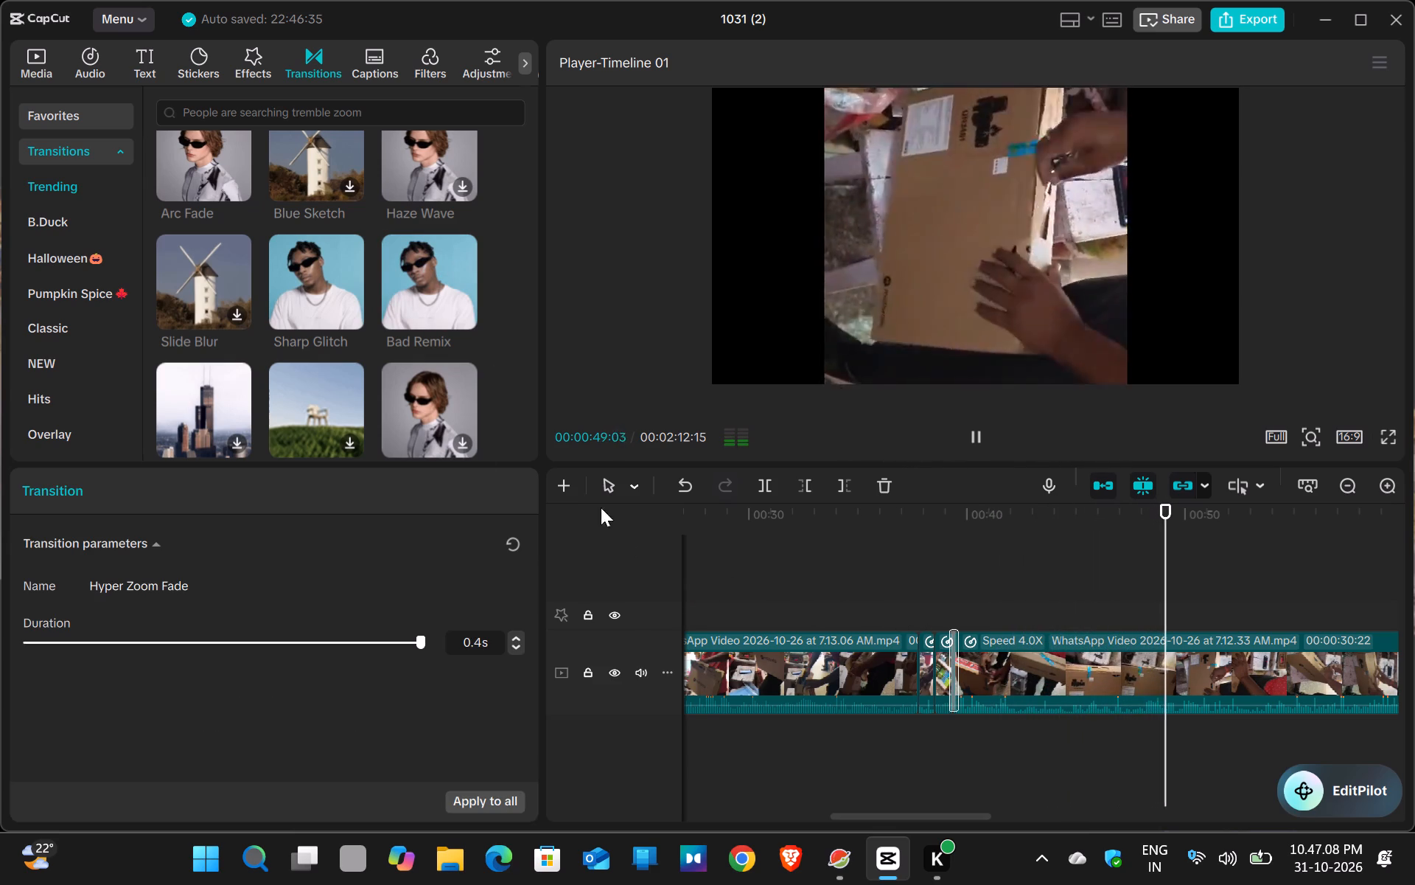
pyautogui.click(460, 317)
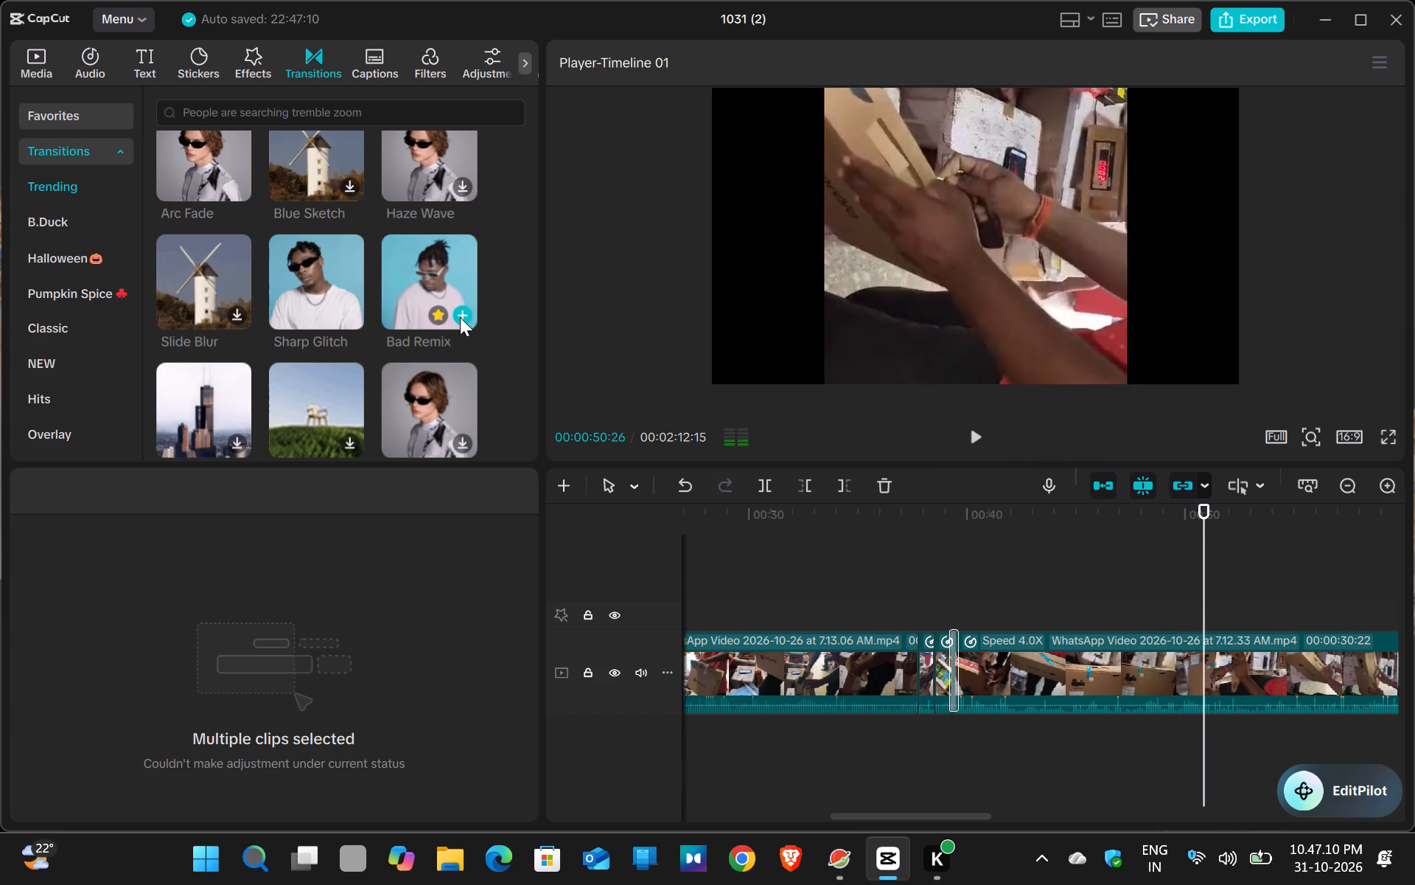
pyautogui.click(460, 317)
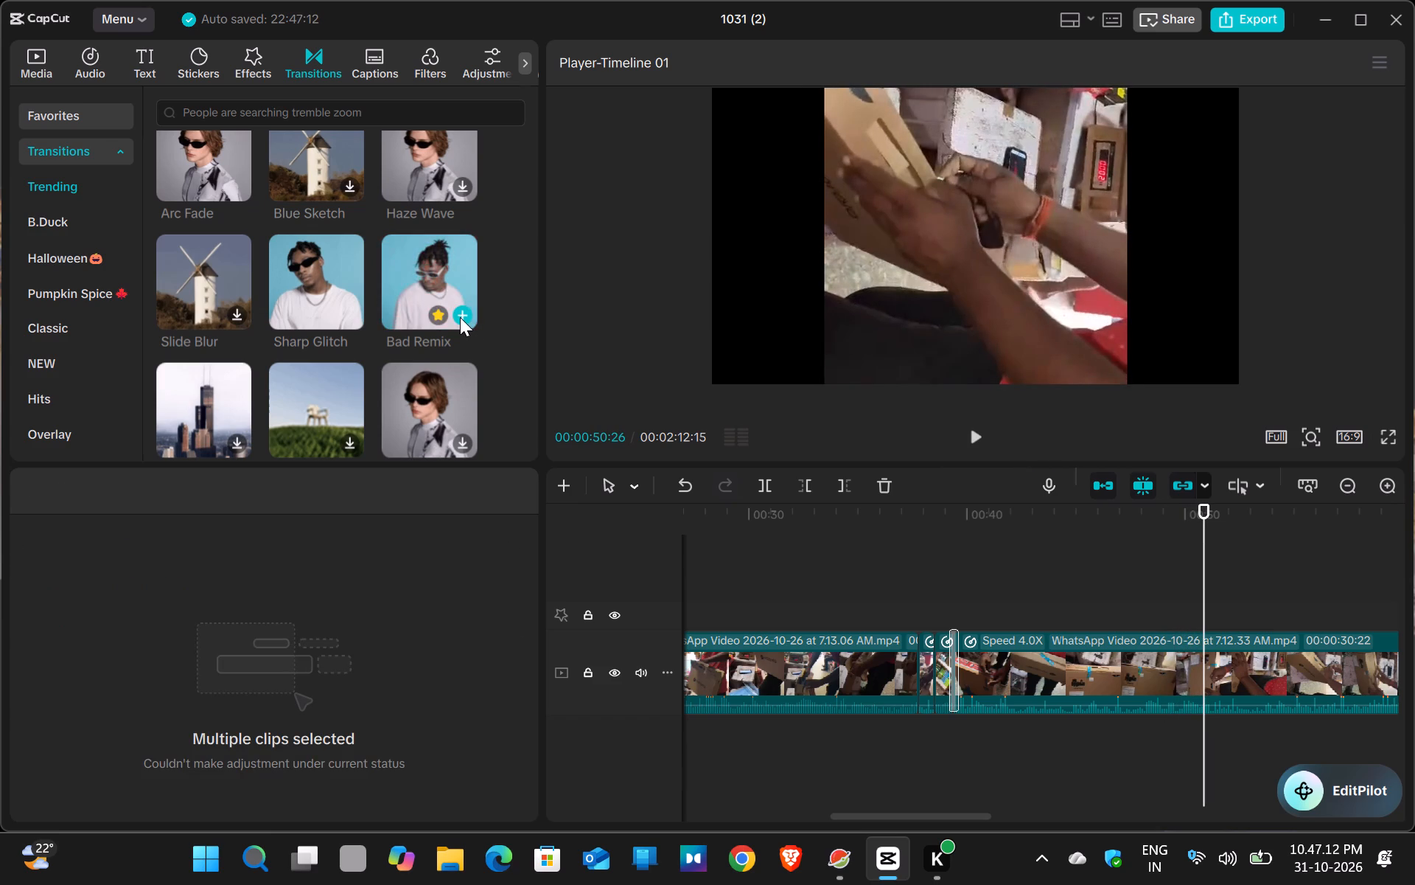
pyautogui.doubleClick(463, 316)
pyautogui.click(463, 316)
# Try applying the Sharp Glitch transition at the start of the 4.0X-speed clip.
pyautogui.click(347, 318)
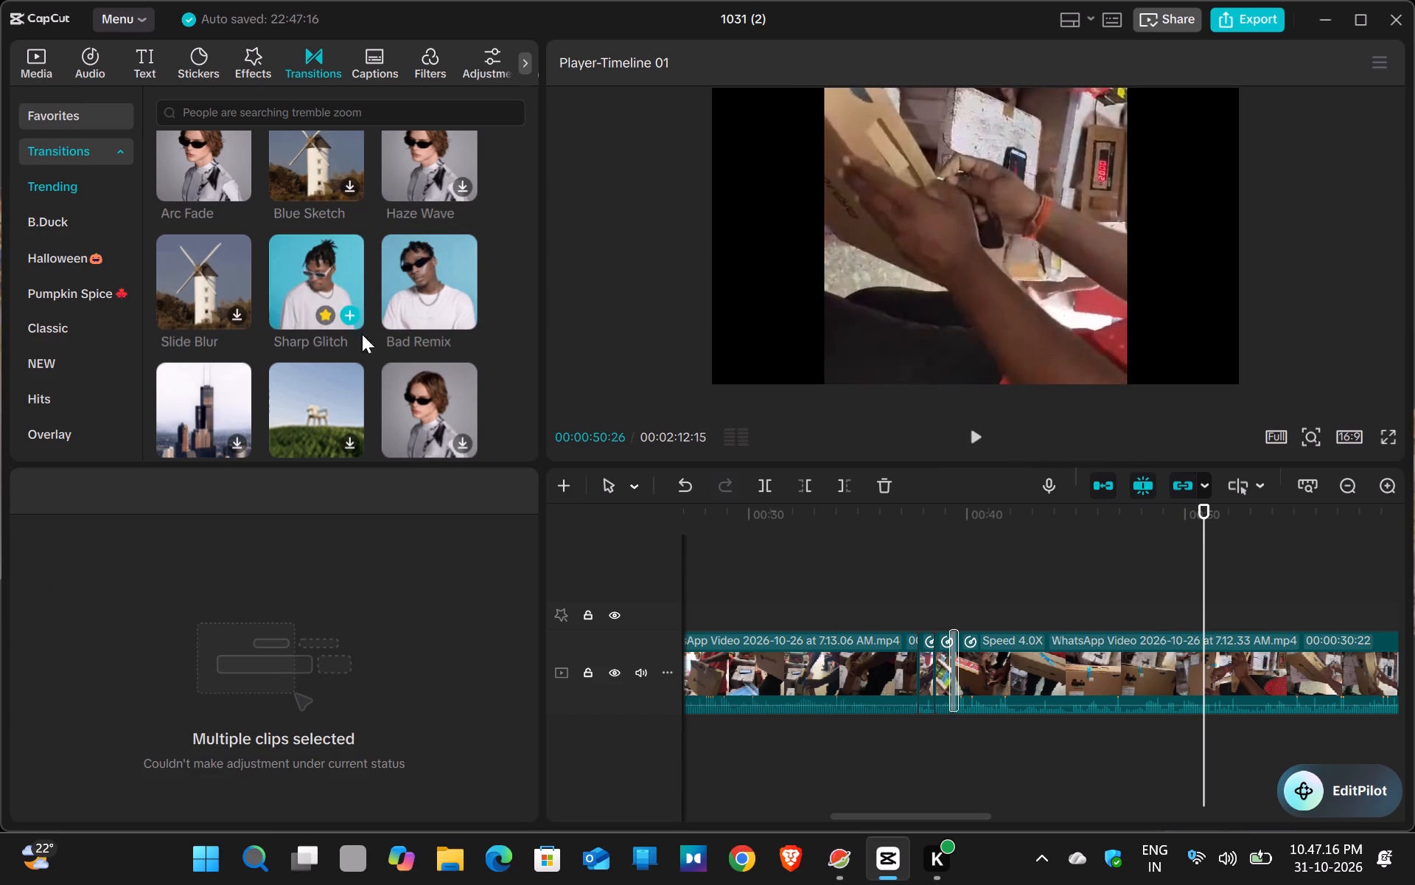
pyautogui.click(965, 510)
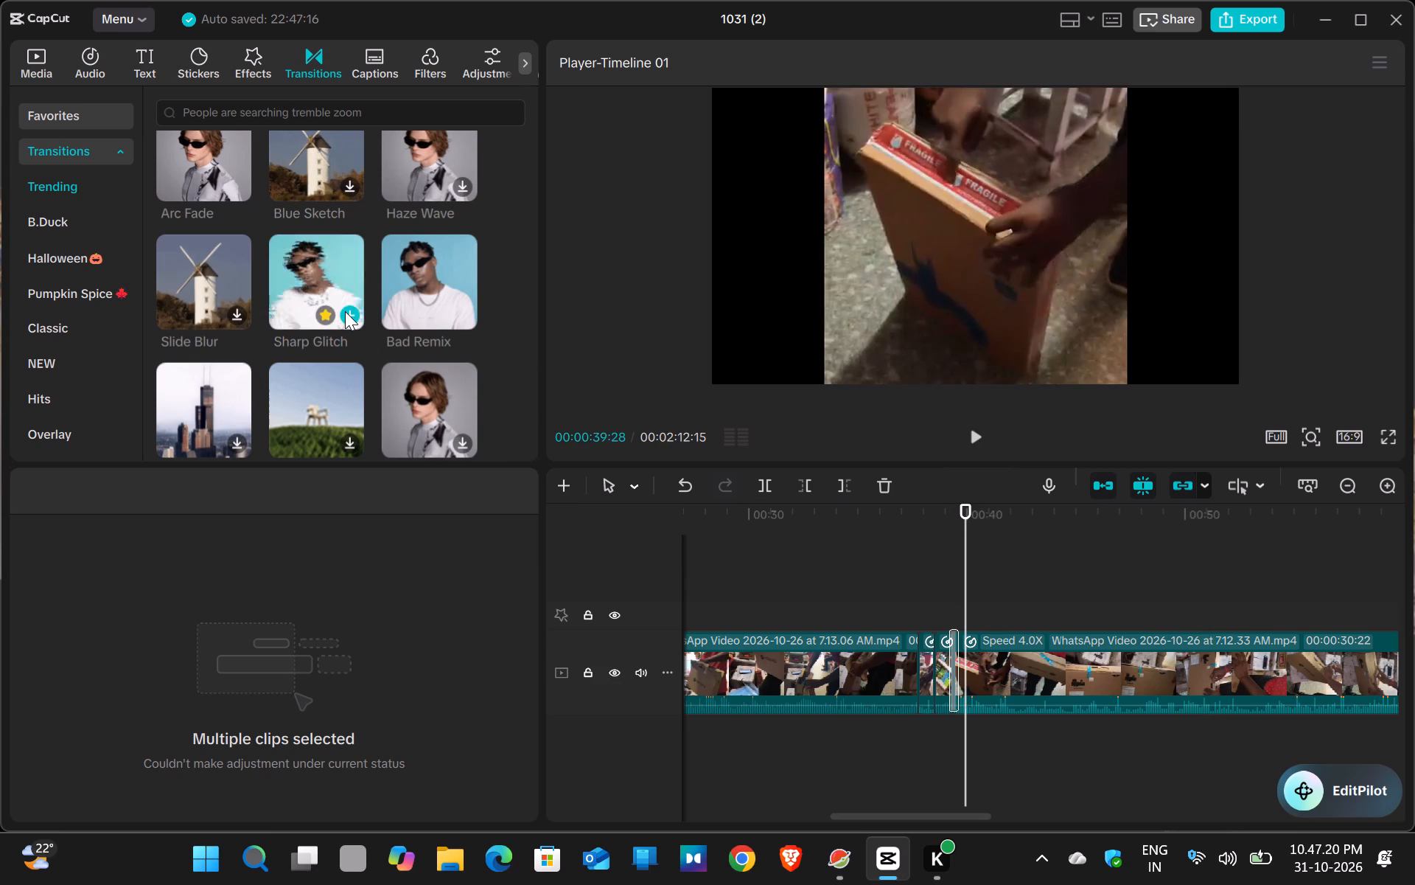
pyautogui.click(345, 311)
# Place the Sharp Glitch transition at the cut between the two short clips just before the 4.0X-speed clip.
pyautogui.moveTo(335, 275); pyautogui.dragTo(326, 672)
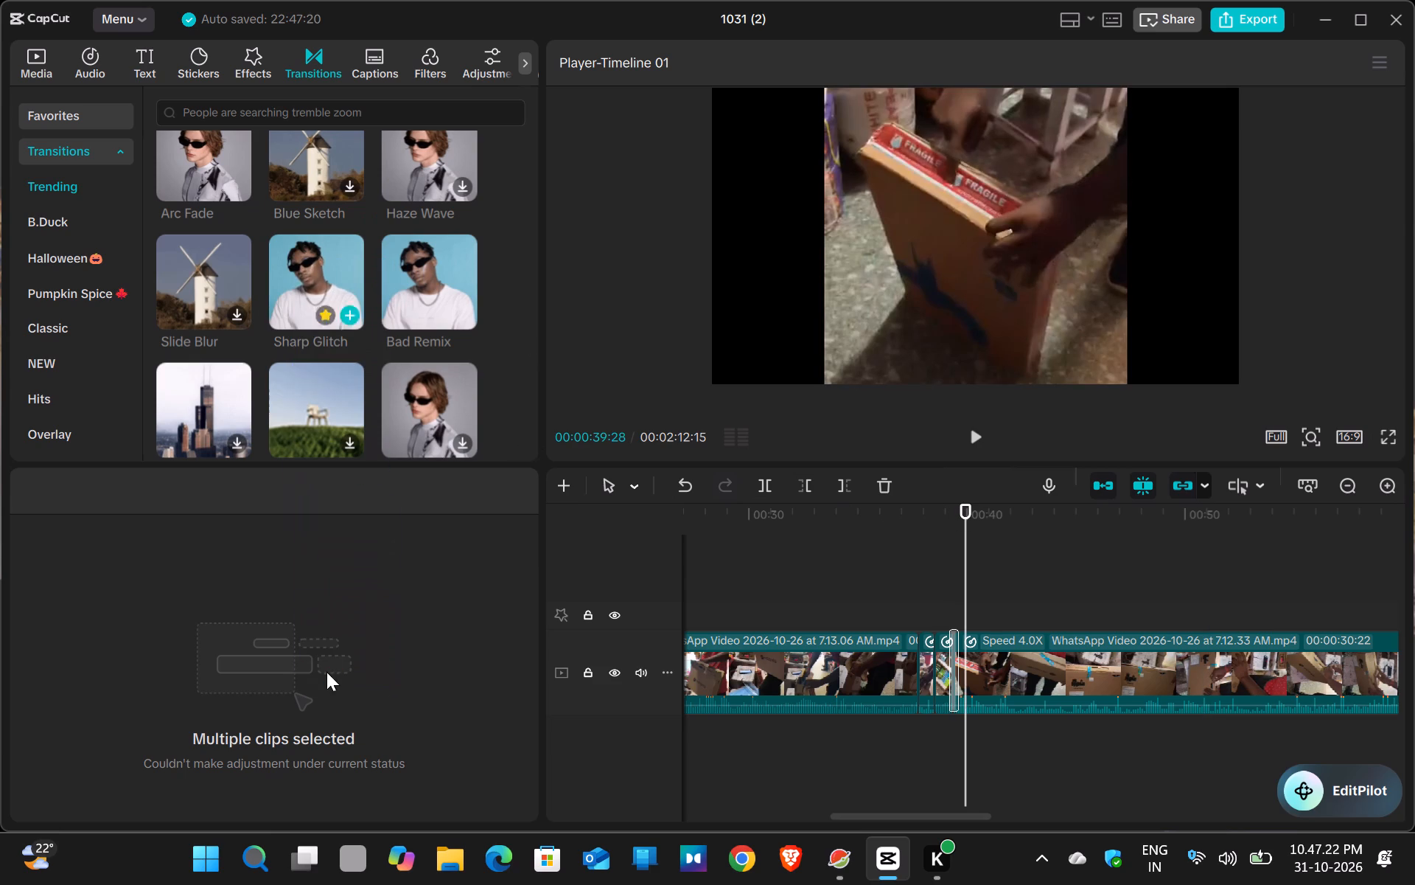
pyautogui.click(326, 672)
pyautogui.moveTo(328, 292); pyautogui.dragTo(913, 647)
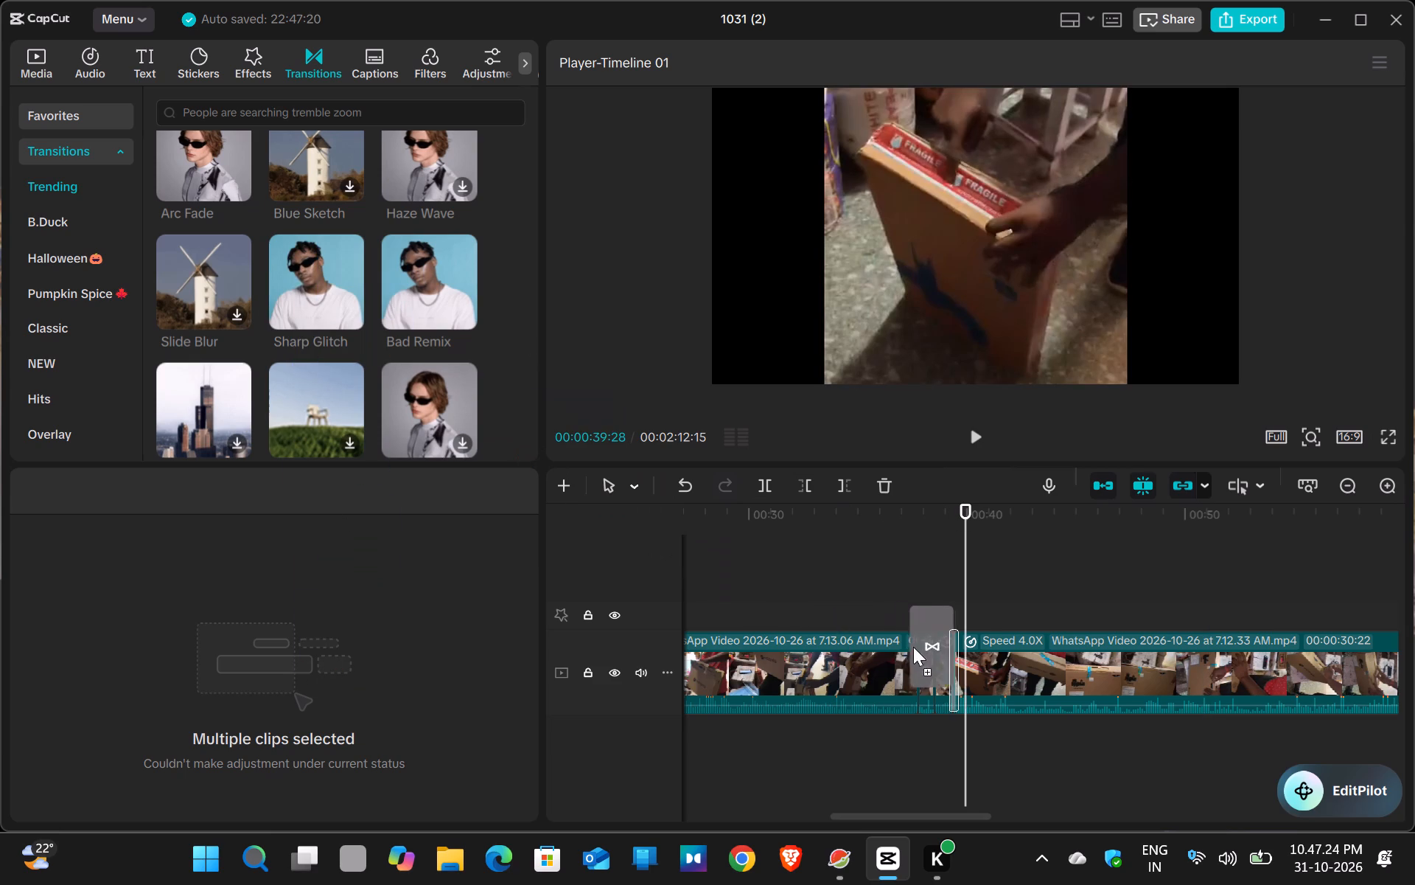
pyautogui.moveTo(913, 647); pyautogui.dragTo(933, 666)
pyautogui.click(933, 666)
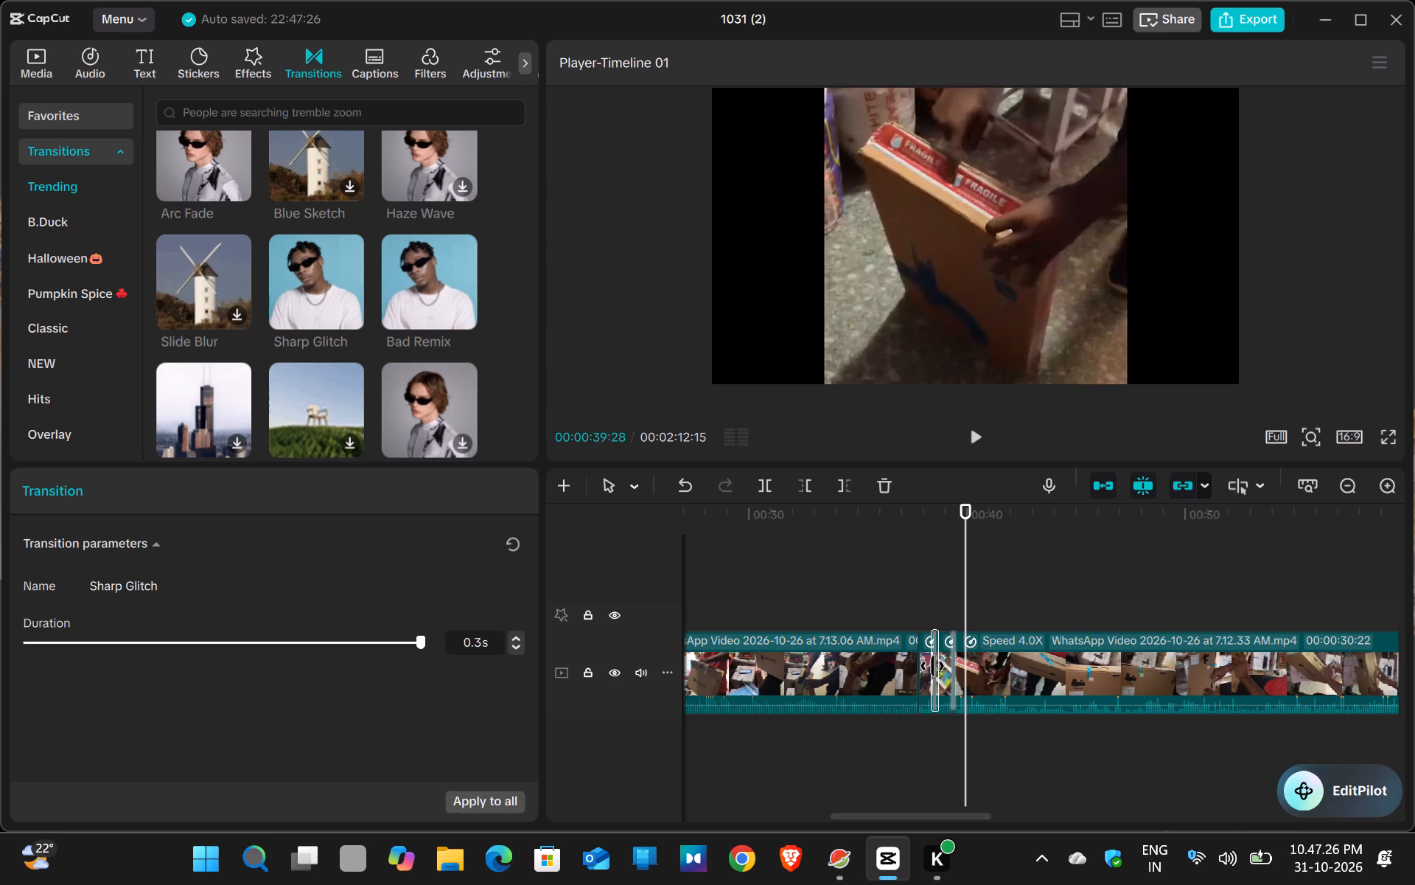
pyautogui.click(933, 665)
pyautogui.moveTo(940, 666); pyautogui.dragTo(948, 666)
pyautogui.click(953, 664)
pyautogui.click(973, 659)
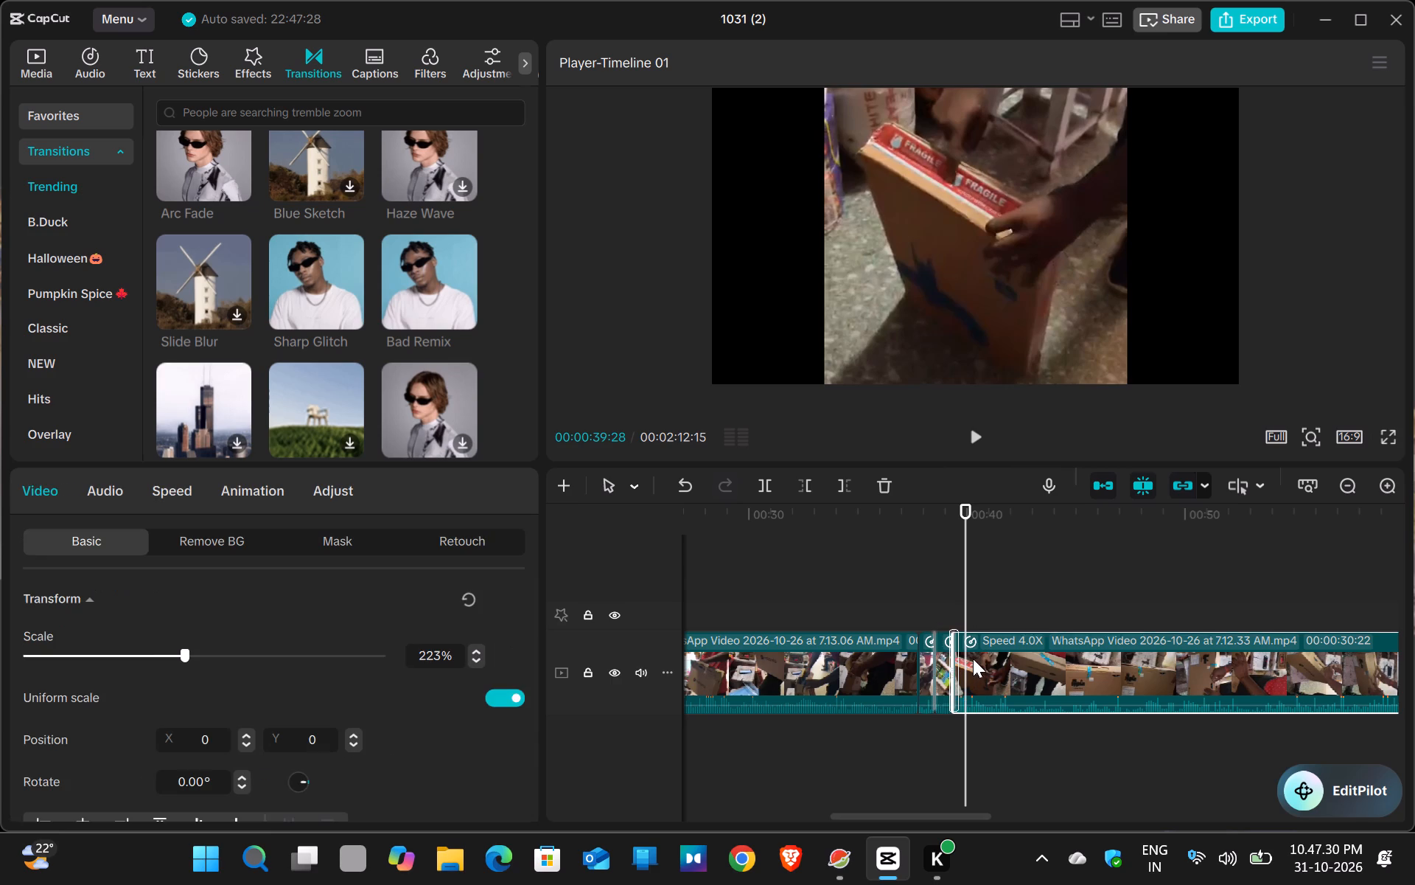
# Play the video from the cut before the 4.0X-speed clip, skipping ahead to the later part of that clip.
pyautogui.click(349, 316)
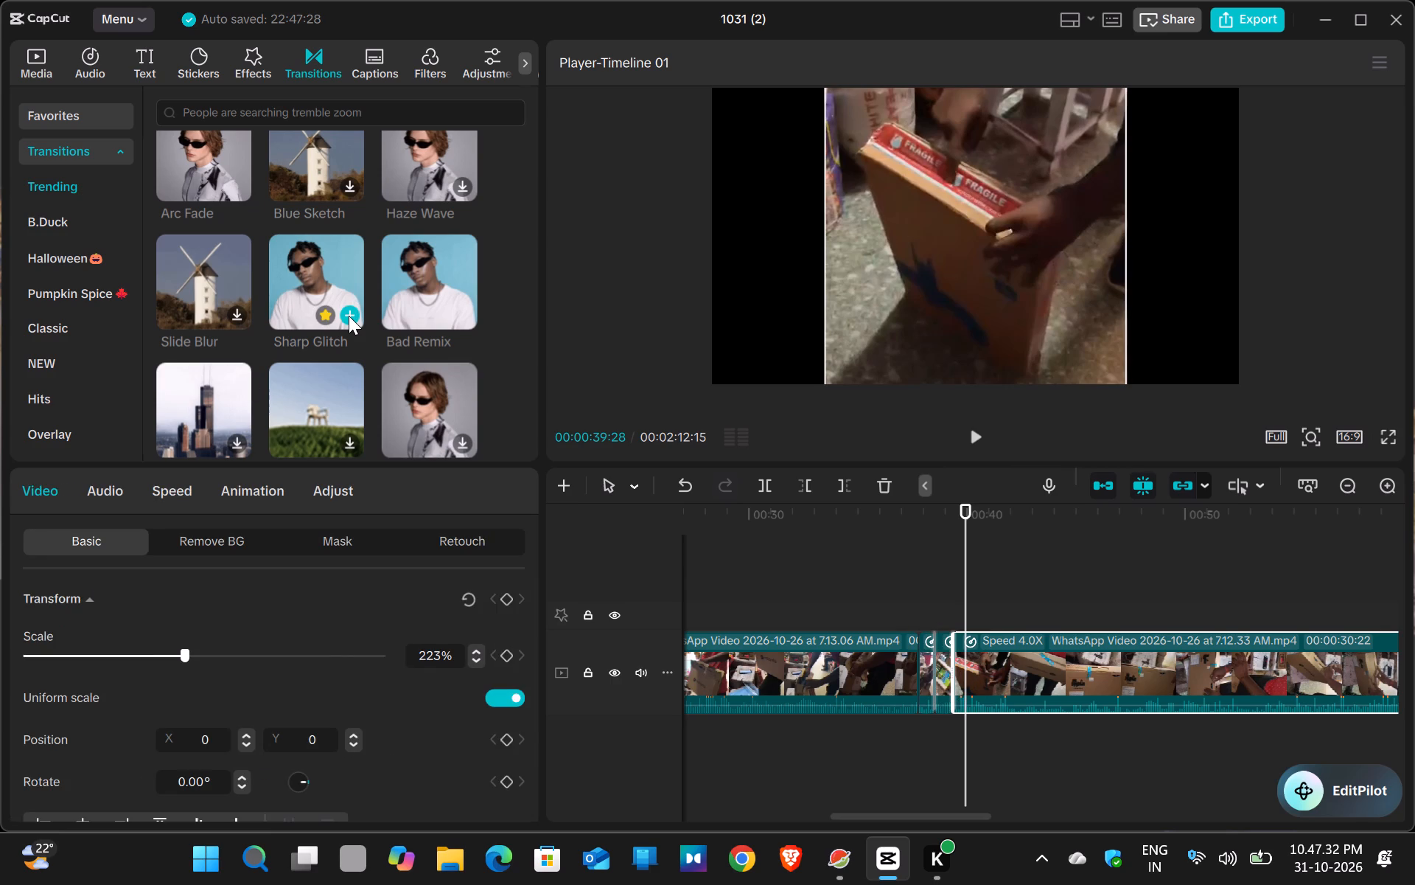
pyautogui.click(946, 512)
pyautogui.click(976, 434)
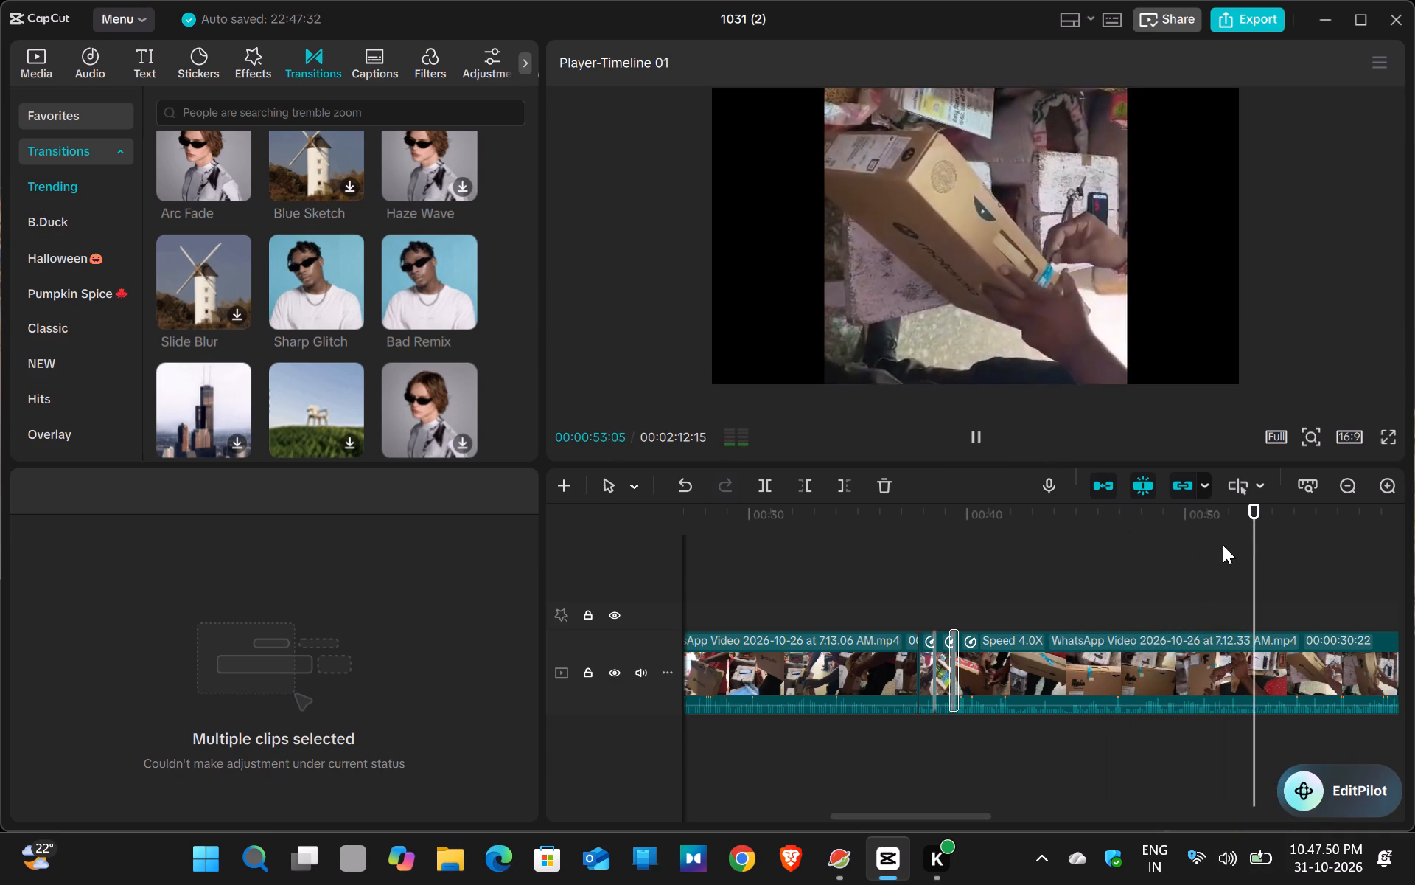
pyautogui.click(1386, 507)
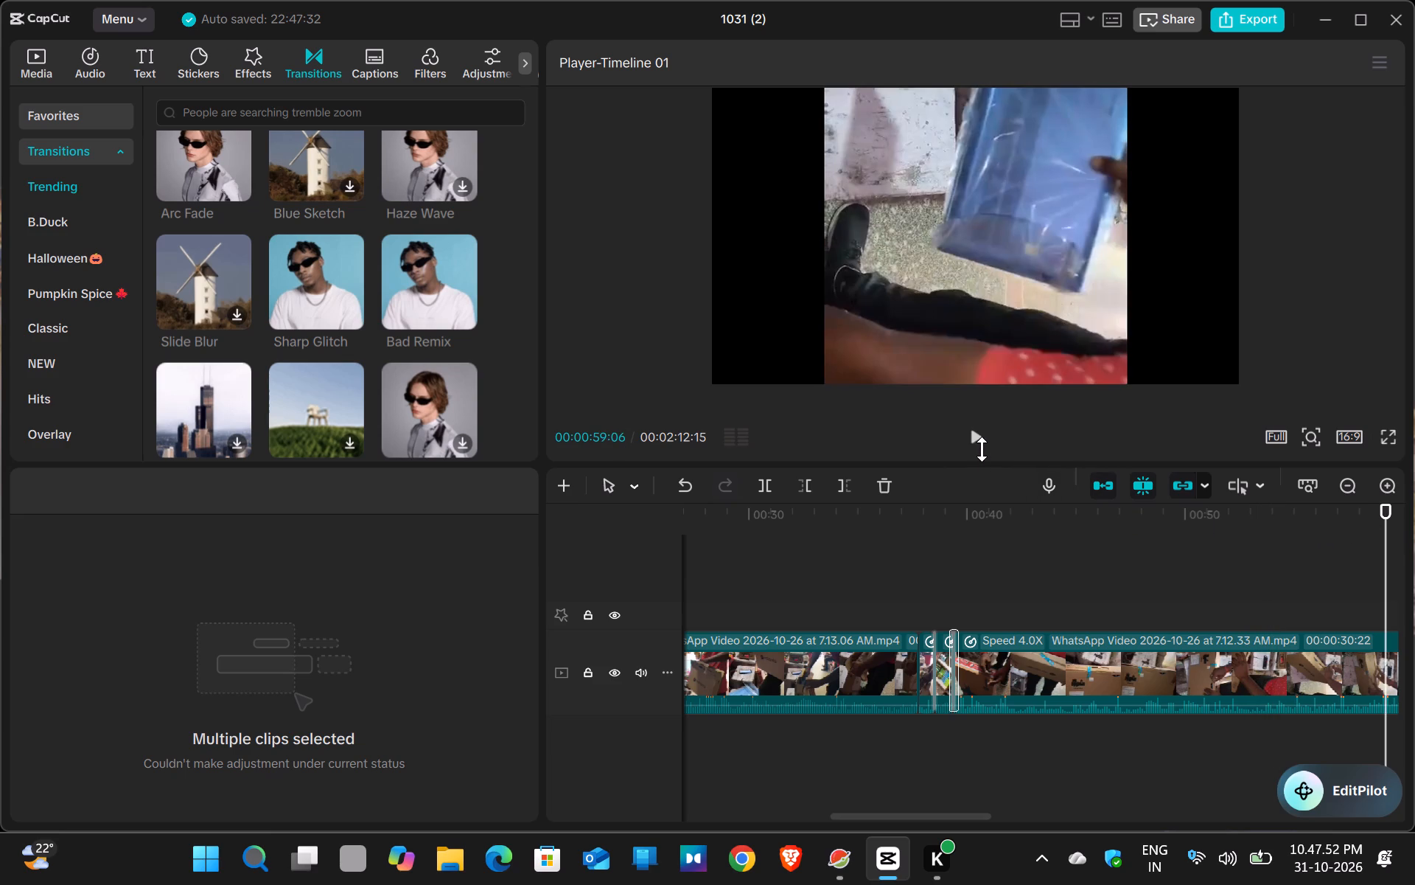
pyautogui.click(981, 449)
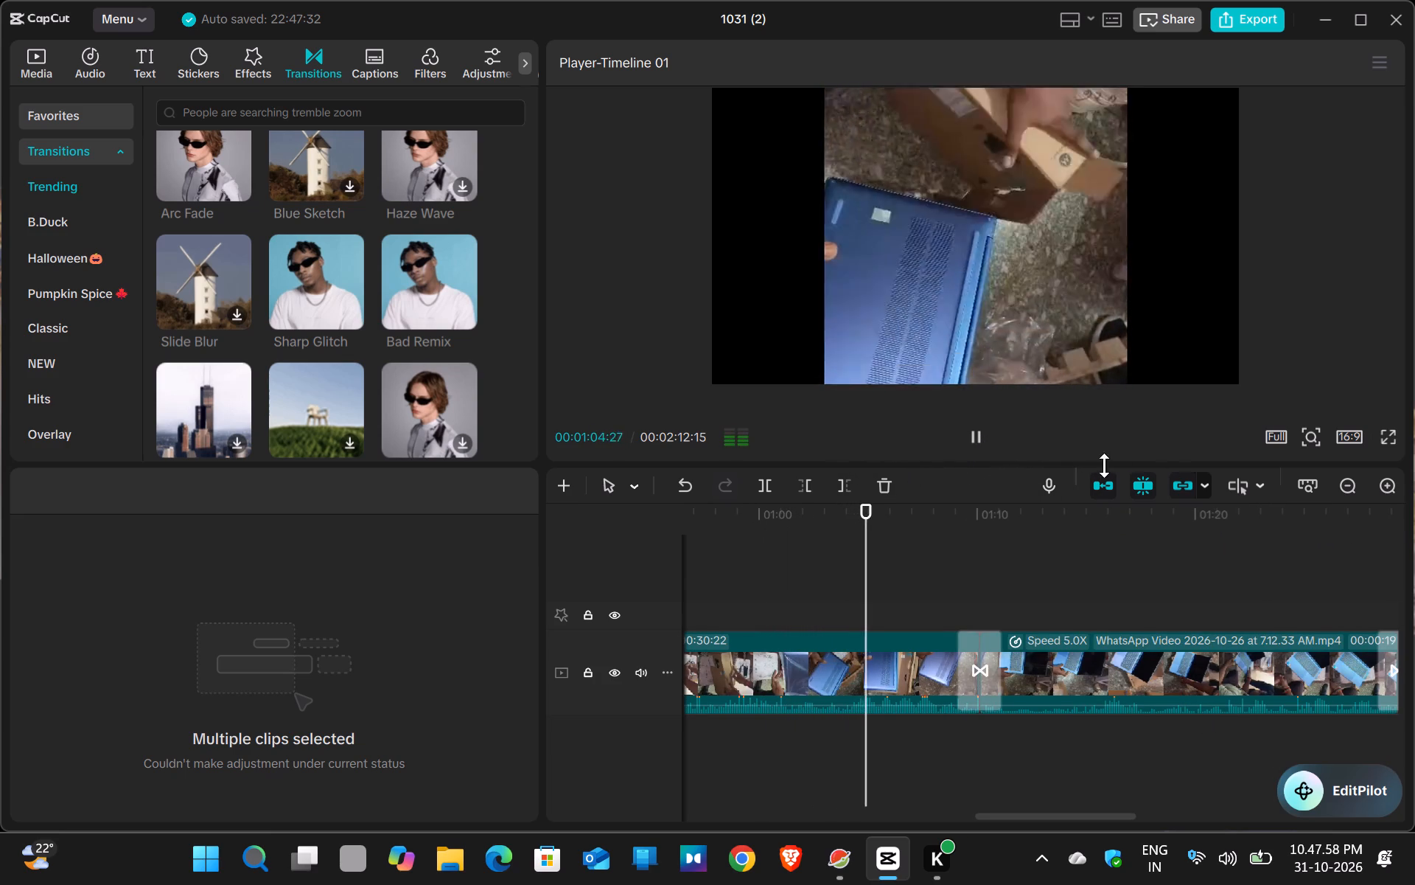
# Scrub back and forth through the 5.0X-speed clip and the transition at its start to review them.
pyautogui.click(1119, 510)
pyautogui.moveTo(1120, 510); pyautogui.dragTo(1128, 510)
pyautogui.click(1161, 504)
pyautogui.moveTo(1206, 506); pyautogui.dragTo(1285, 507)
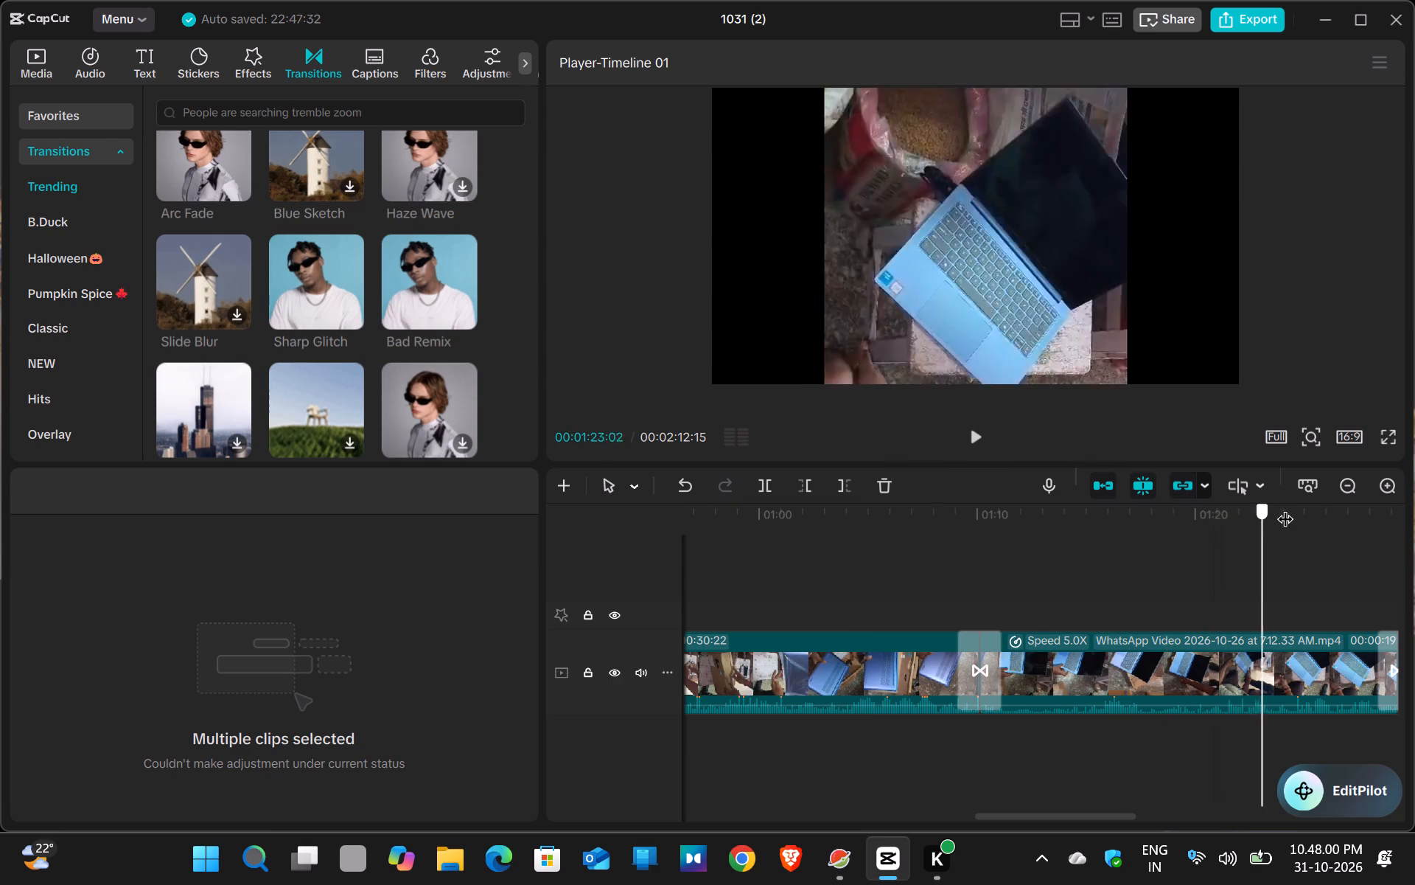
pyautogui.moveTo(1285, 507); pyautogui.dragTo(1316, 507)
pyautogui.moveTo(1316, 507); pyautogui.dragTo(1342, 507)
pyautogui.moveTo(1342, 507); pyautogui.dragTo(1178, 511)
pyautogui.click(1178, 511)
pyautogui.moveTo(1175, 511); pyautogui.dragTo(1166, 511)
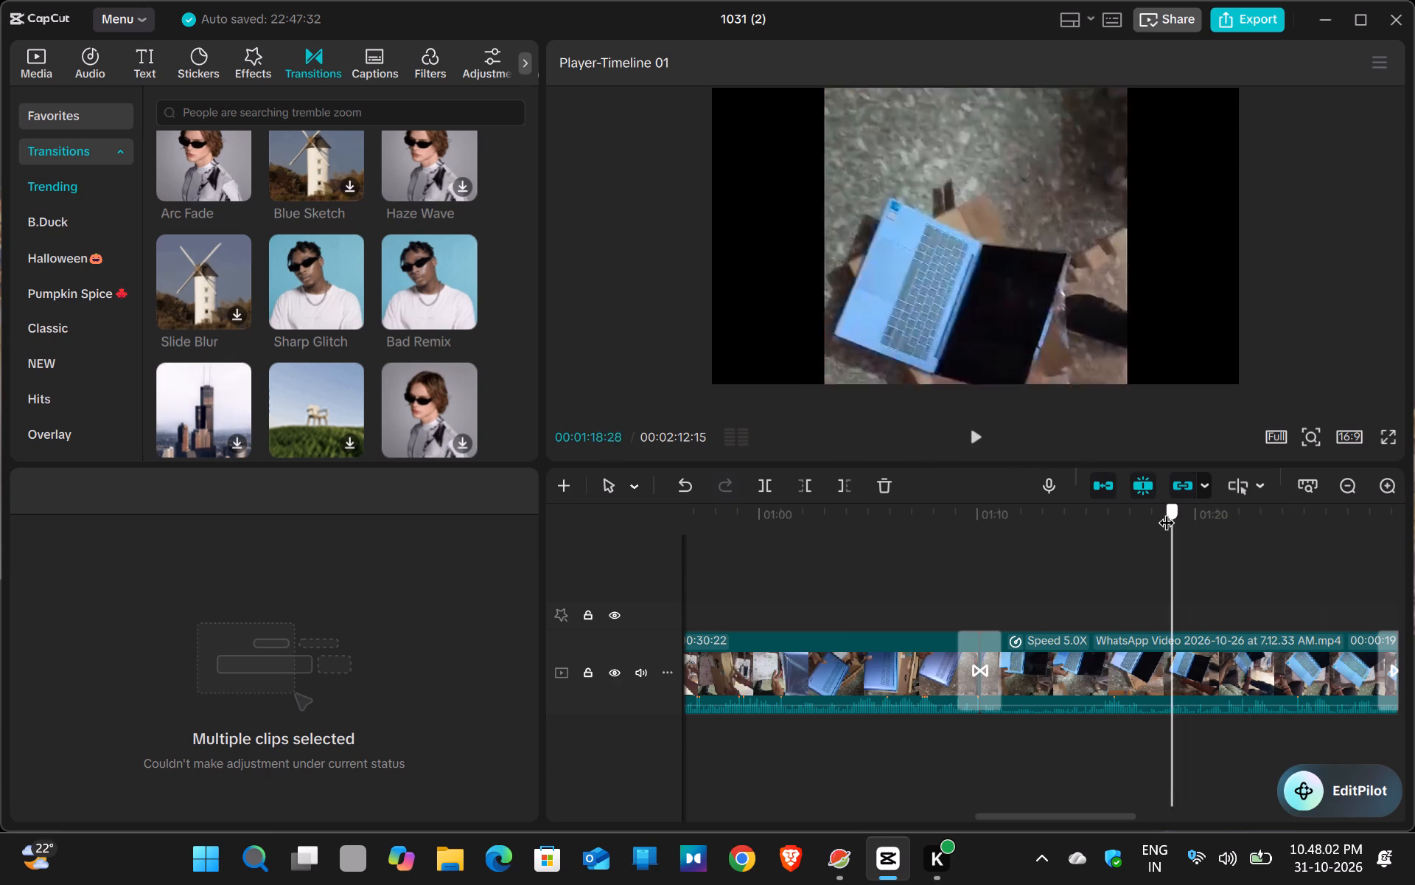
pyautogui.moveTo(1166, 511); pyautogui.dragTo(992, 510)
pyautogui.click(994, 510)
pyautogui.click(1126, 659)
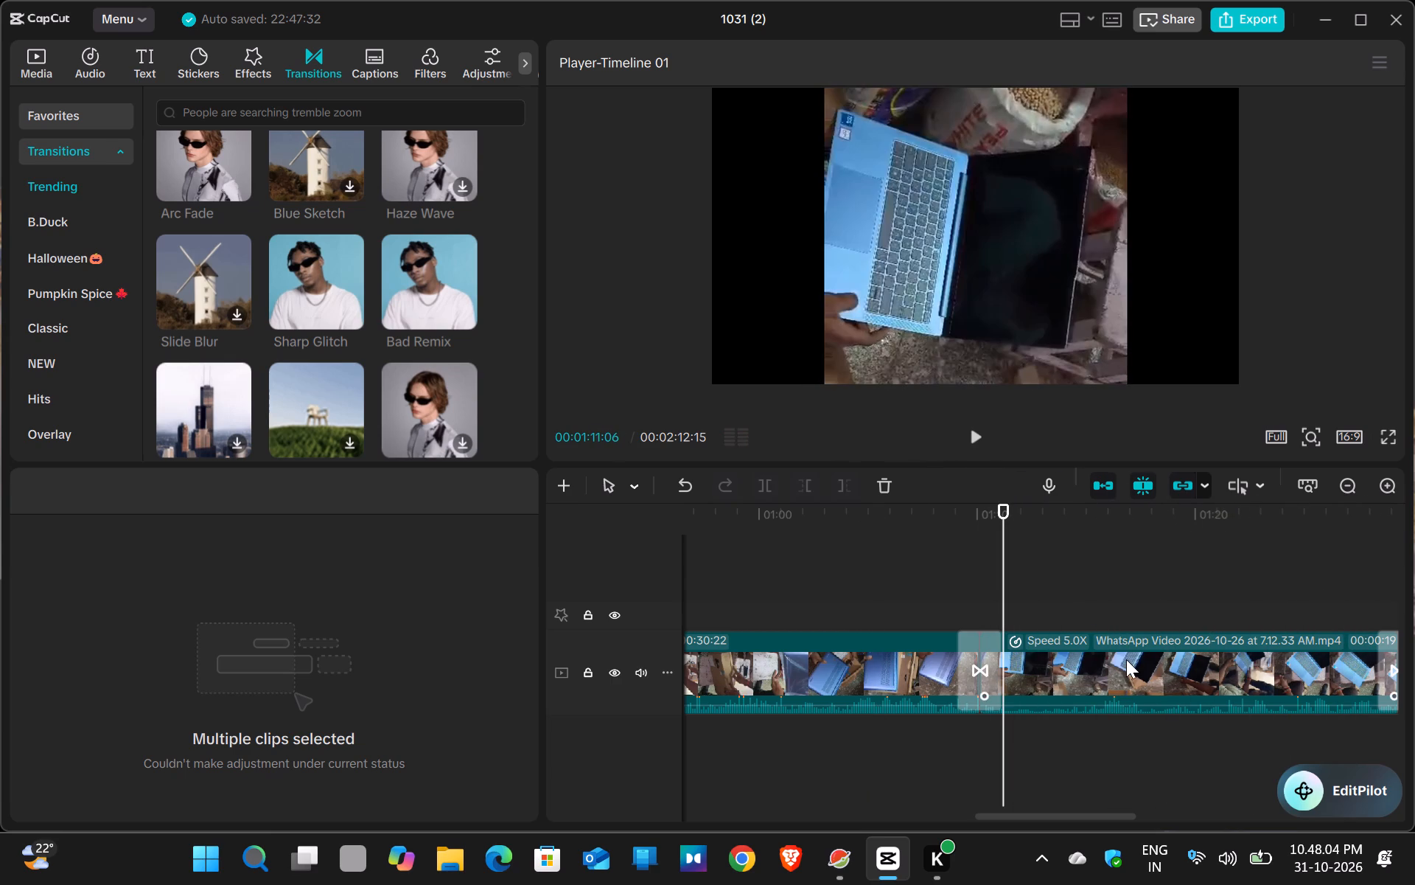
pyautogui.moveTo(1002, 513); pyautogui.dragTo(780, 500)
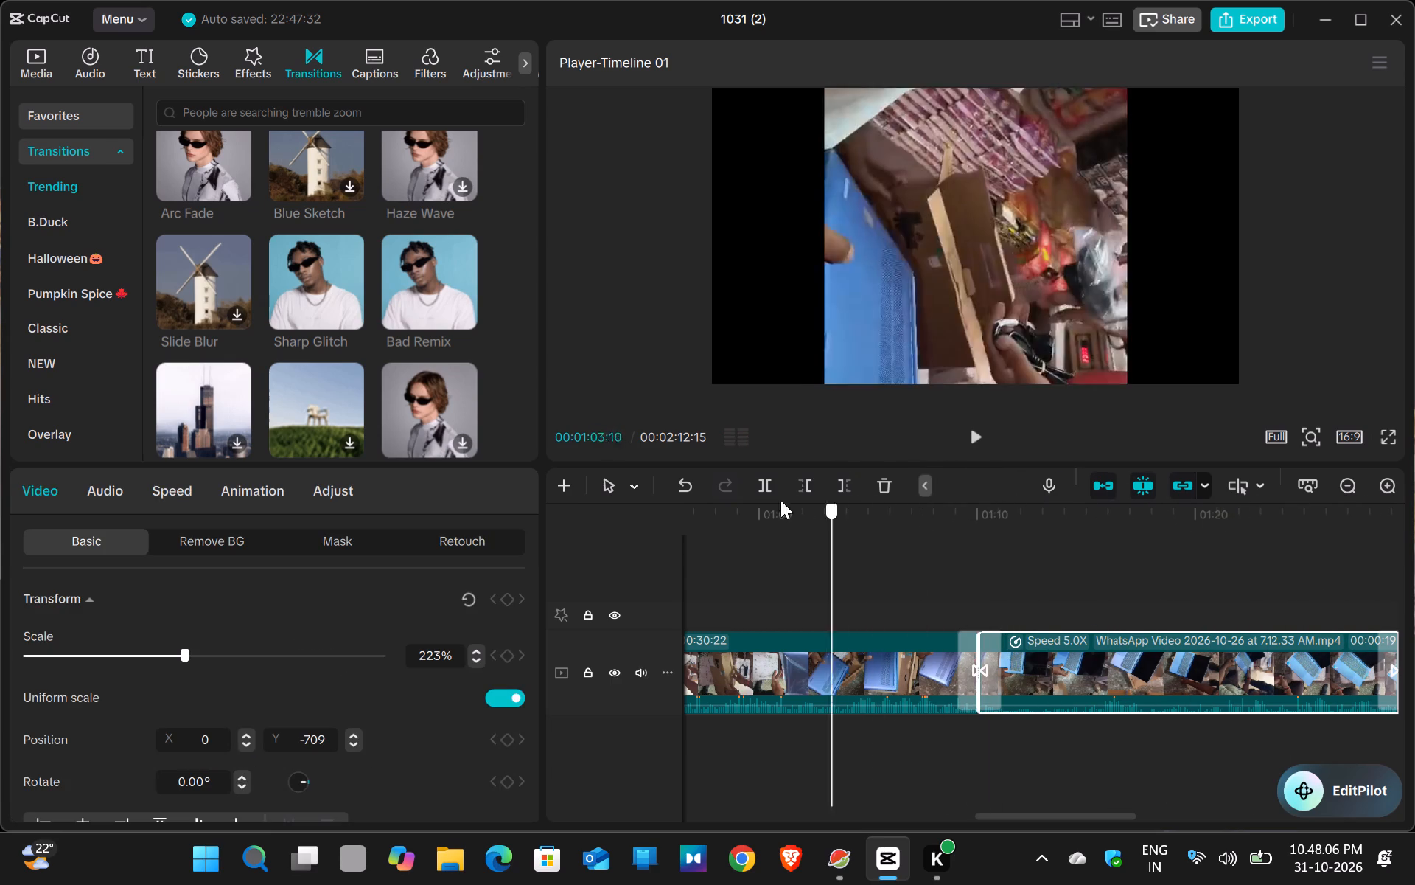
# Scrub through the earlier sped-up clips, from the opening 4.7X-speed clip up to the 4.0X-speed clip, to review the edit.
pyautogui.moveTo(780, 500); pyautogui.dragTo(1047, 530)
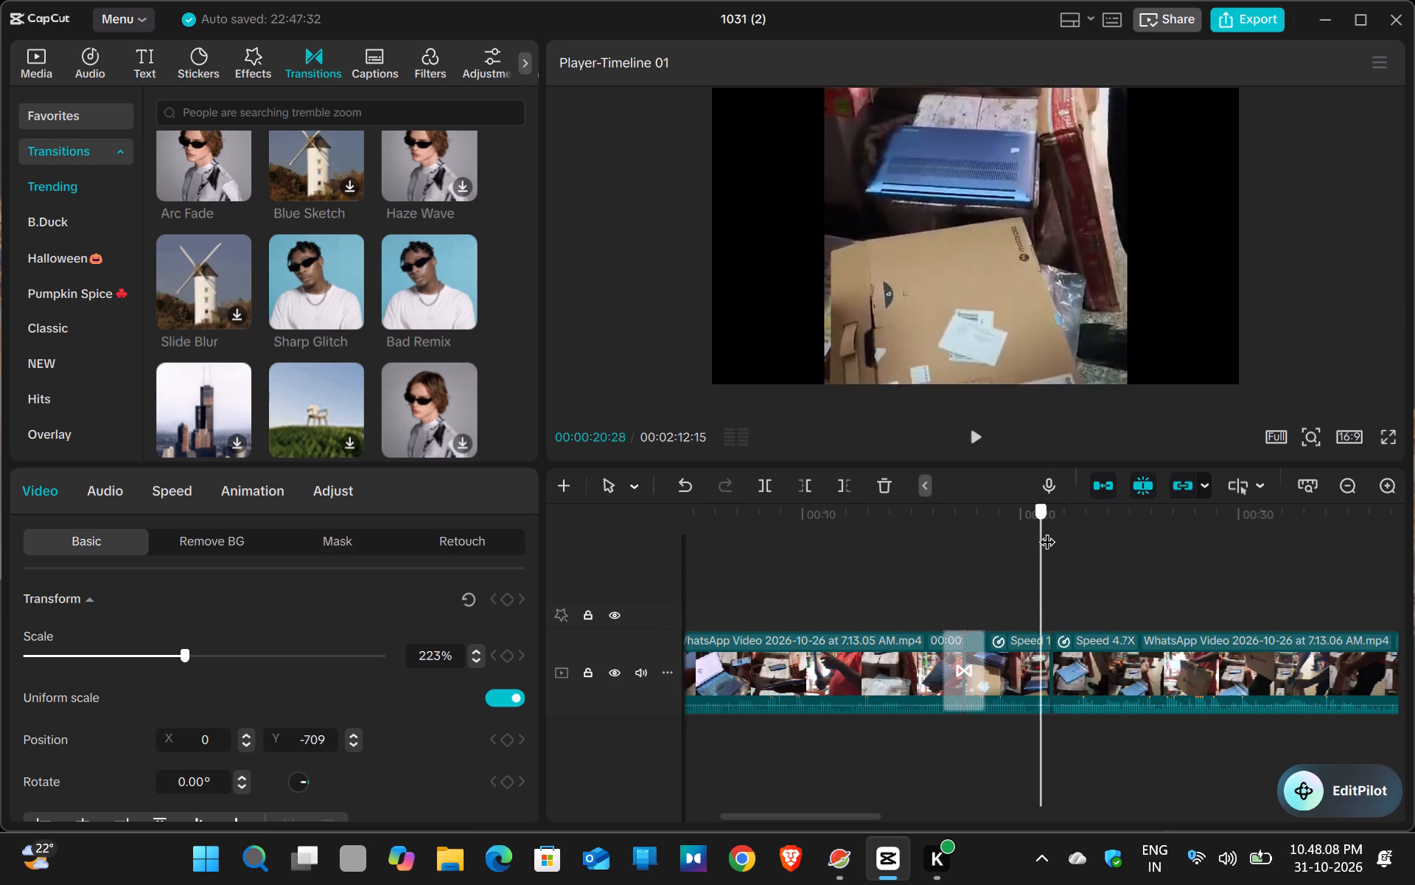
pyautogui.moveTo(1047, 530); pyautogui.dragTo(1068, 528)
pyautogui.moveTo(1068, 528); pyautogui.dragTo(1019, 526)
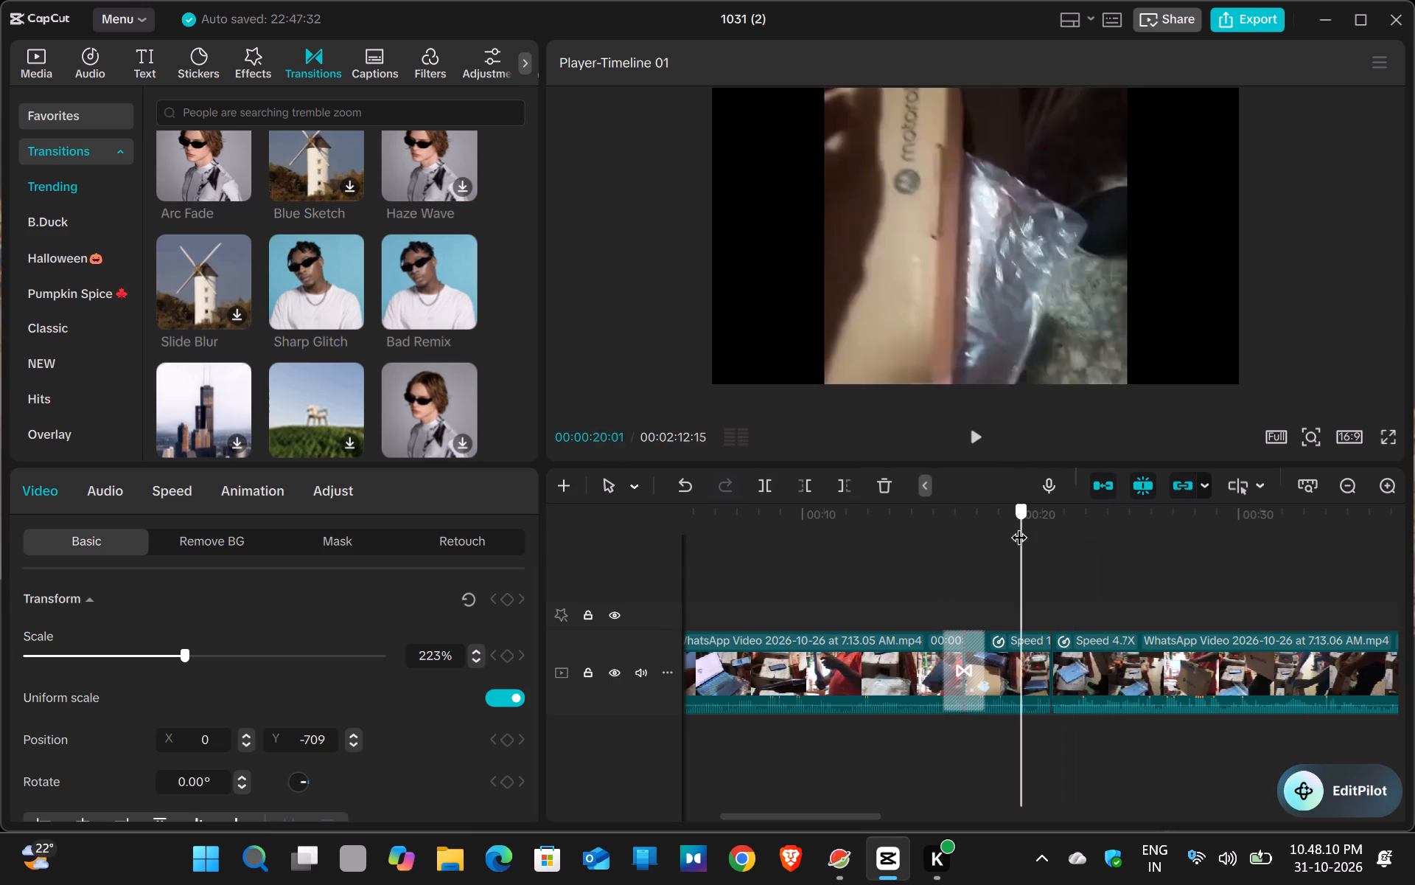
pyautogui.moveTo(1019, 526); pyautogui.dragTo(769, 497)
pyautogui.moveTo(761, 497); pyautogui.dragTo(749, 500)
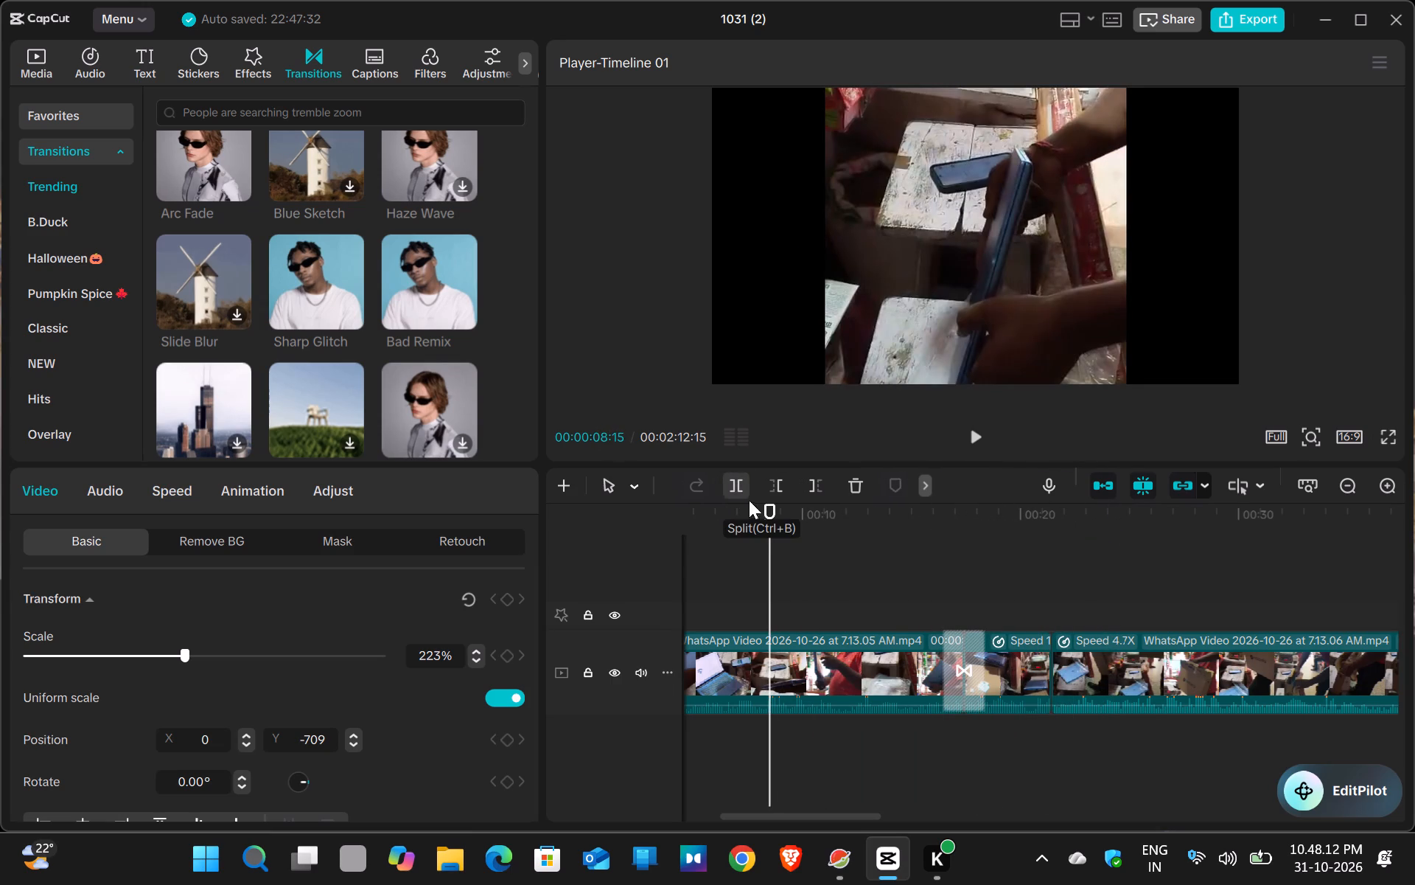
pyautogui.moveTo(749, 500); pyautogui.dragTo(884, 515)
pyautogui.moveTo(776, 514); pyautogui.dragTo(775, 515)
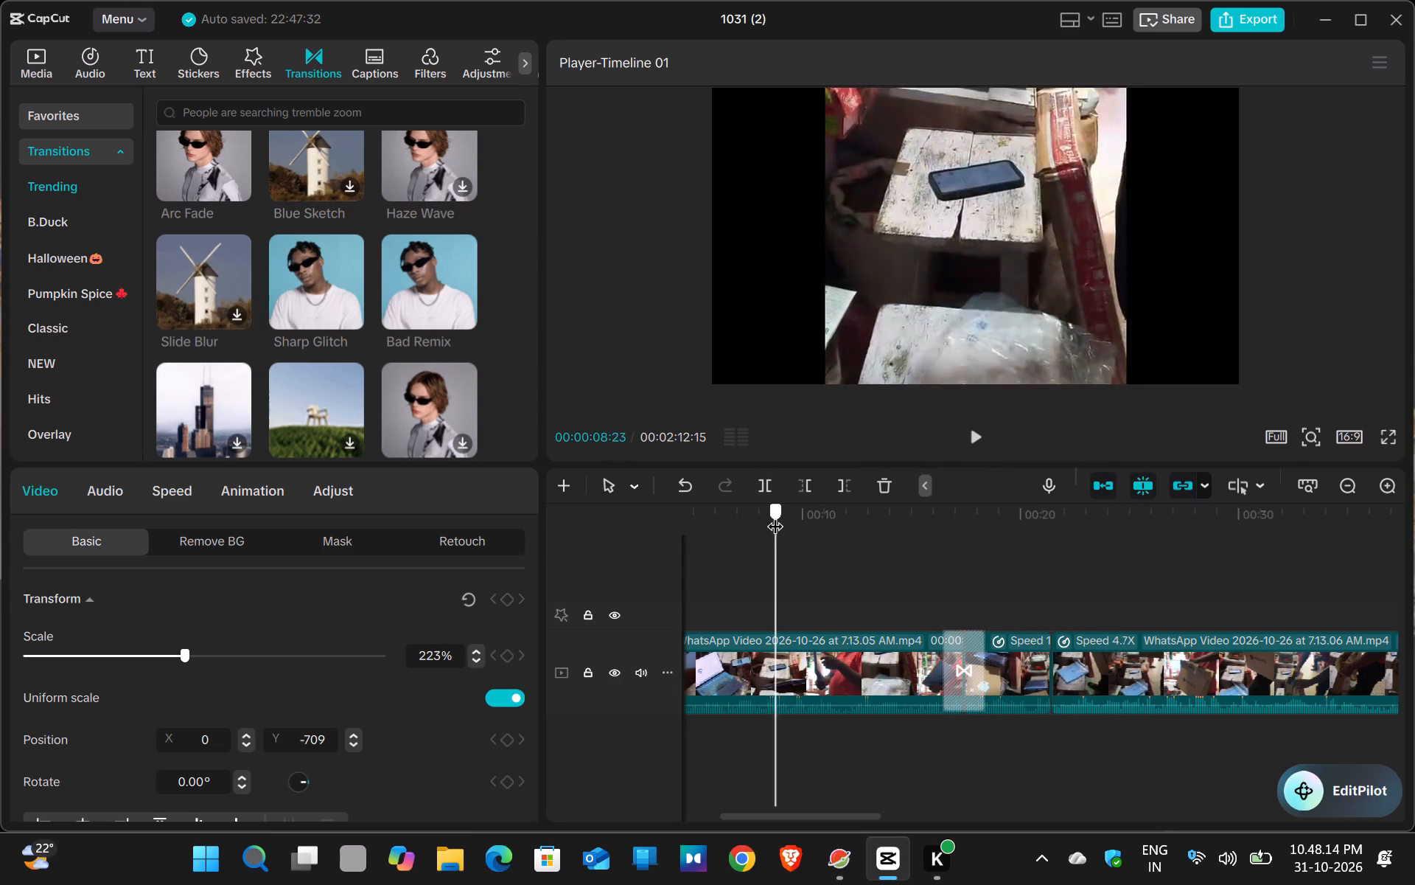
pyautogui.moveTo(775, 515); pyautogui.dragTo(784, 518)
pyautogui.moveTo(794, 519); pyautogui.dragTo(1220, 587)
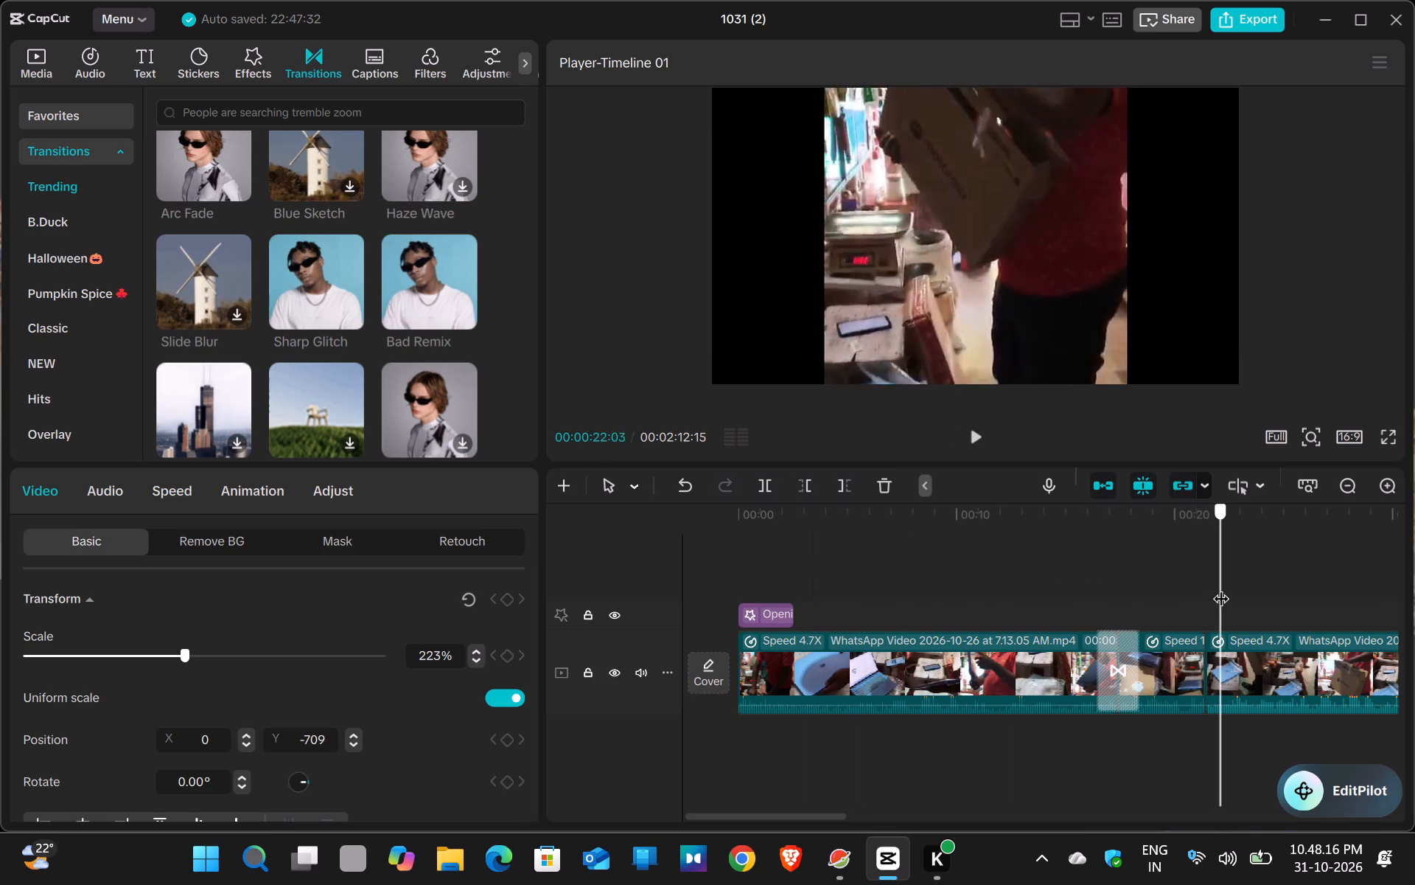
pyautogui.moveTo(1220, 587); pyautogui.dragTo(1368, 596)
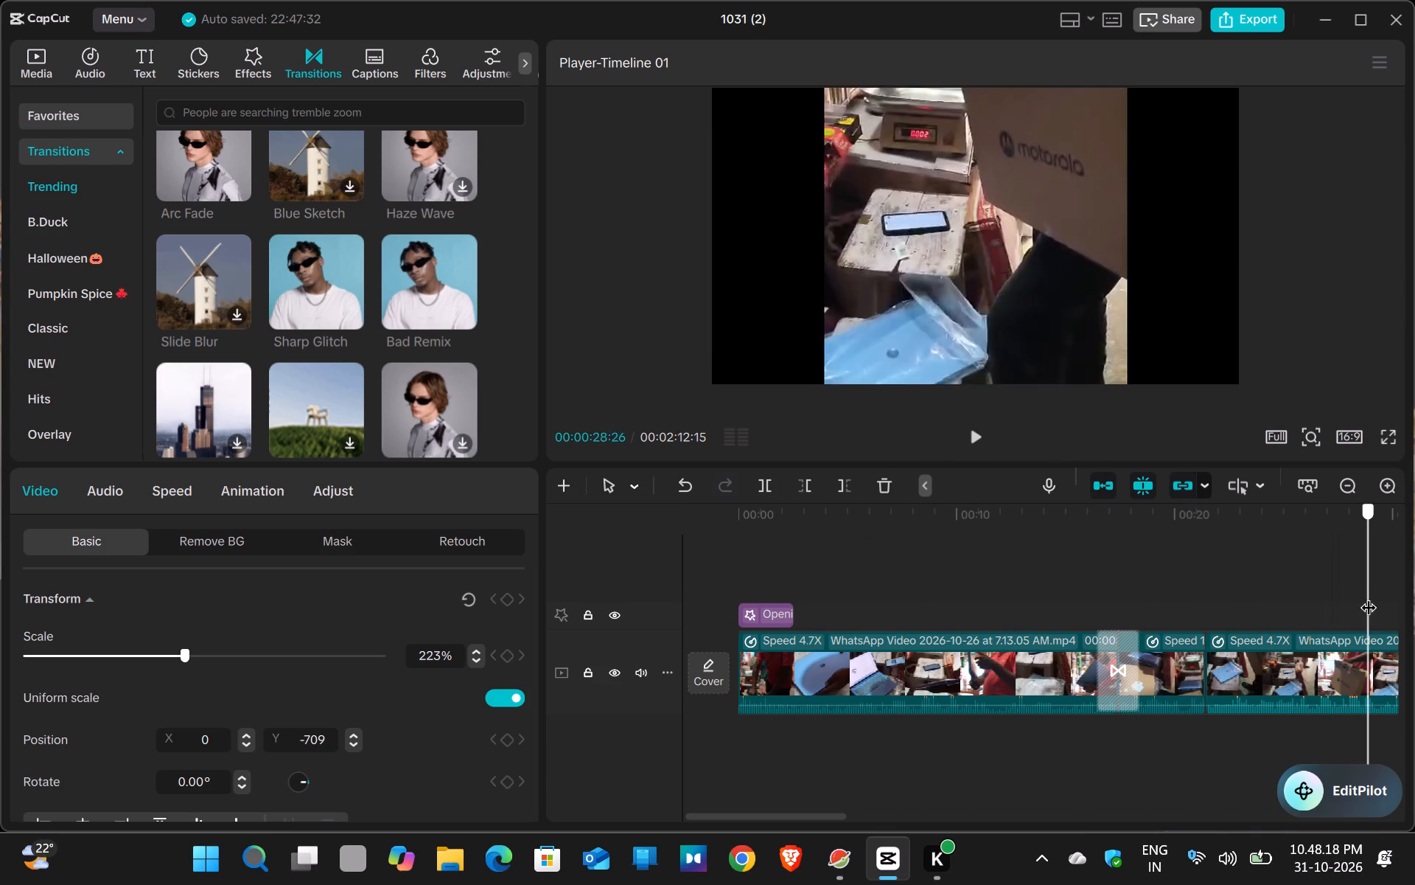
pyautogui.moveTo(1368, 596); pyautogui.dragTo(1293, 597)
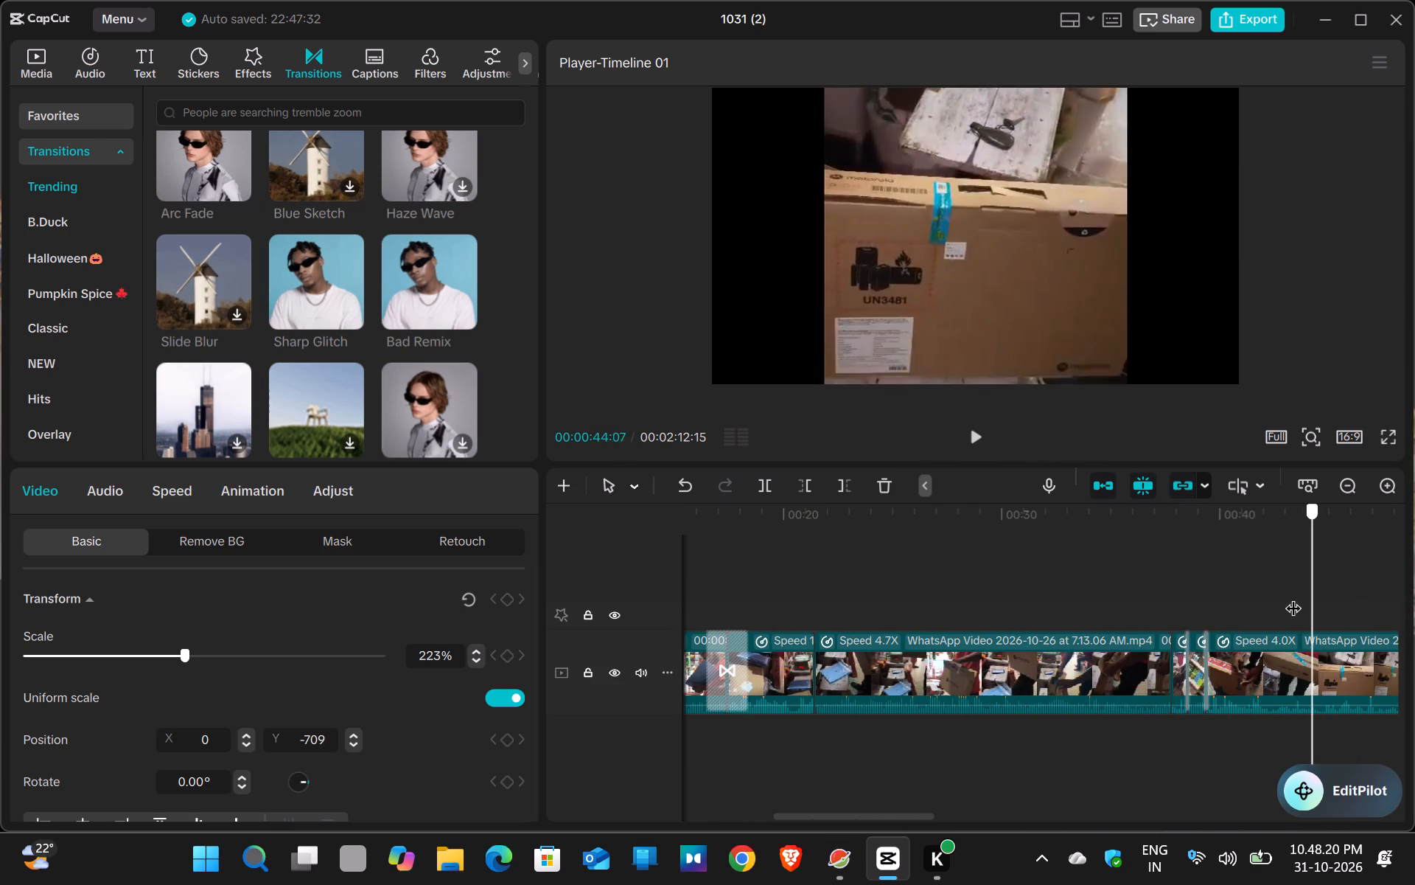
pyautogui.moveTo(1293, 597); pyautogui.dragTo(1262, 597)
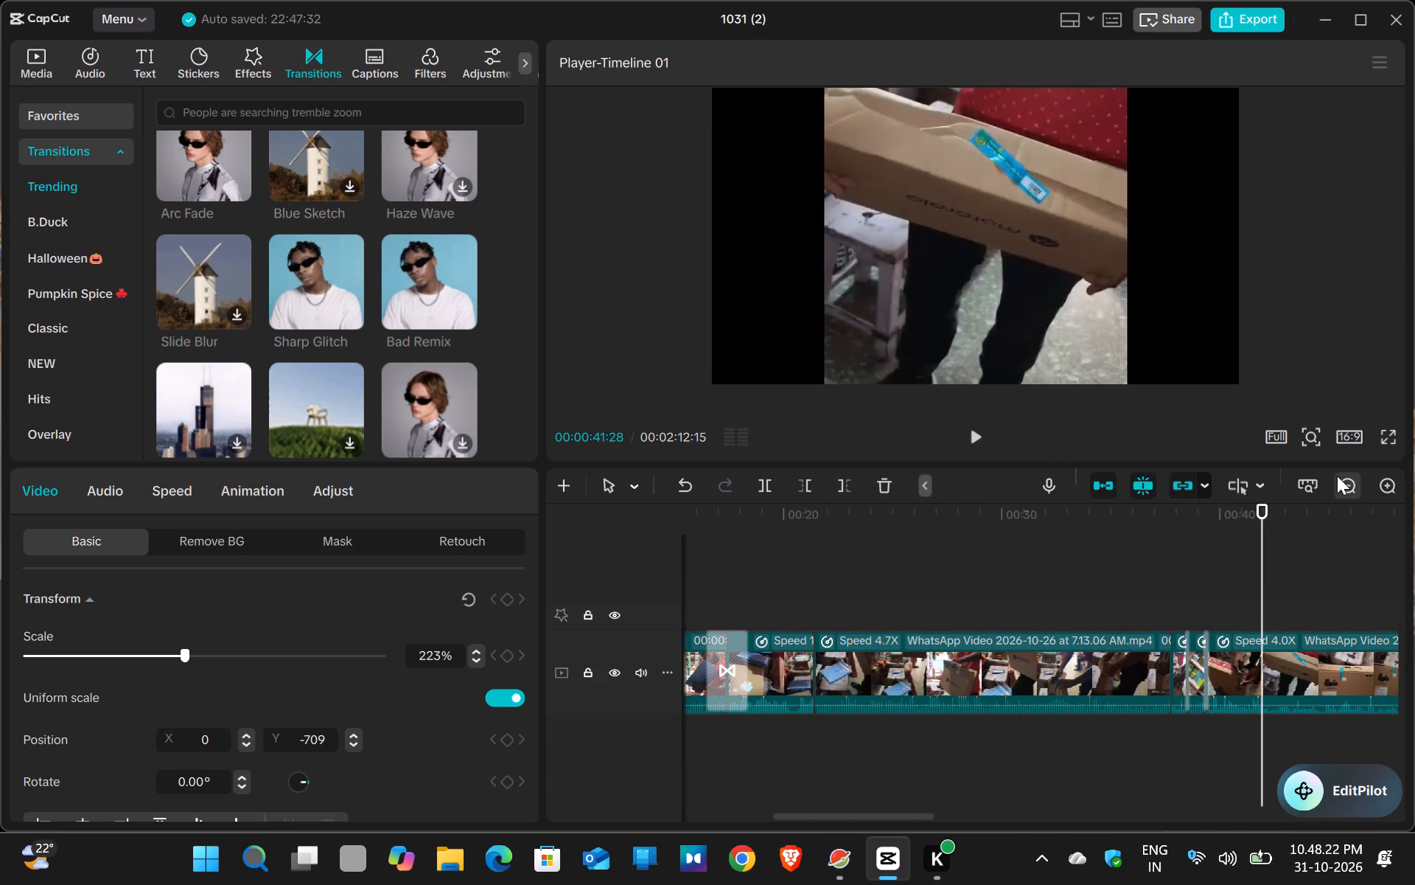
# Select all the clips and effects on the timeline, with the timeline zoomed out to show the whole sequence.
pyautogui.click(1337, 476)
pyautogui.click(1338, 477)
pyautogui.click(1343, 481)
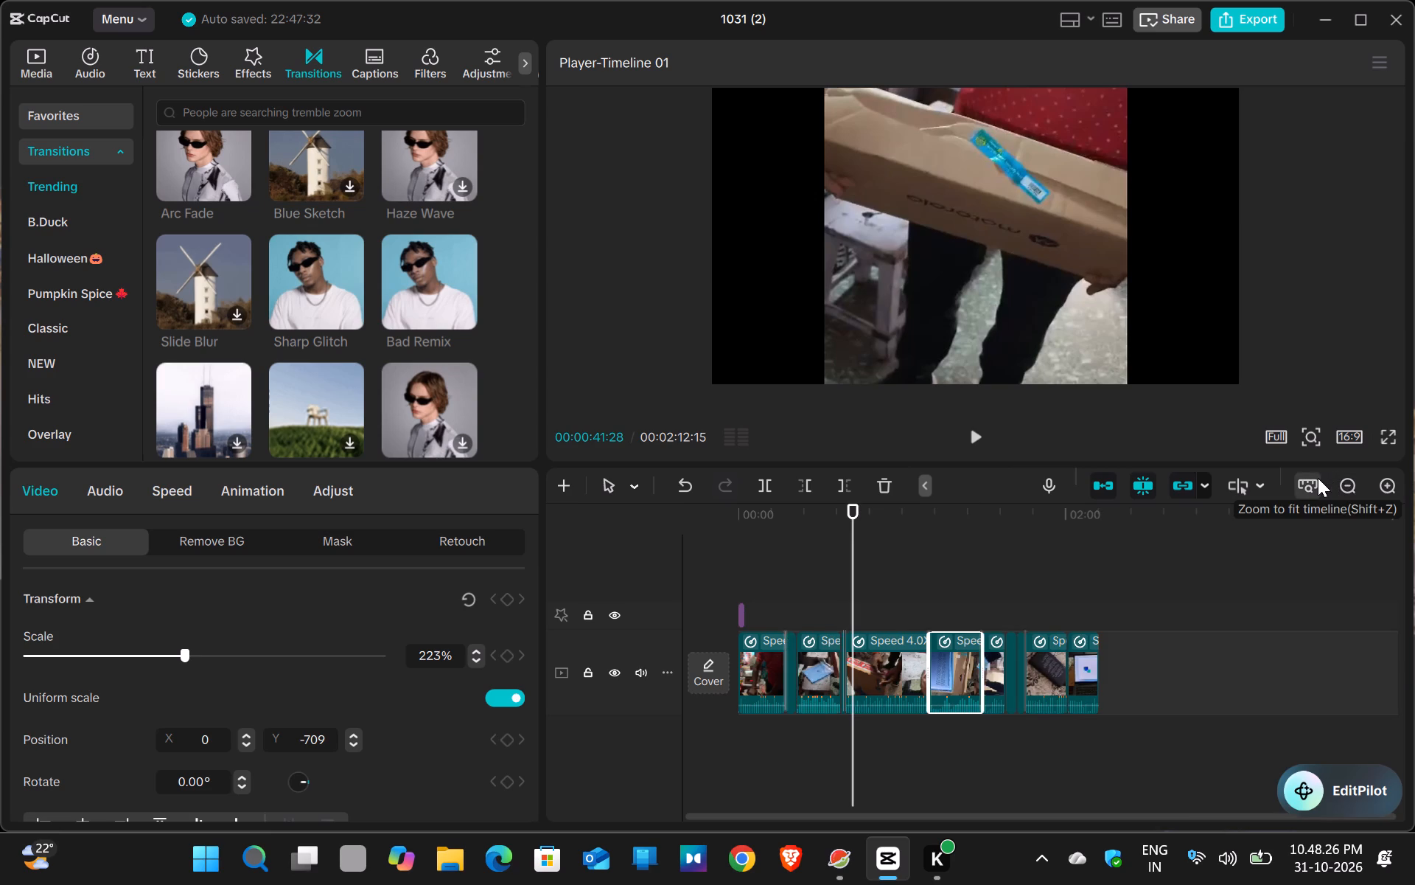
pyautogui.hotkey('ctrl', 'a')
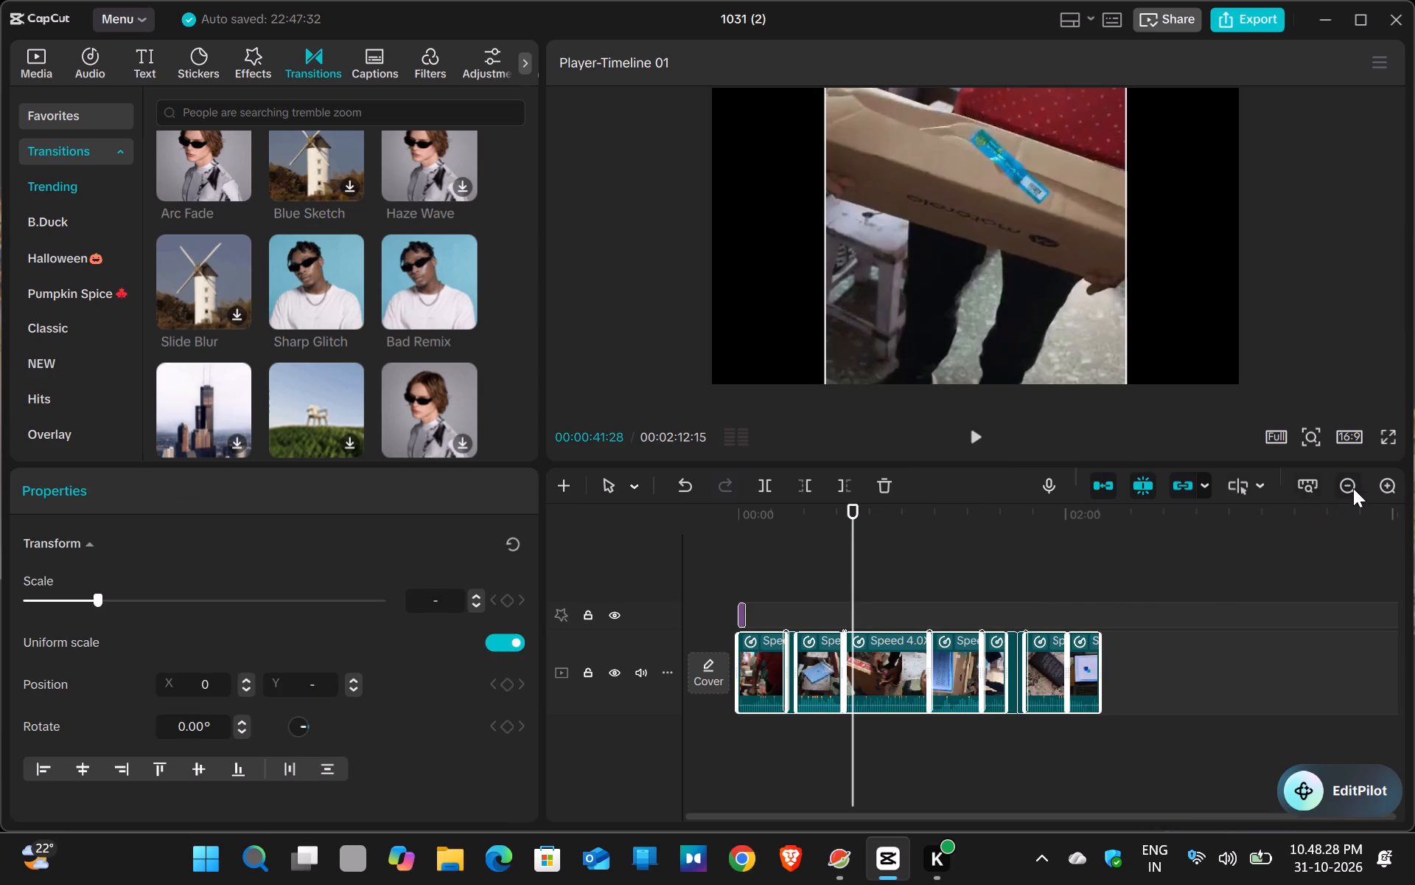
pyautogui.click(1381, 482)
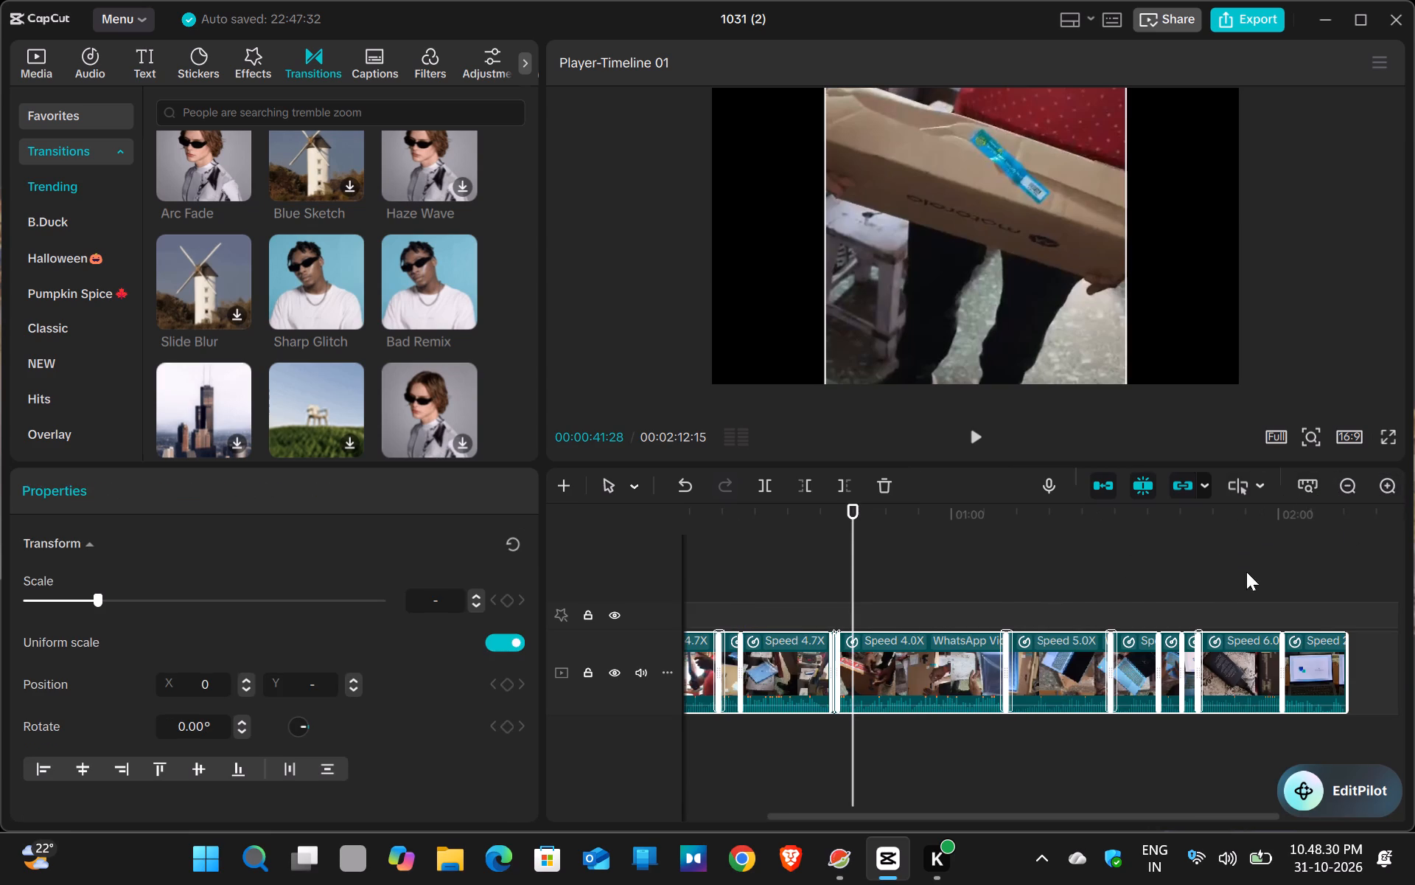
# Scrub the whole sequence from start to end and return the playhead to 00:00:00:00.
pyautogui.moveTo(859, 515); pyautogui.dragTo(838, 520)
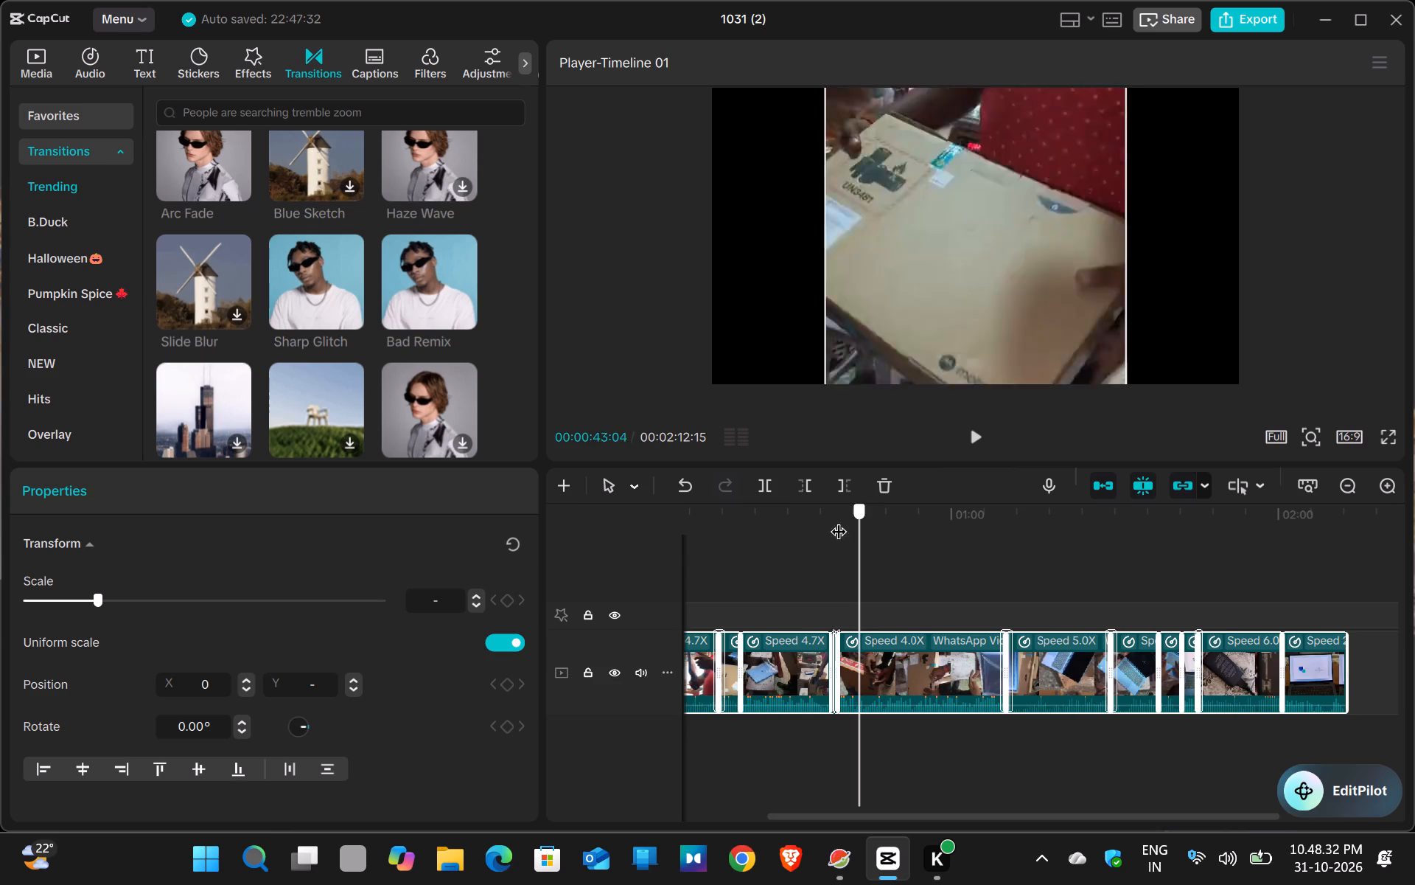
pyautogui.moveTo(838, 520); pyautogui.dragTo(605, 534)
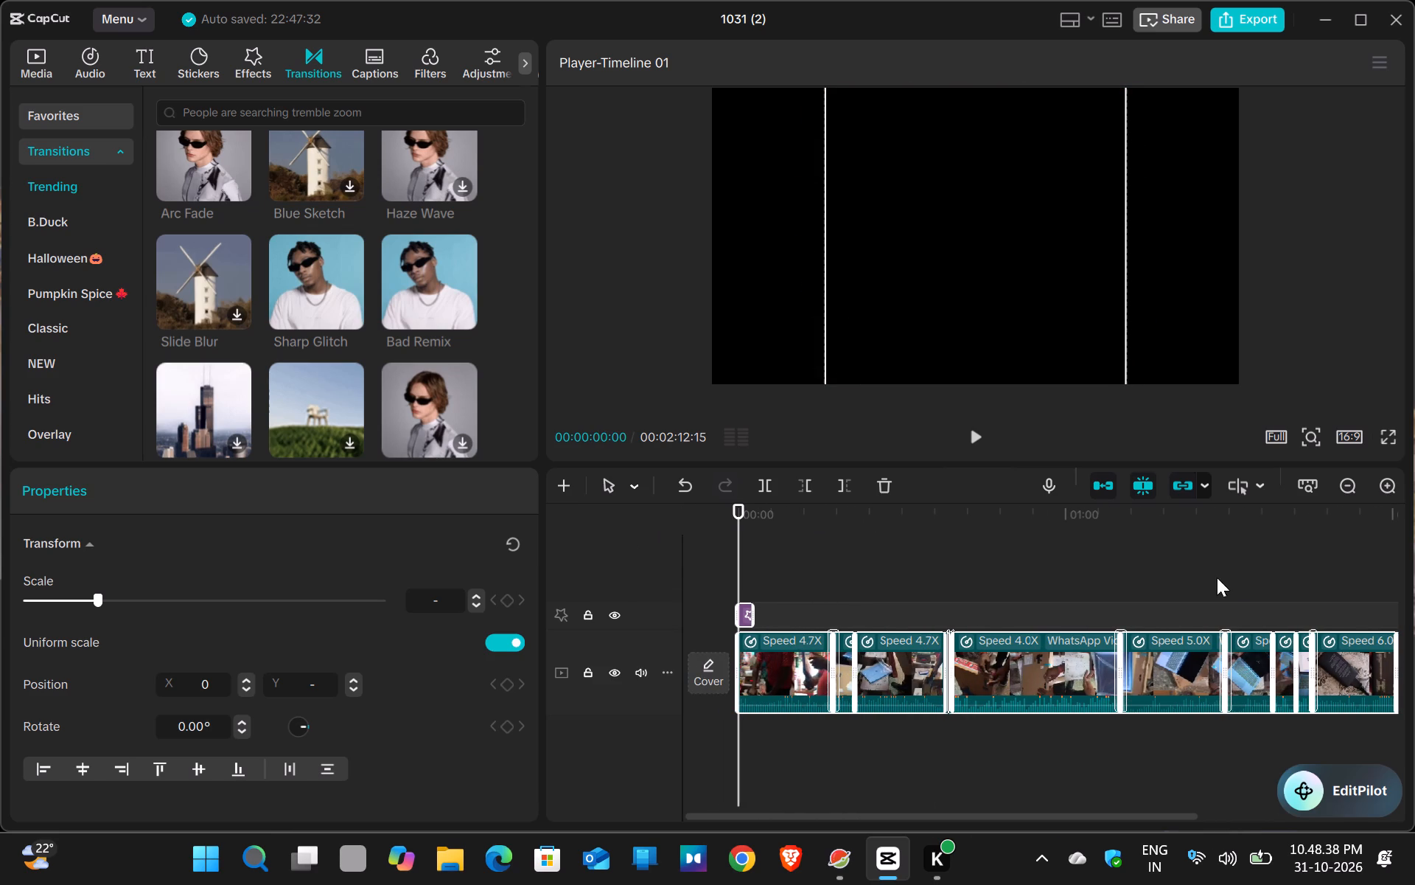
pyautogui.moveTo(1275, 510); pyautogui.dragTo(1387, 520)
pyautogui.moveTo(1366, 524); pyautogui.dragTo(1194, 535)
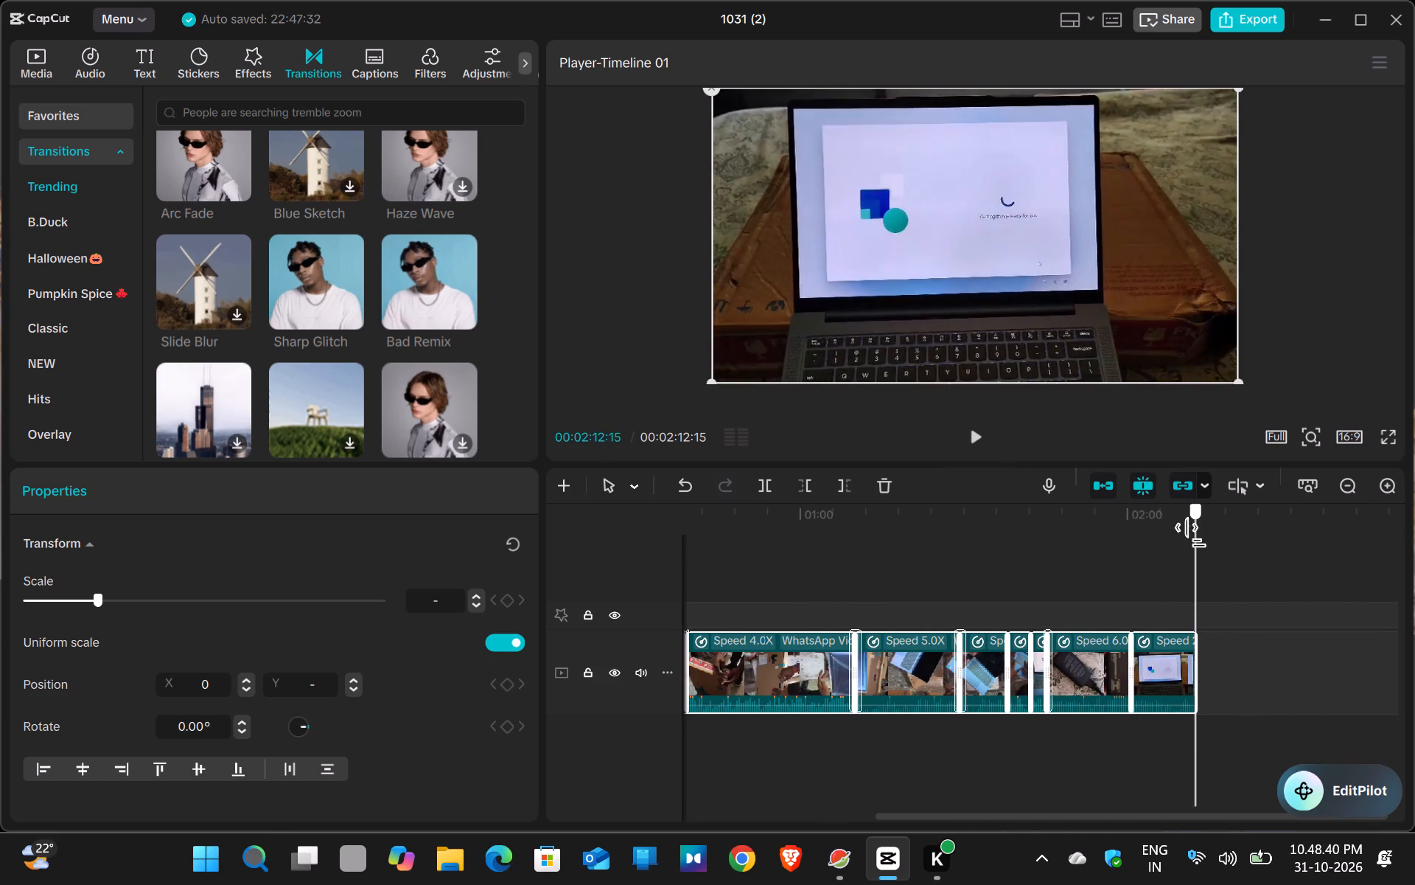
pyautogui.moveTo(1194, 535); pyautogui.dragTo(1108, 534)
pyautogui.moveTo(971, 523); pyautogui.dragTo(388, 544)
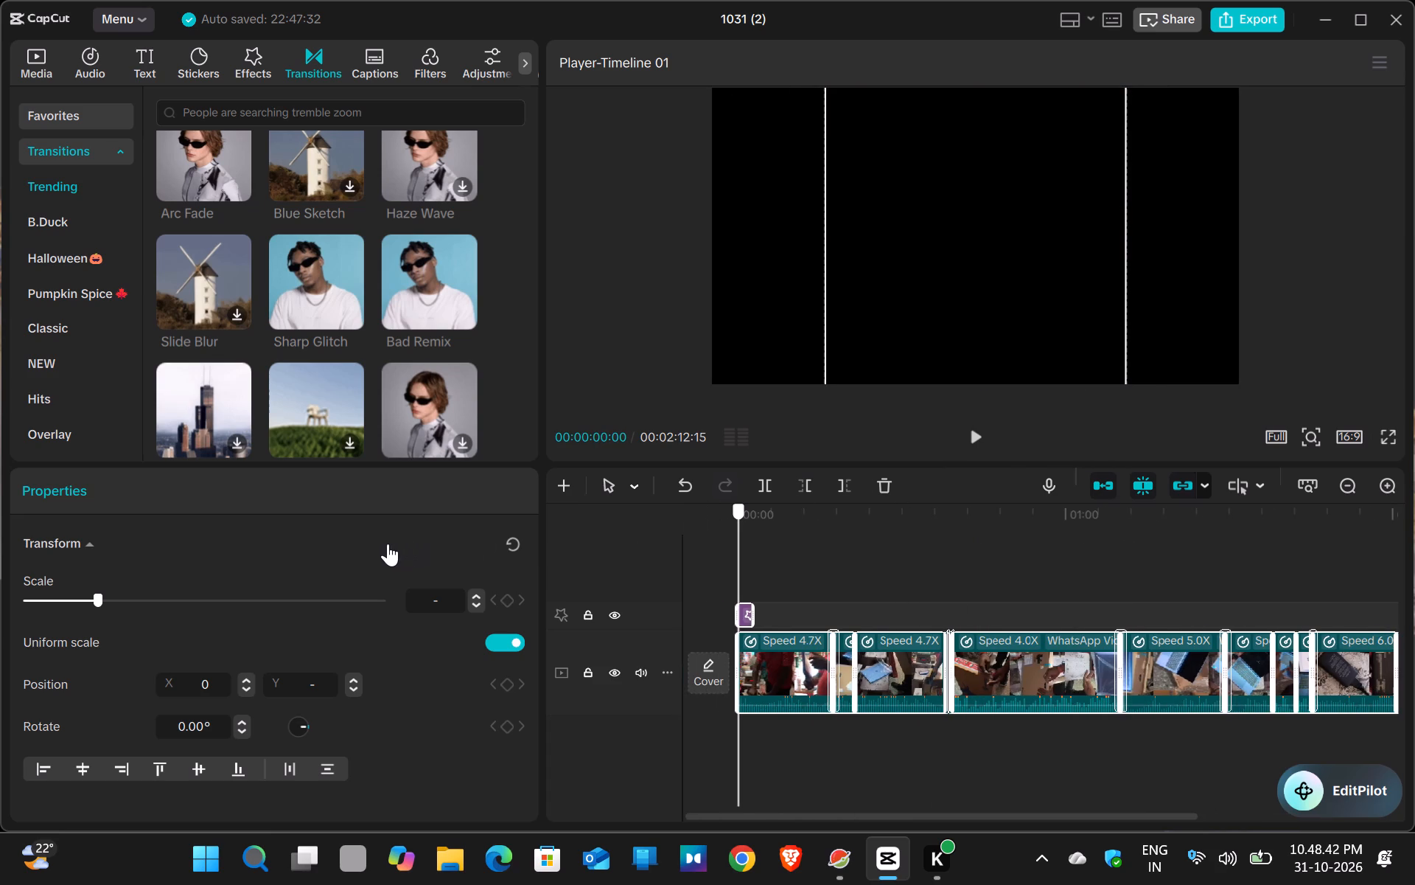
pyautogui.moveTo(388, 544); pyautogui.dragTo(388, 543)
# Browse the captions, filter and adjustment libraries, including the filter categories and commercial-use filtering, for a finishing look.
pyautogui.scroll(8, 334, 273)
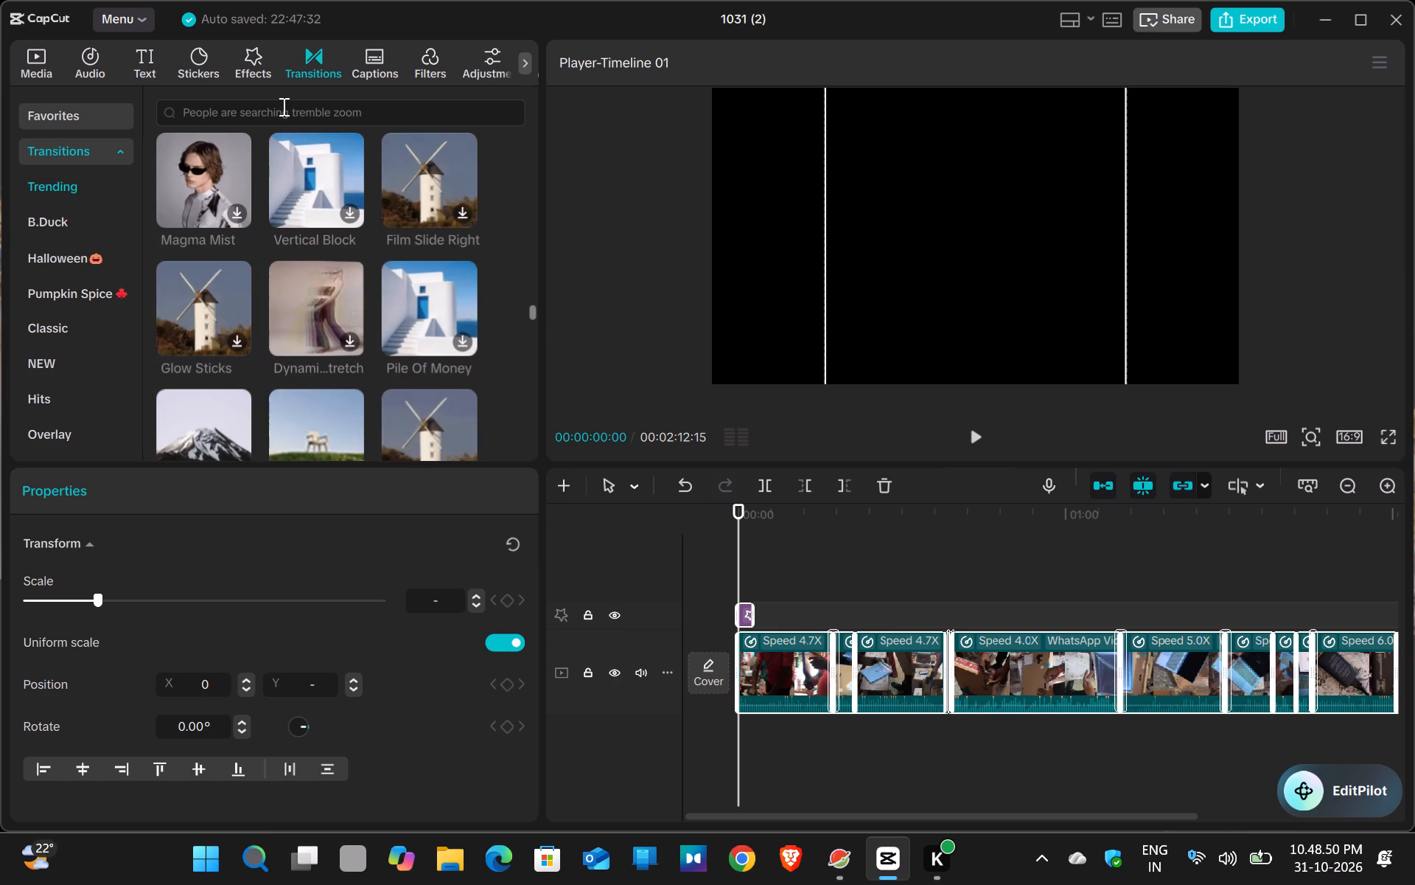
pyautogui.scroll(5, 282, 106)
pyautogui.click(366, 52)
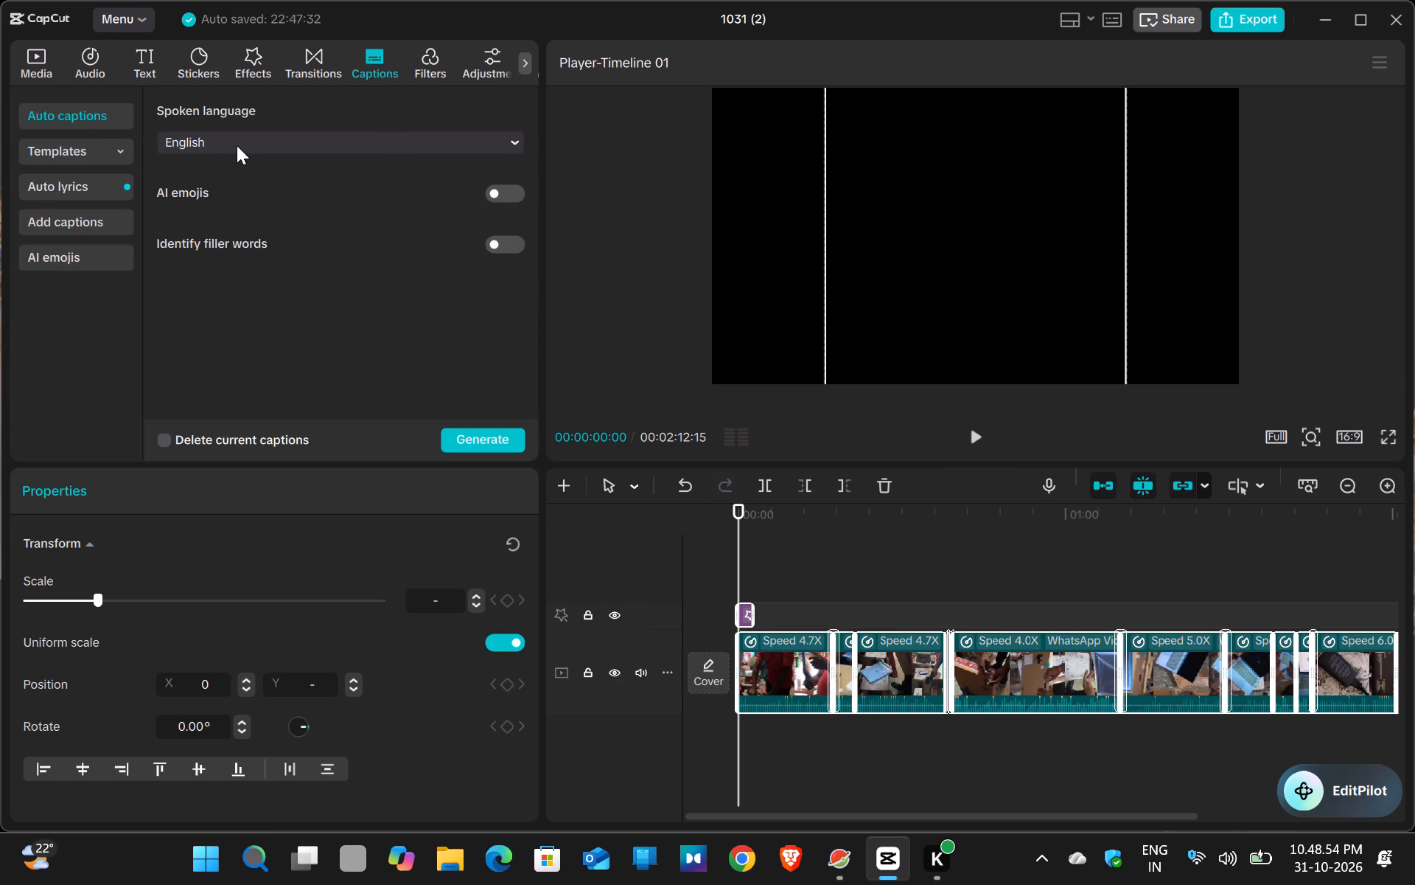
pyautogui.click(436, 60)
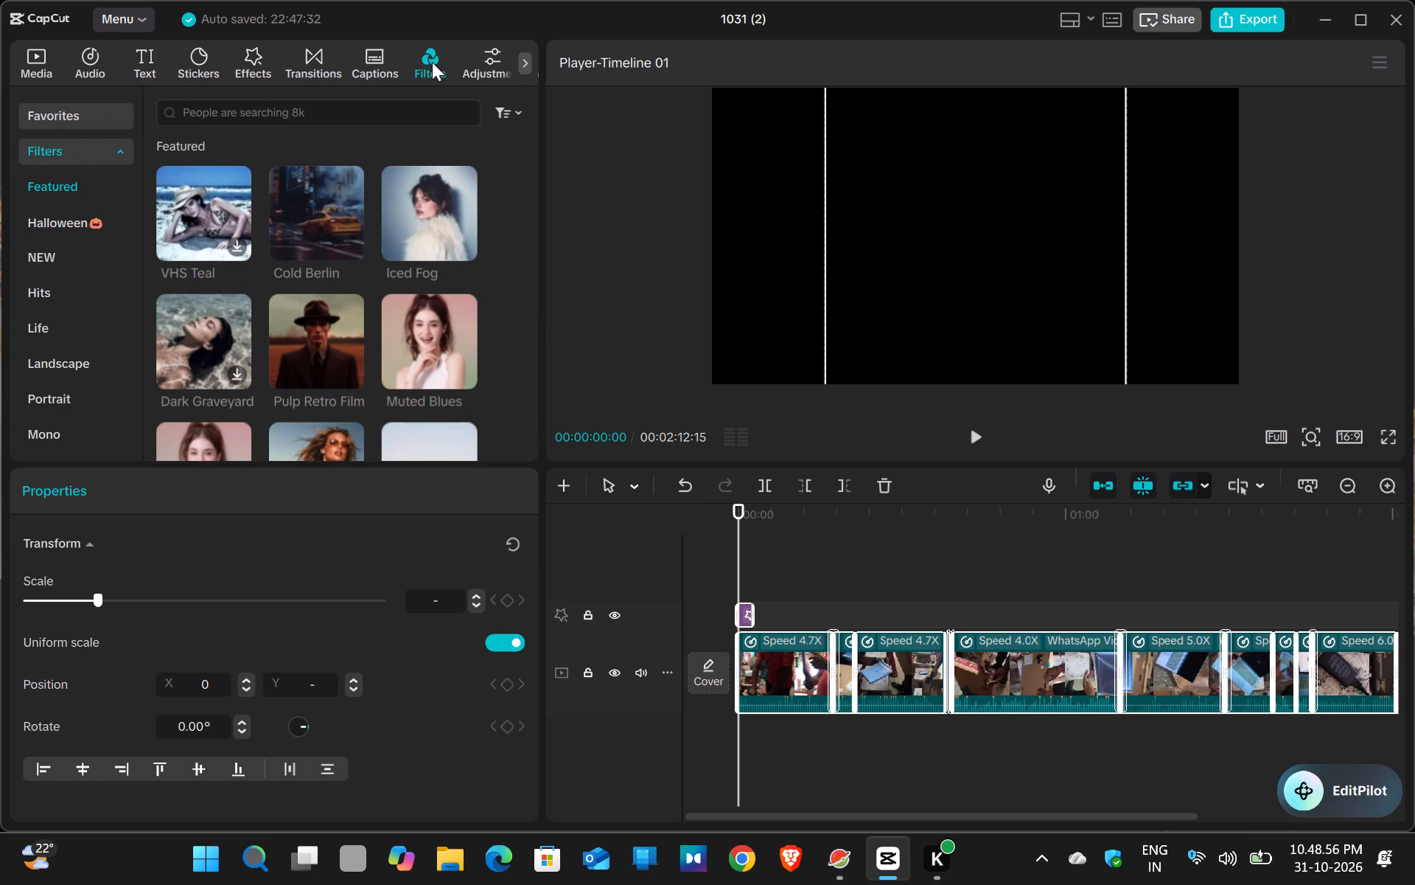
pyautogui.click(102, 144)
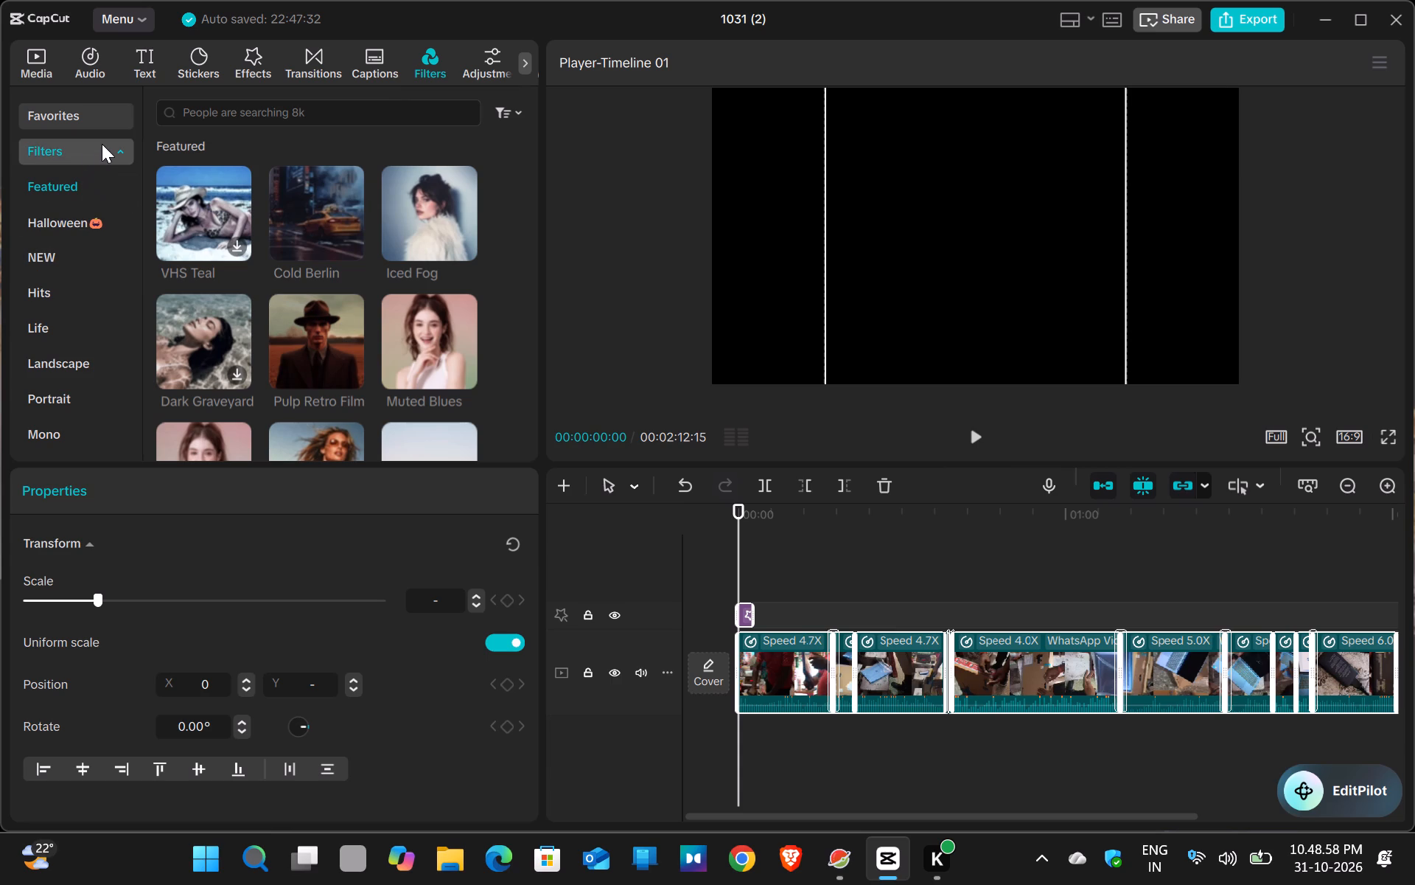
pyautogui.click(102, 144)
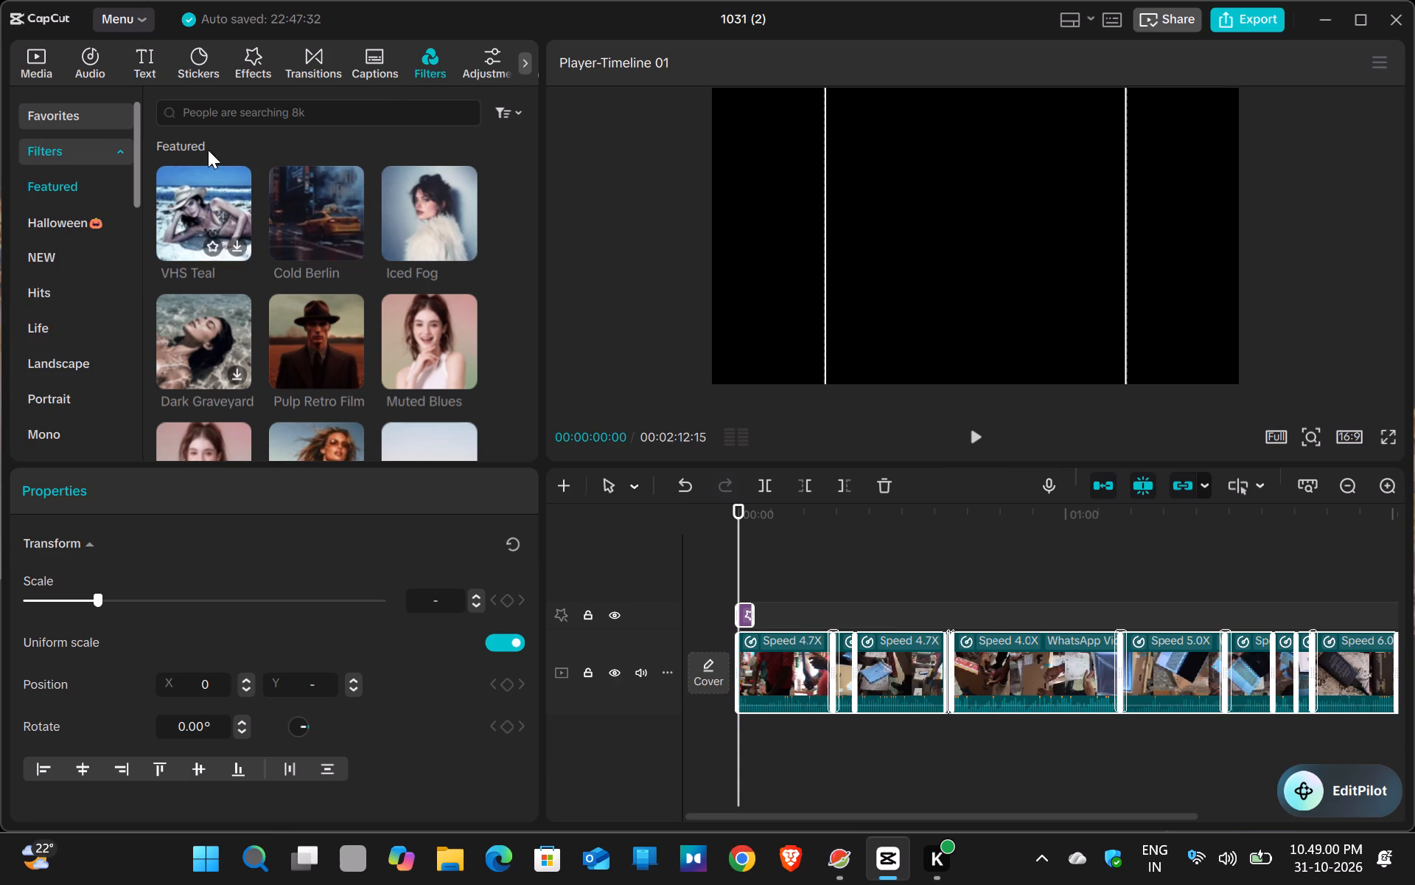
pyautogui.click(517, 63)
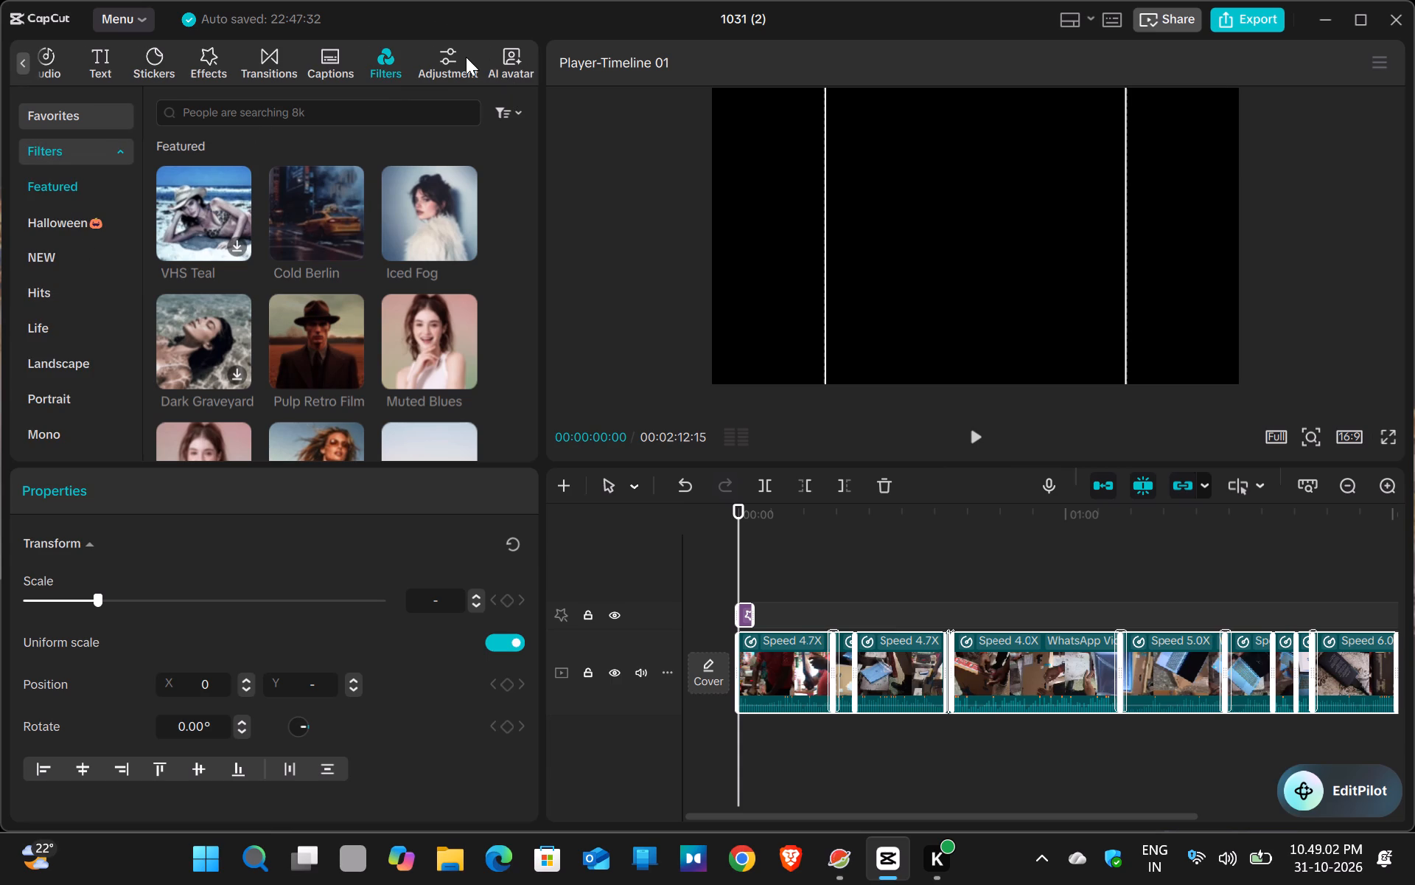
pyautogui.click(460, 57)
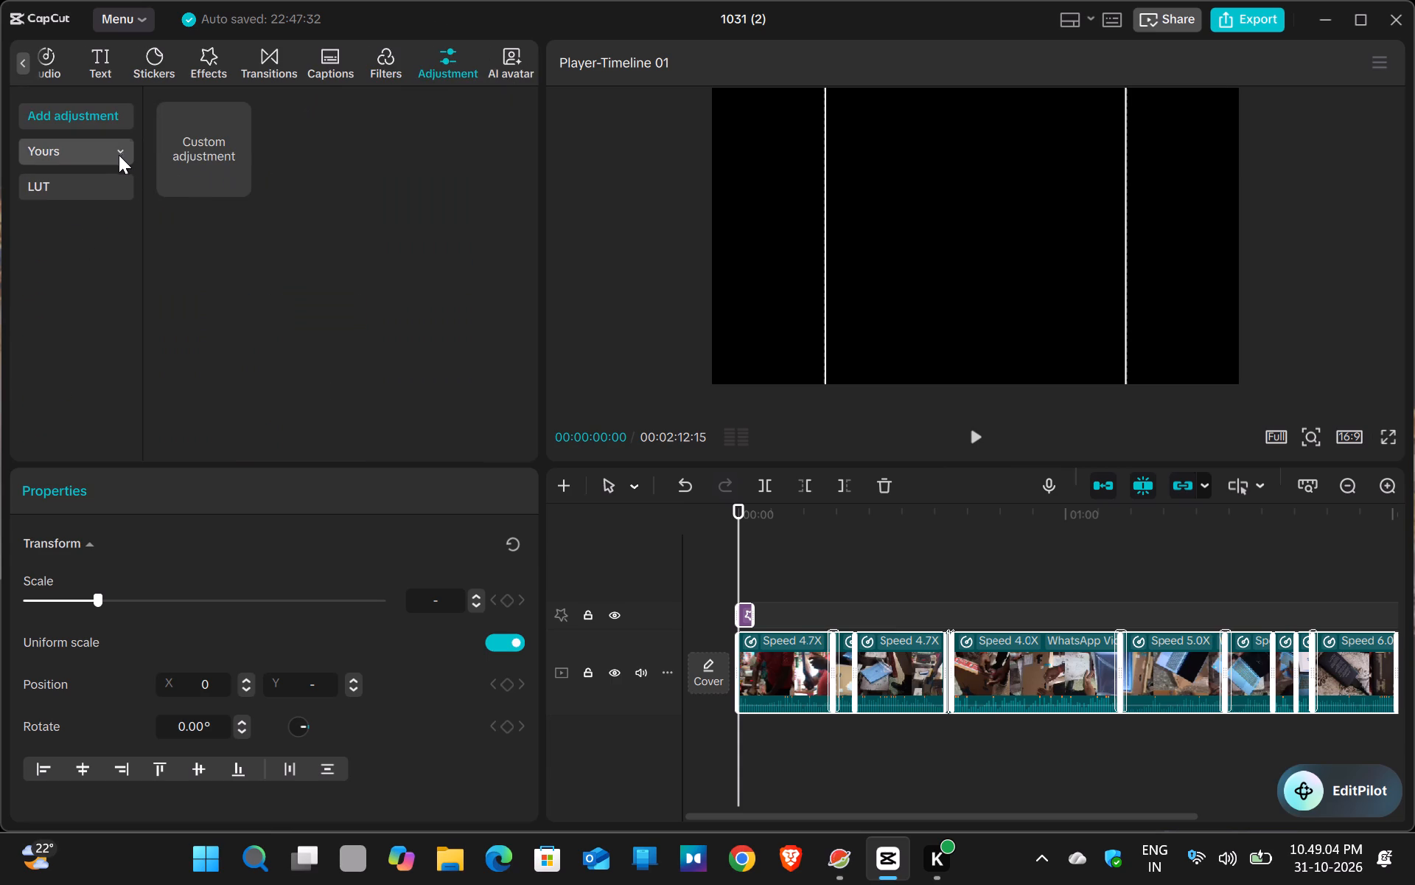
pyautogui.click(116, 154)
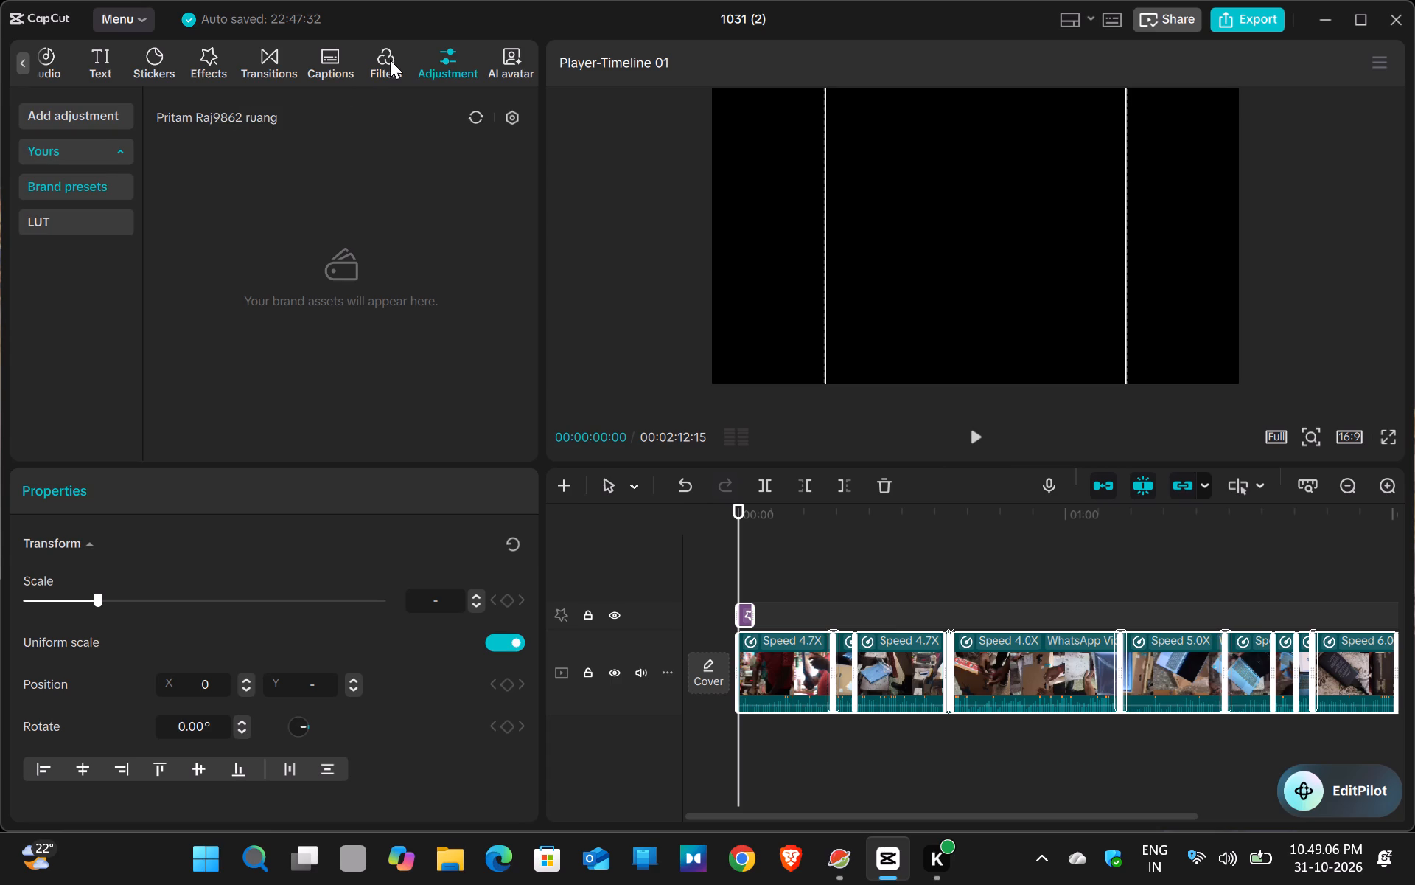
pyautogui.click(390, 60)
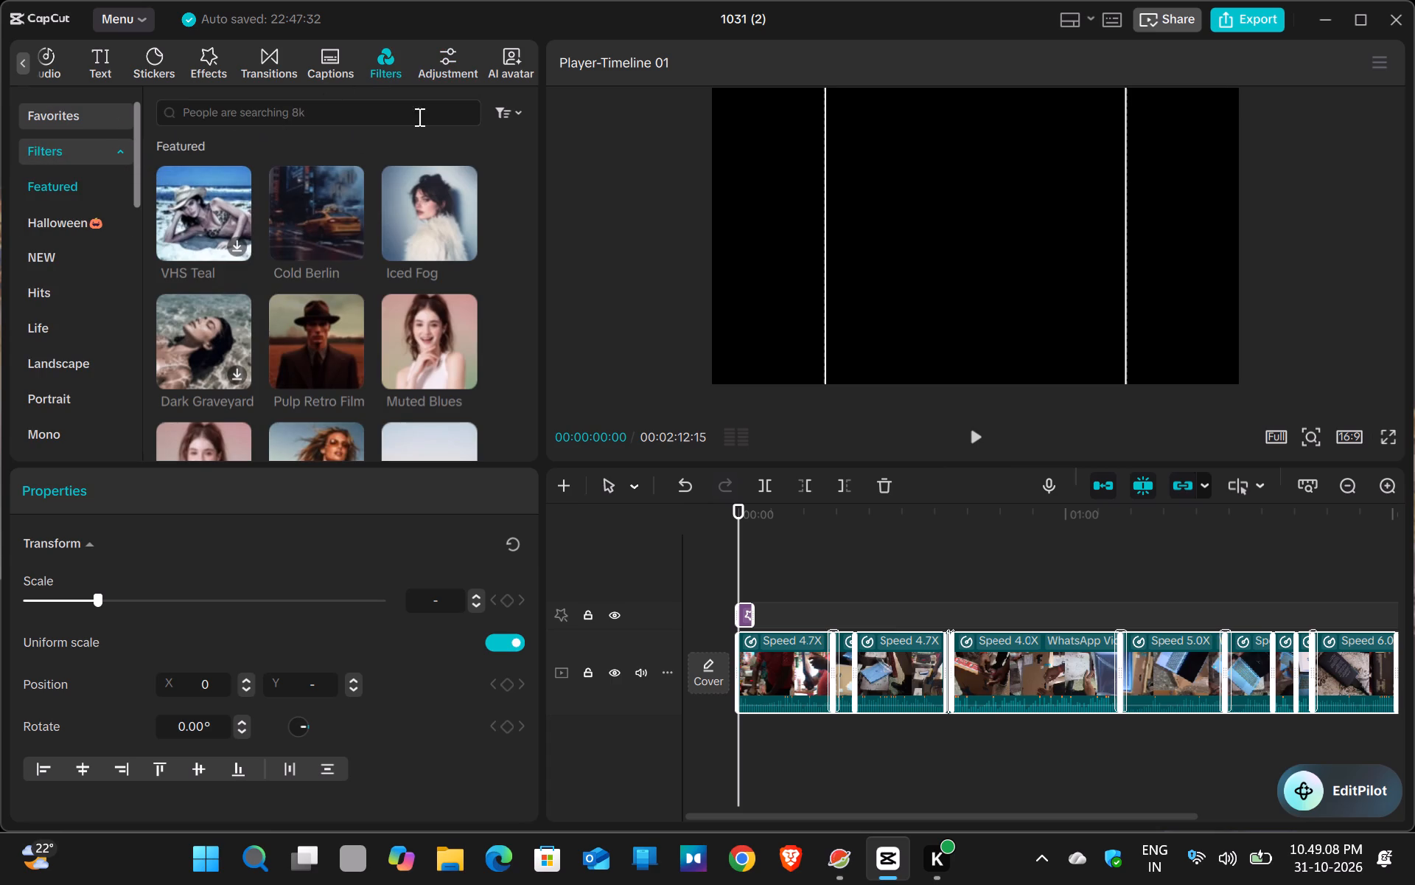
pyautogui.click(505, 118)
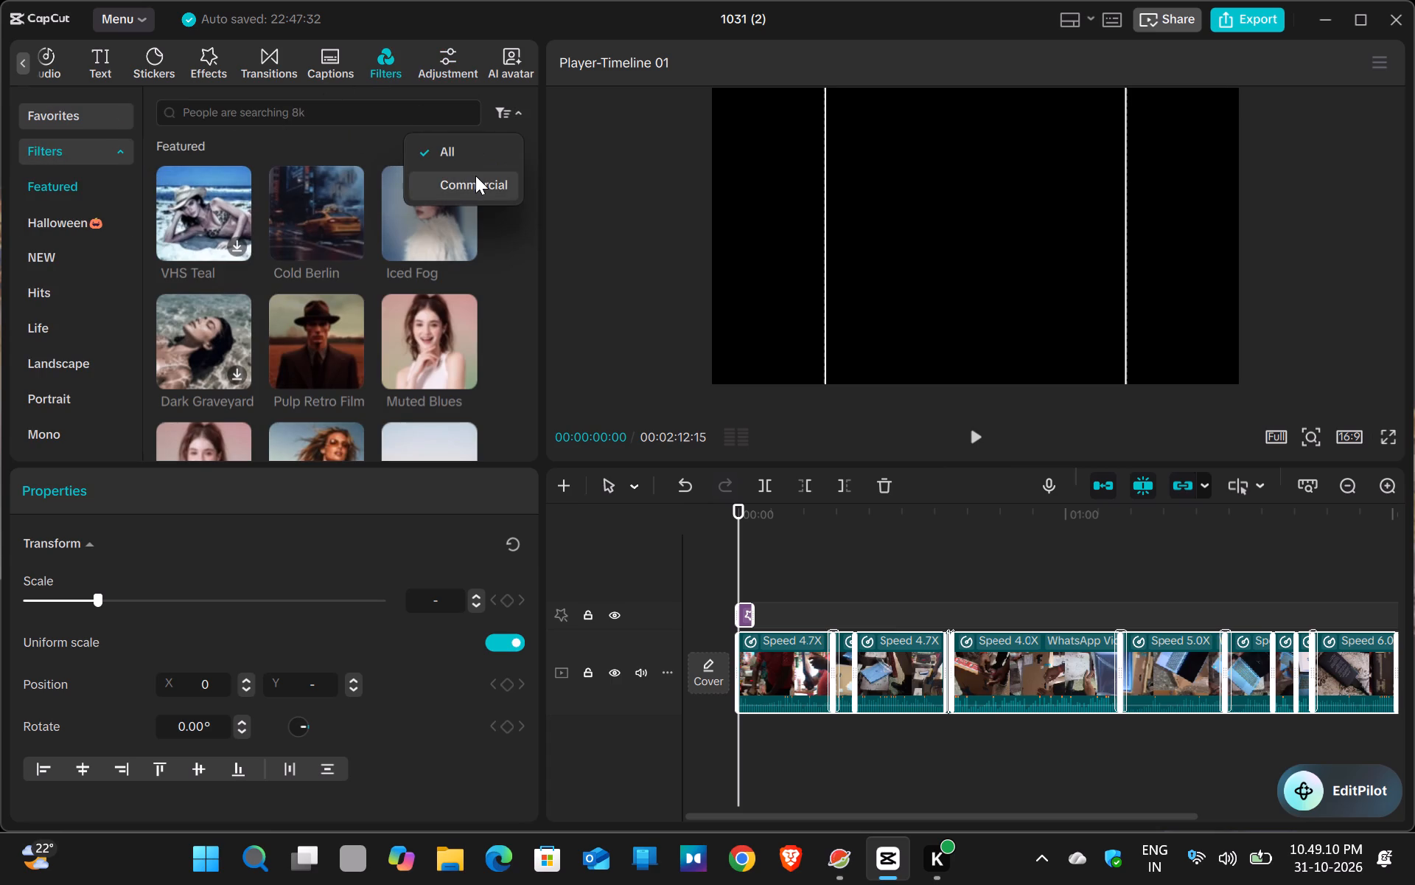
pyautogui.click(522, 119)
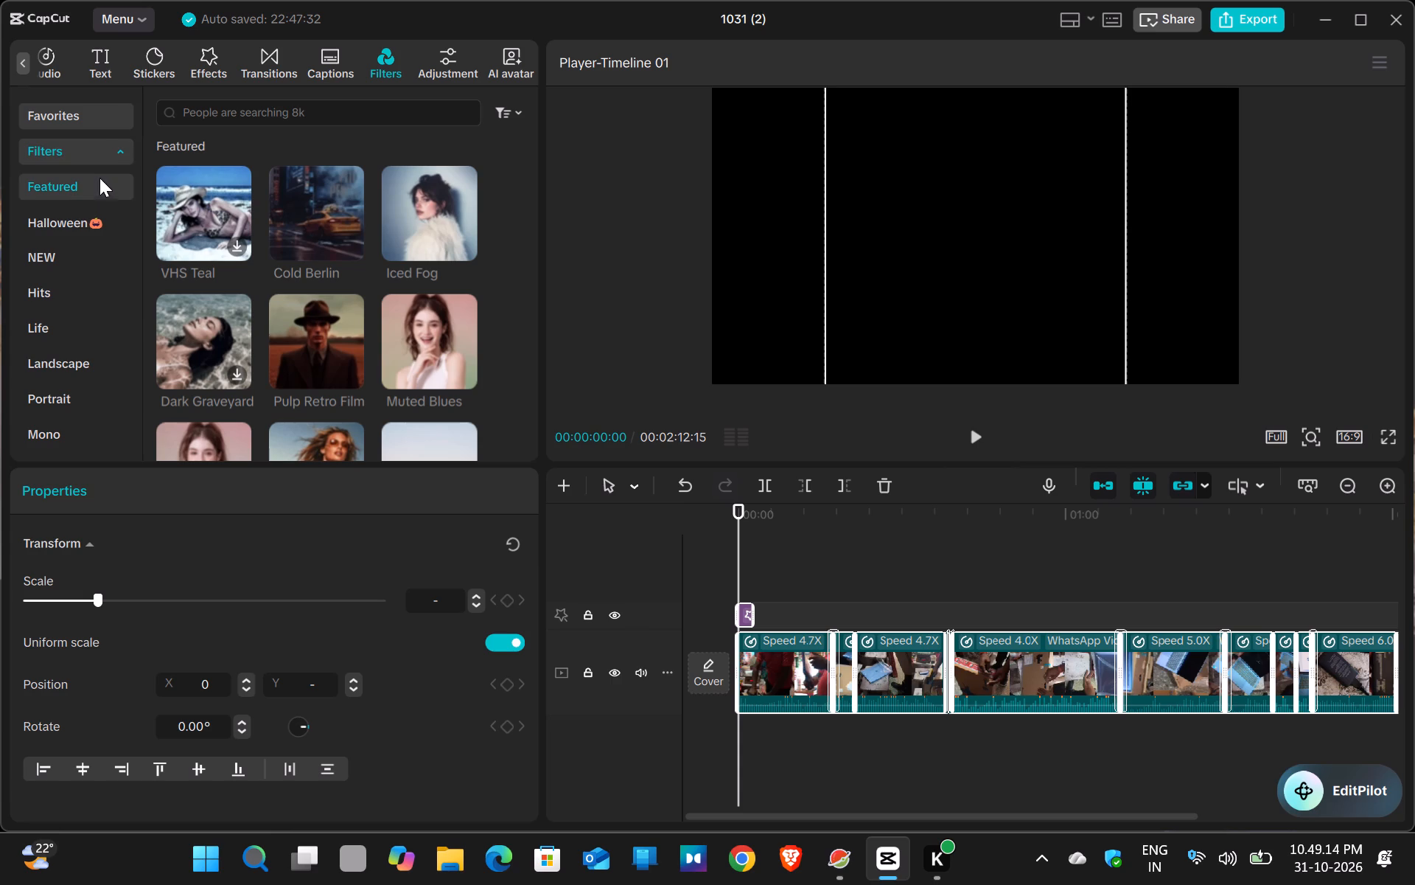
pyautogui.click(86, 192)
pyautogui.scroll(-7, 86, 192)
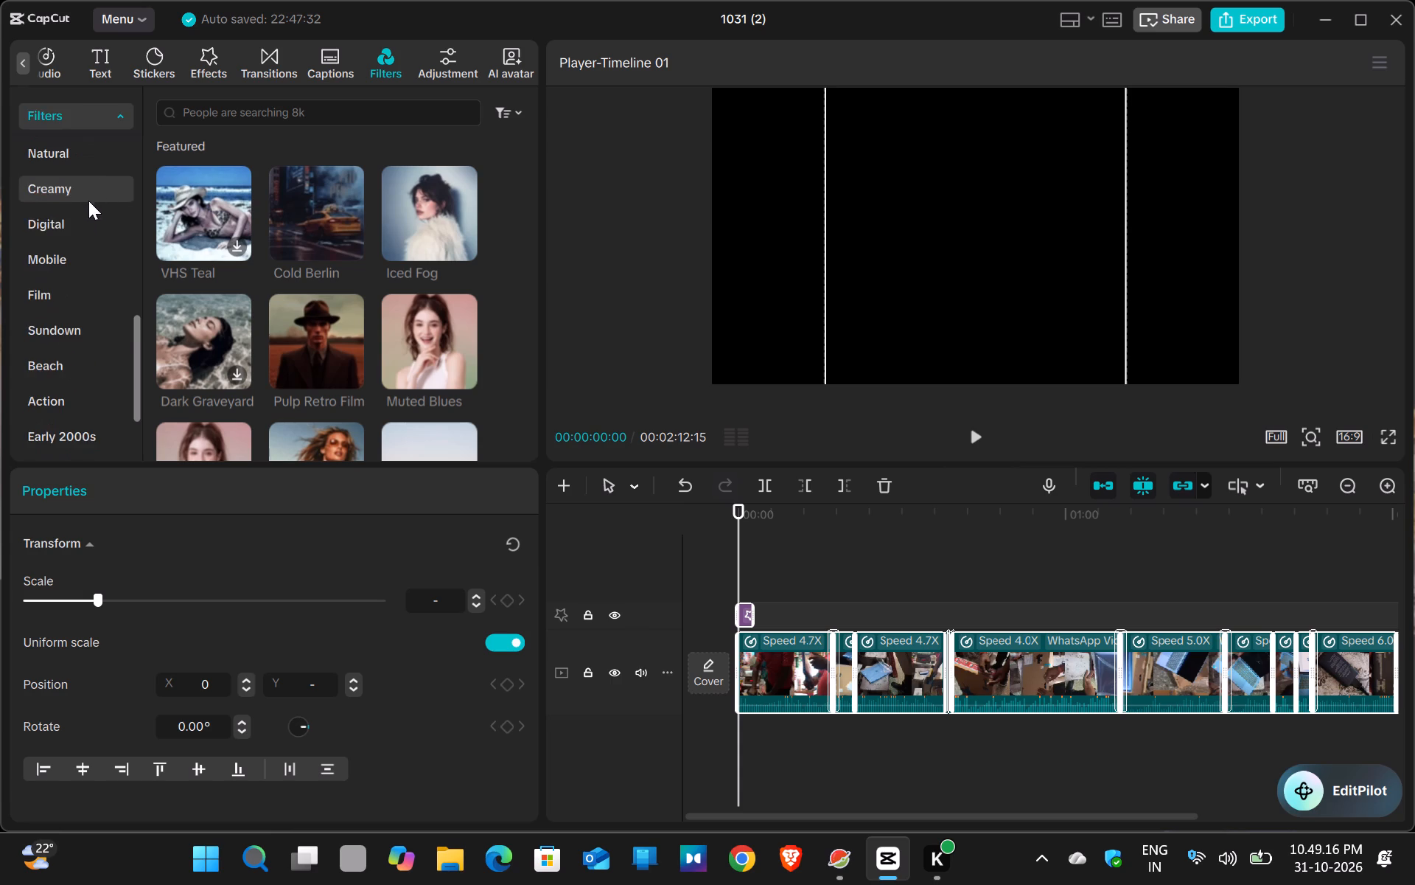
pyautogui.scroll(-7, 89, 209)
# Look through the adjustment options, including brand presets and LUT import, and preview the custom adjustment.
pyautogui.click(448, 62)
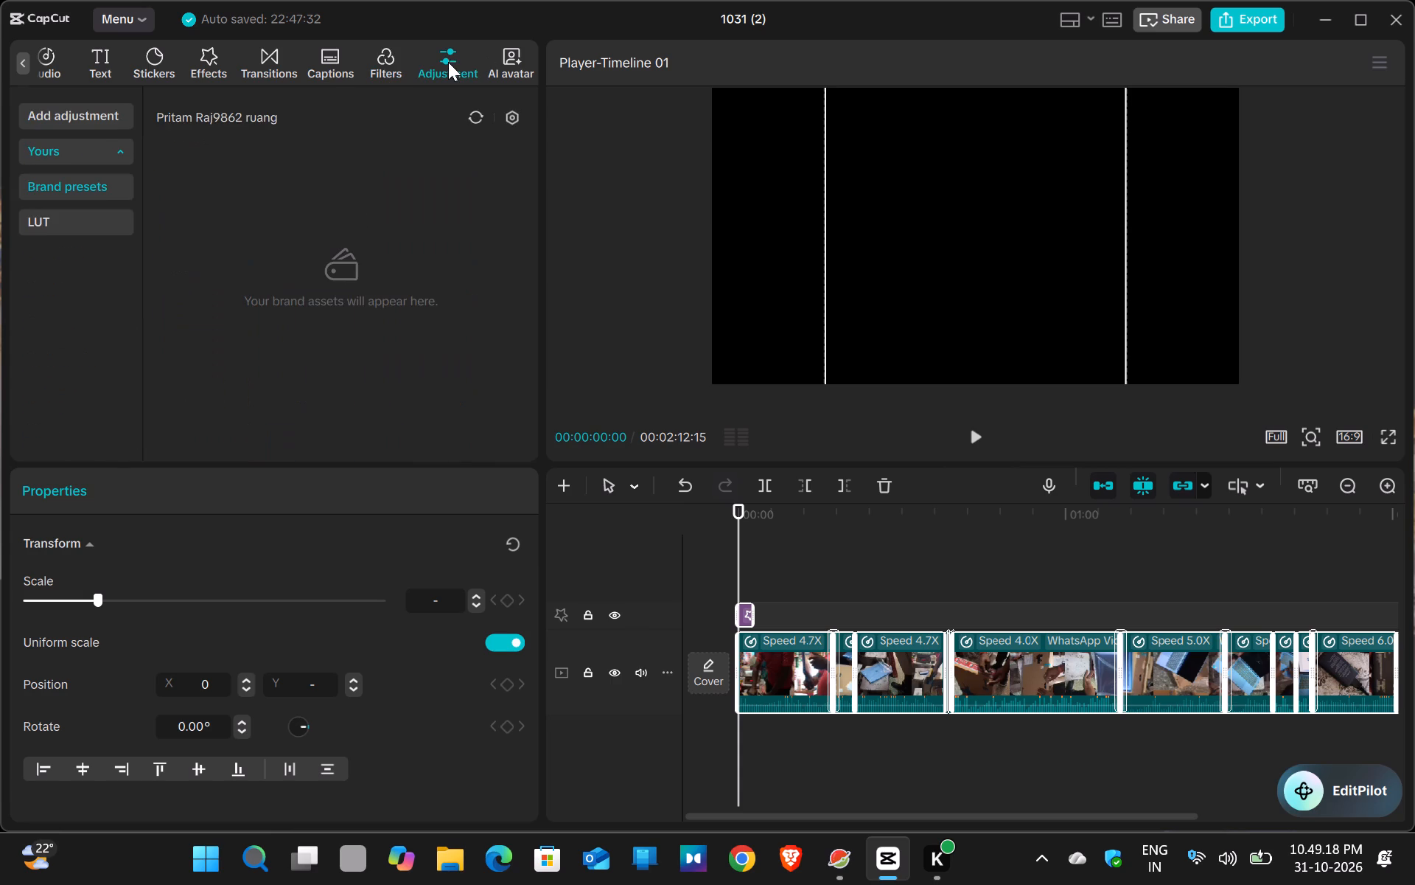
pyautogui.click(102, 229)
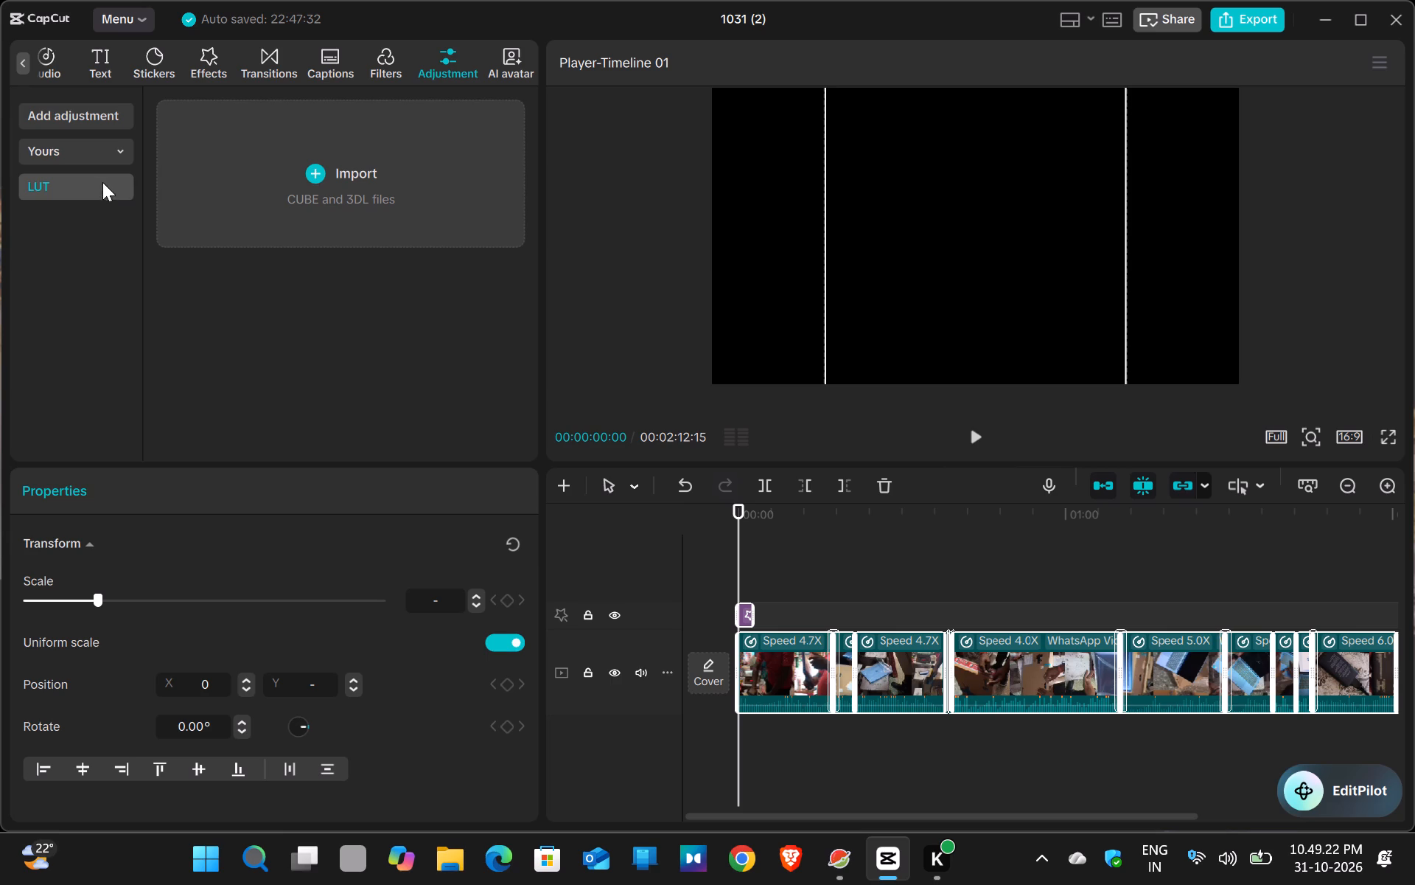
pyautogui.click(104, 153)
pyautogui.click(111, 119)
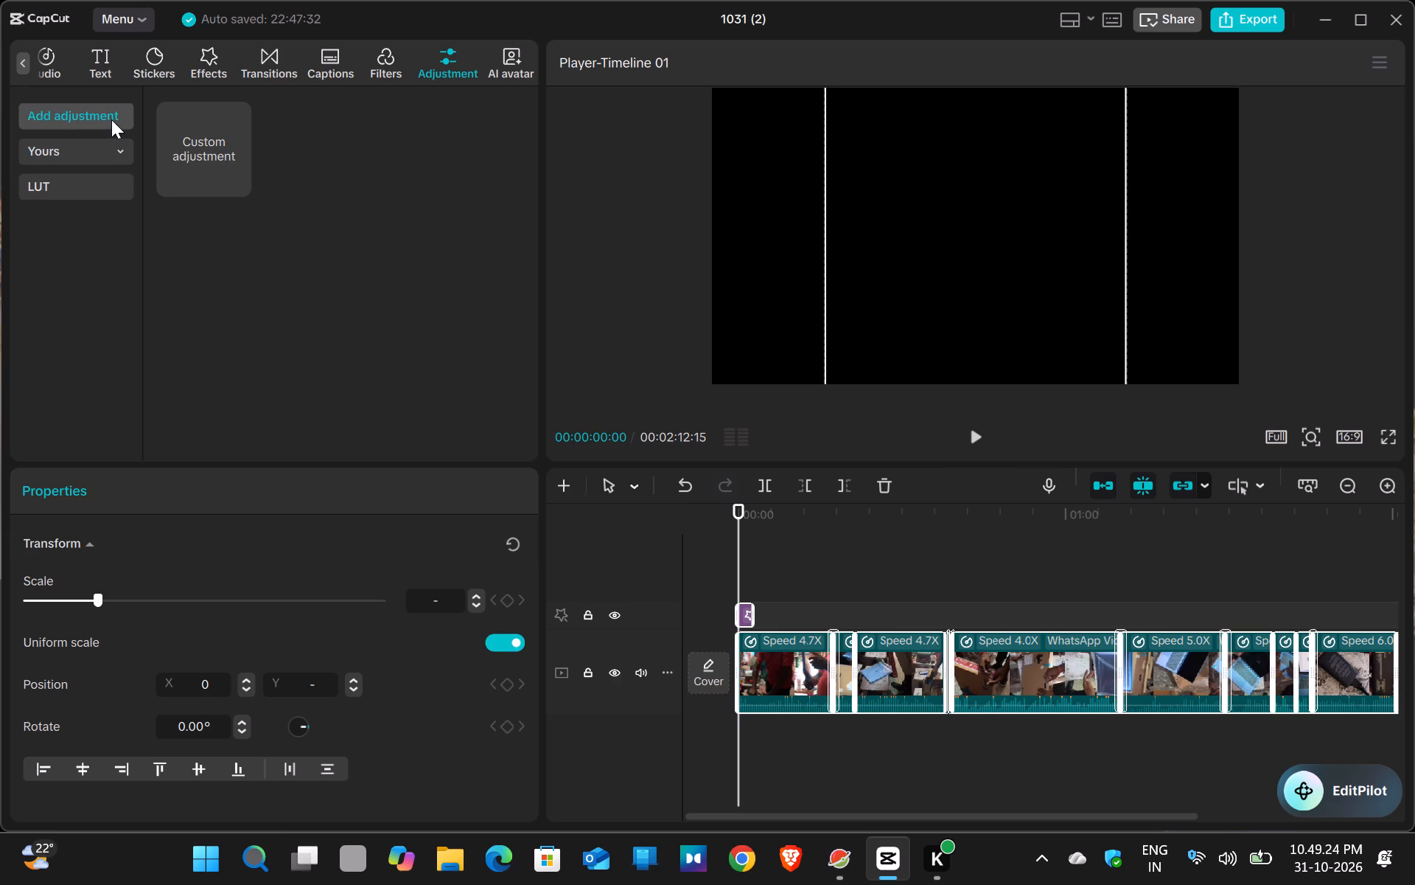
pyautogui.click(193, 135)
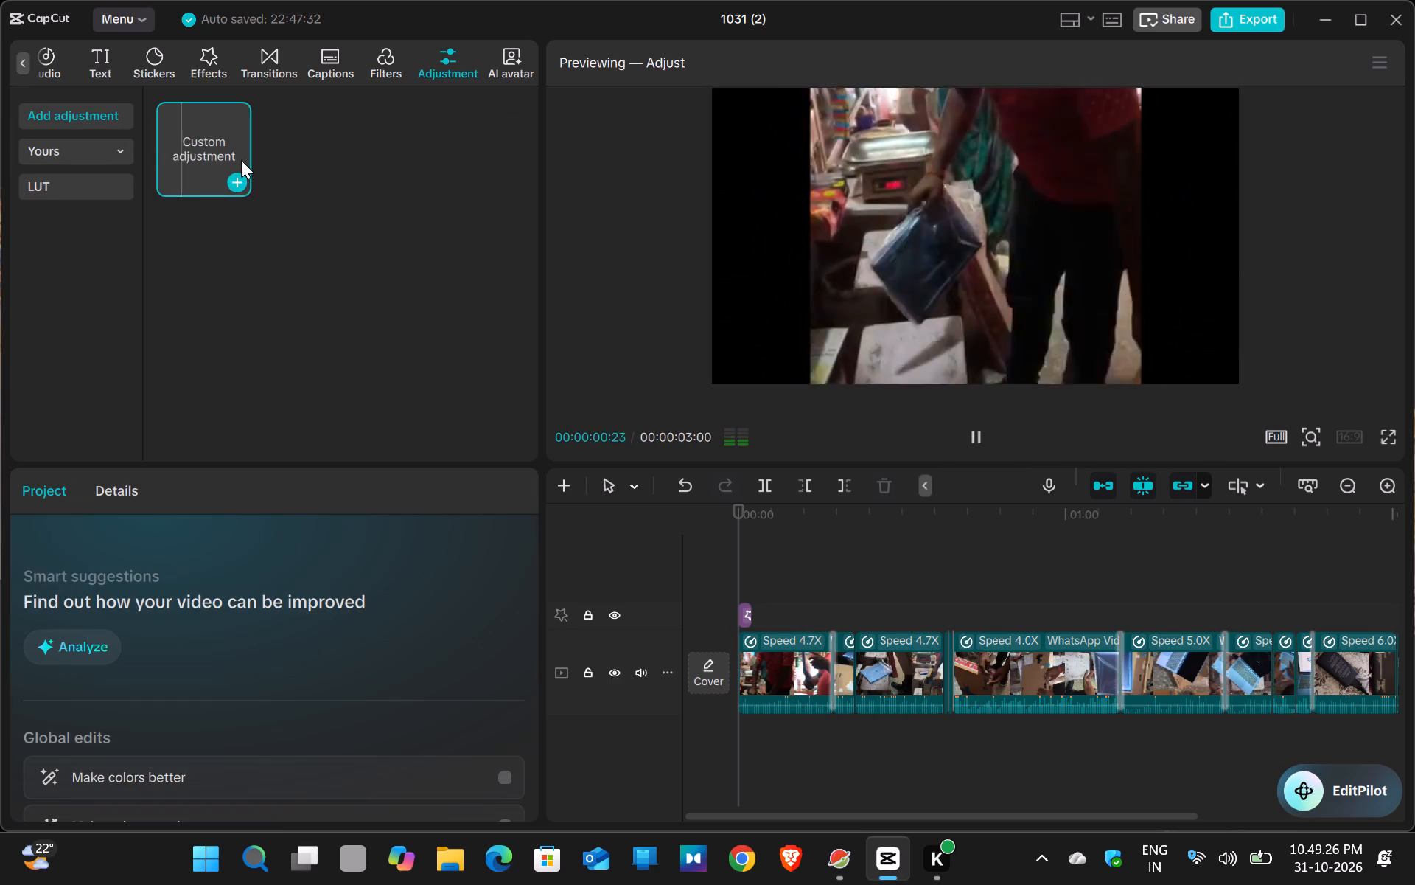
pyautogui.click(113, 122)
pyautogui.doubleClick(118, 162)
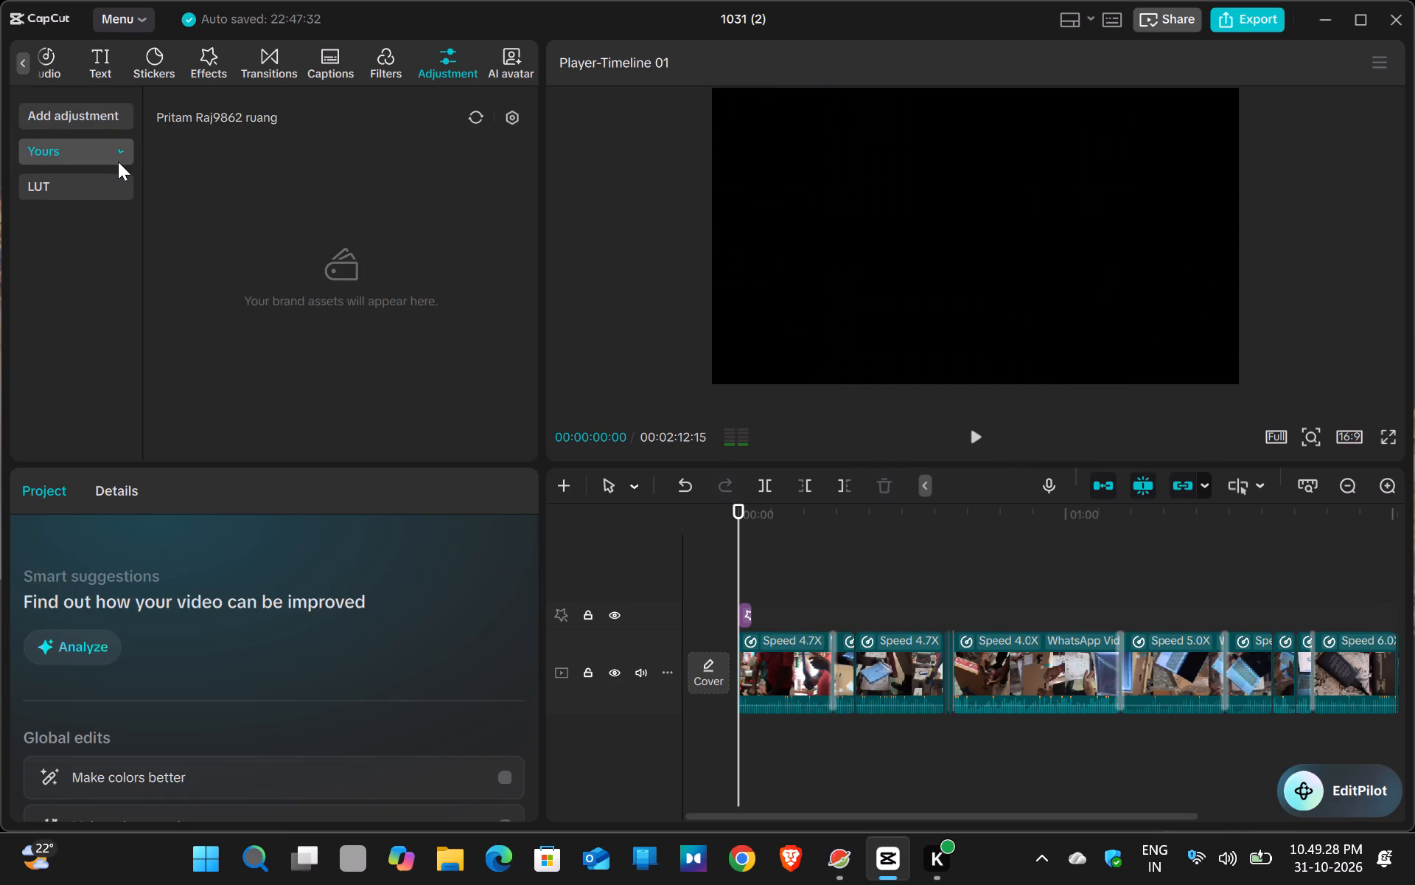
pyautogui.click(110, 152)
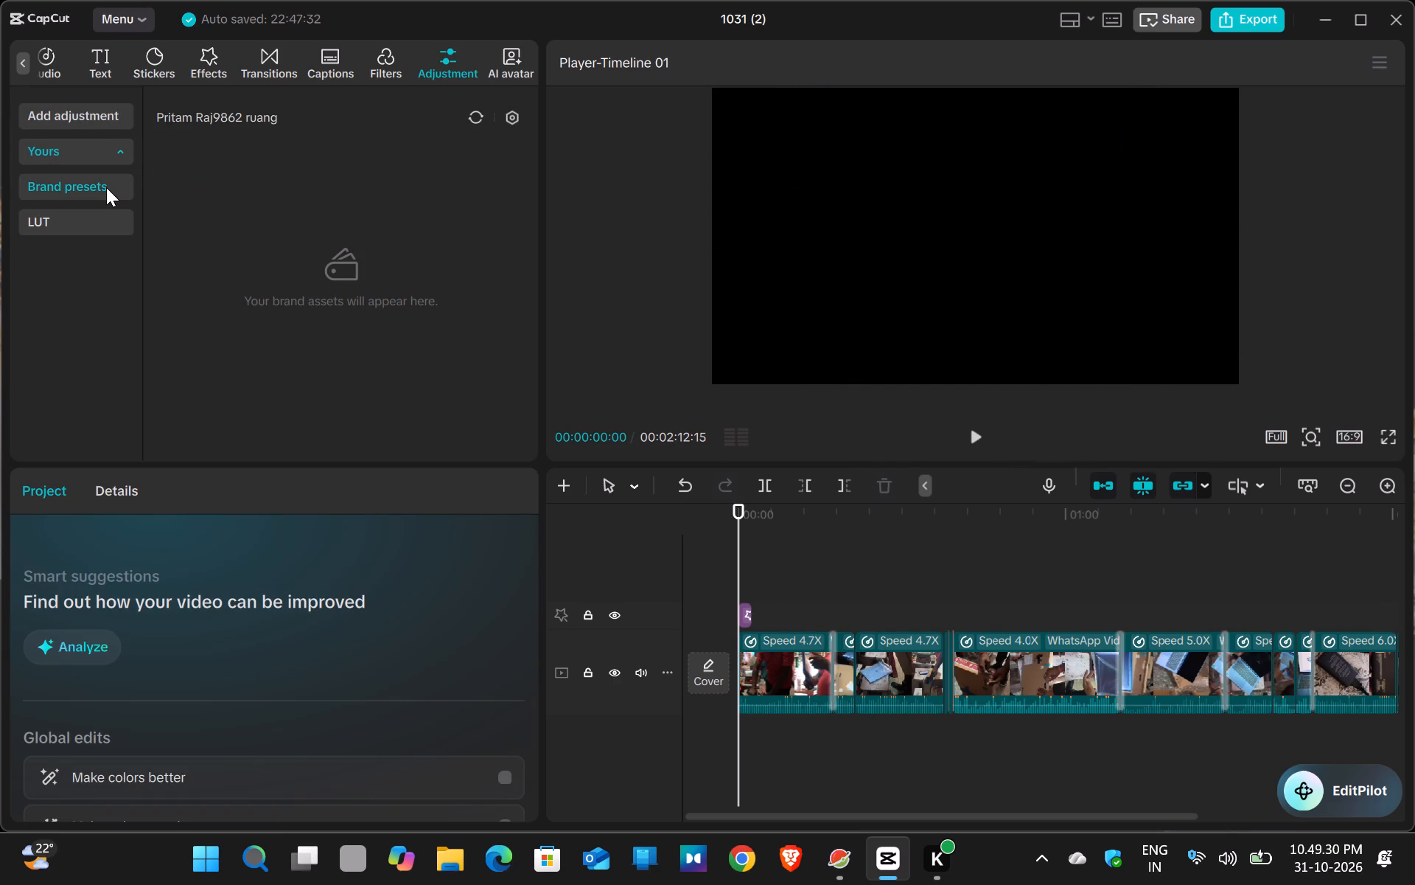
pyautogui.click(104, 181)
pyautogui.click(109, 153)
pyautogui.click(112, 118)
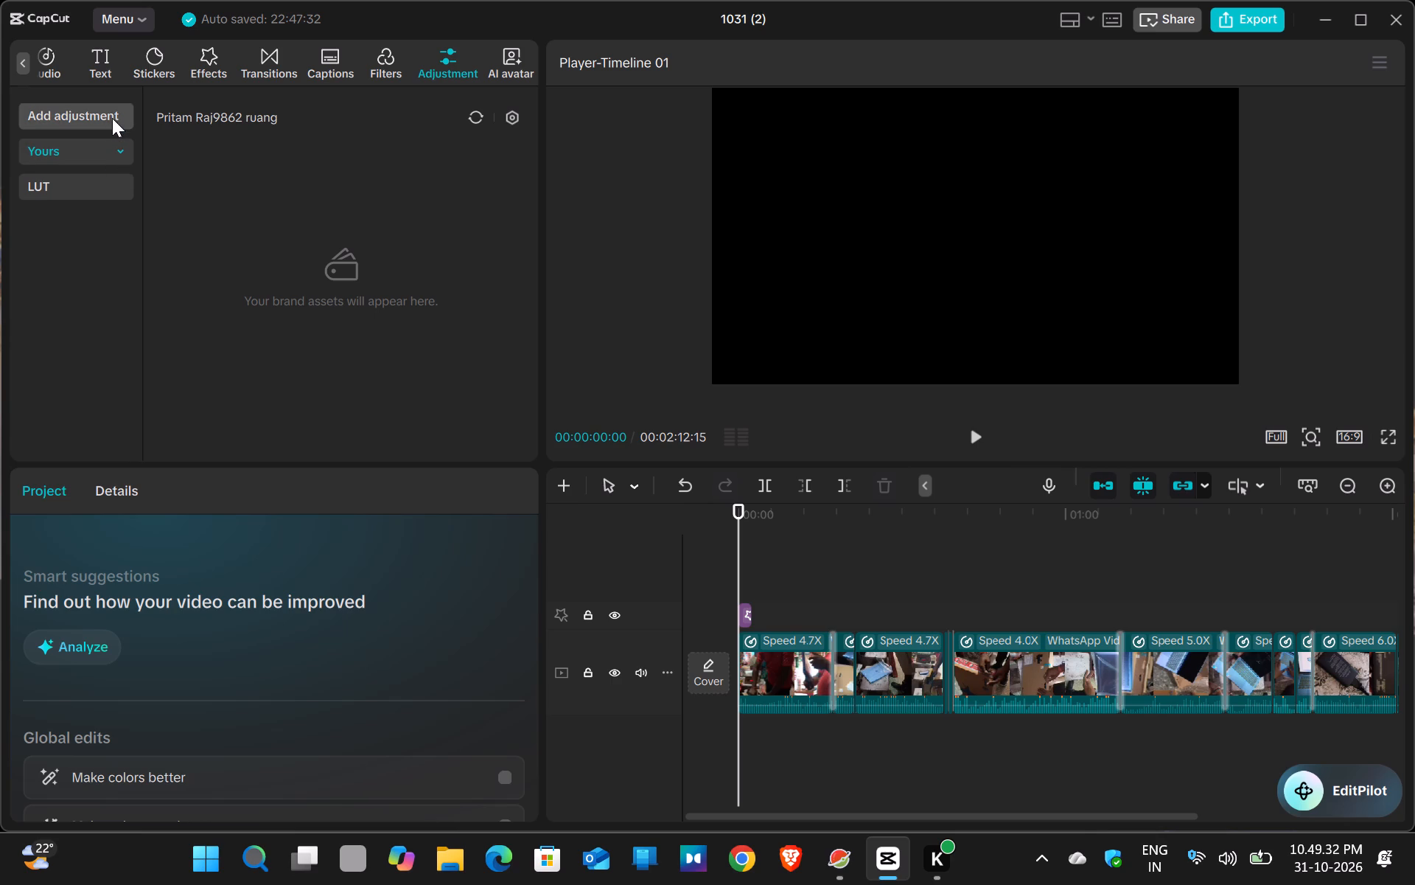
pyautogui.click(113, 175)
pyautogui.click(112, 156)
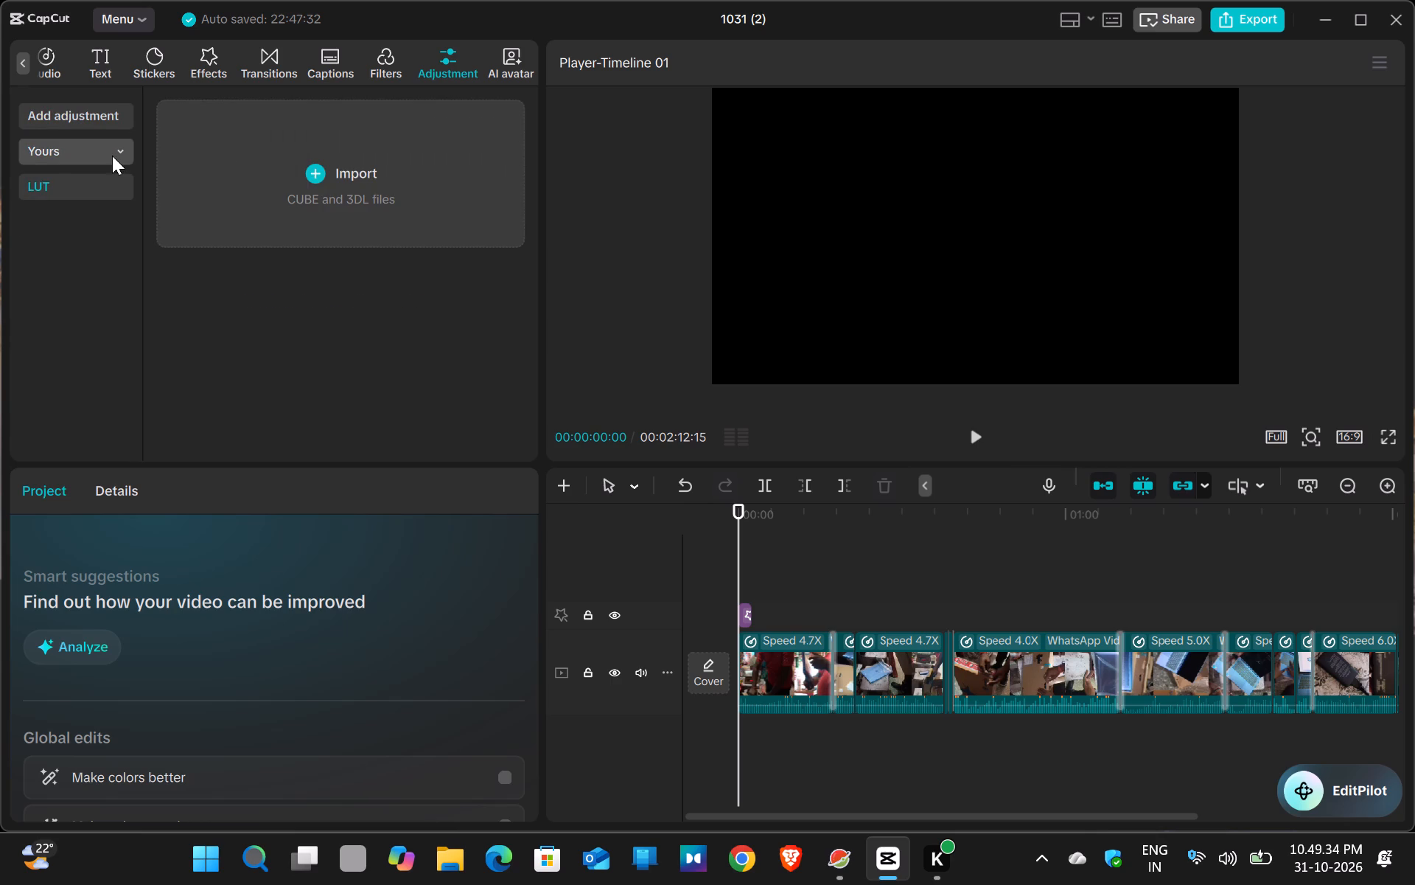
# Look over the project's global edits for improving color, volume, voice and video clarity.
pyautogui.scroll(-4, 141, 469)
pyautogui.scroll(-2, 146, 560)
pyautogui.scroll(2, 149, 565)
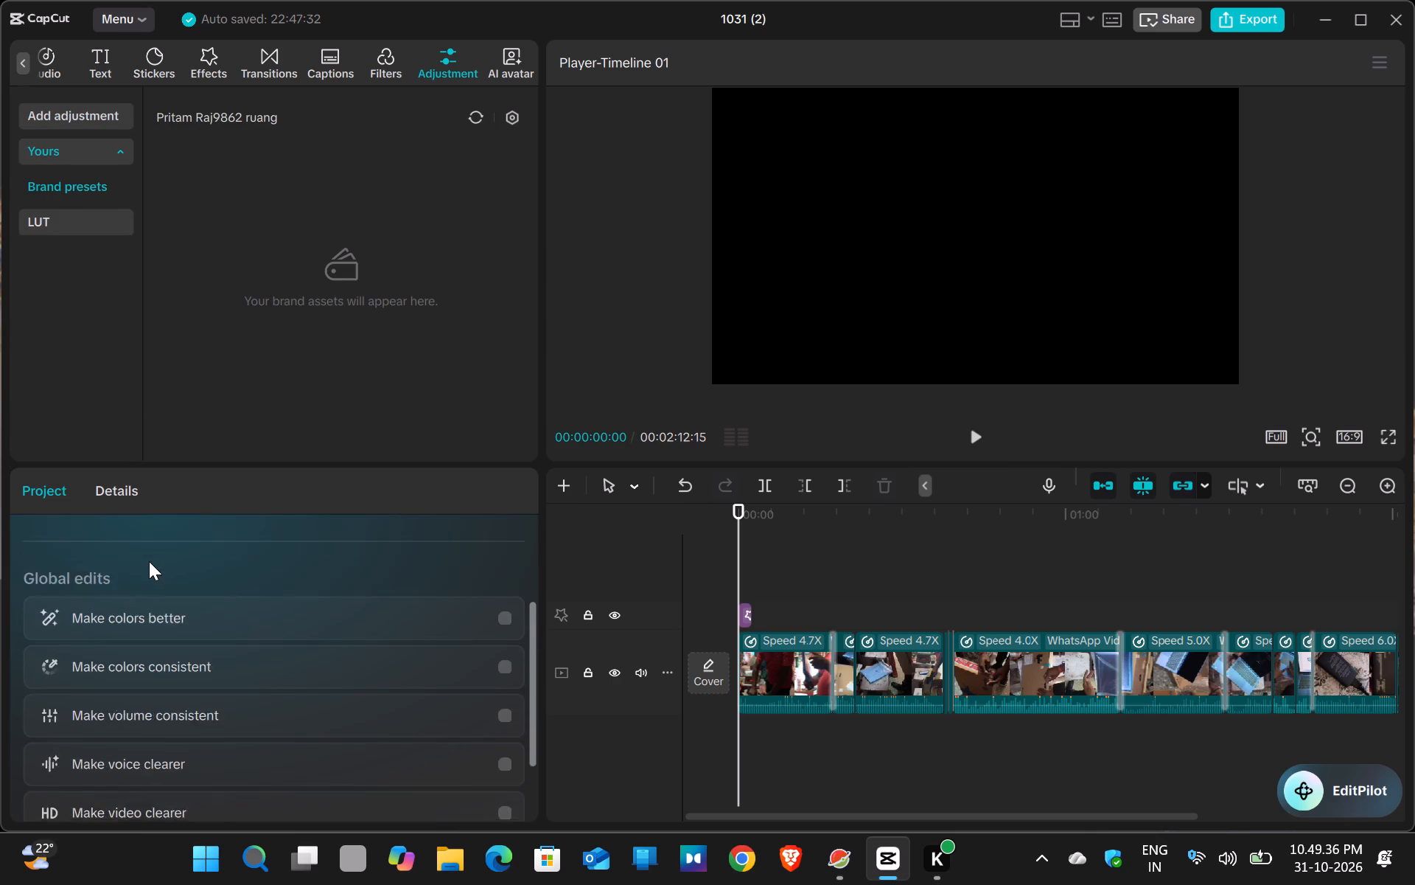
pyautogui.scroll(2, 149, 561)
pyautogui.scroll(-6, 157, 539)
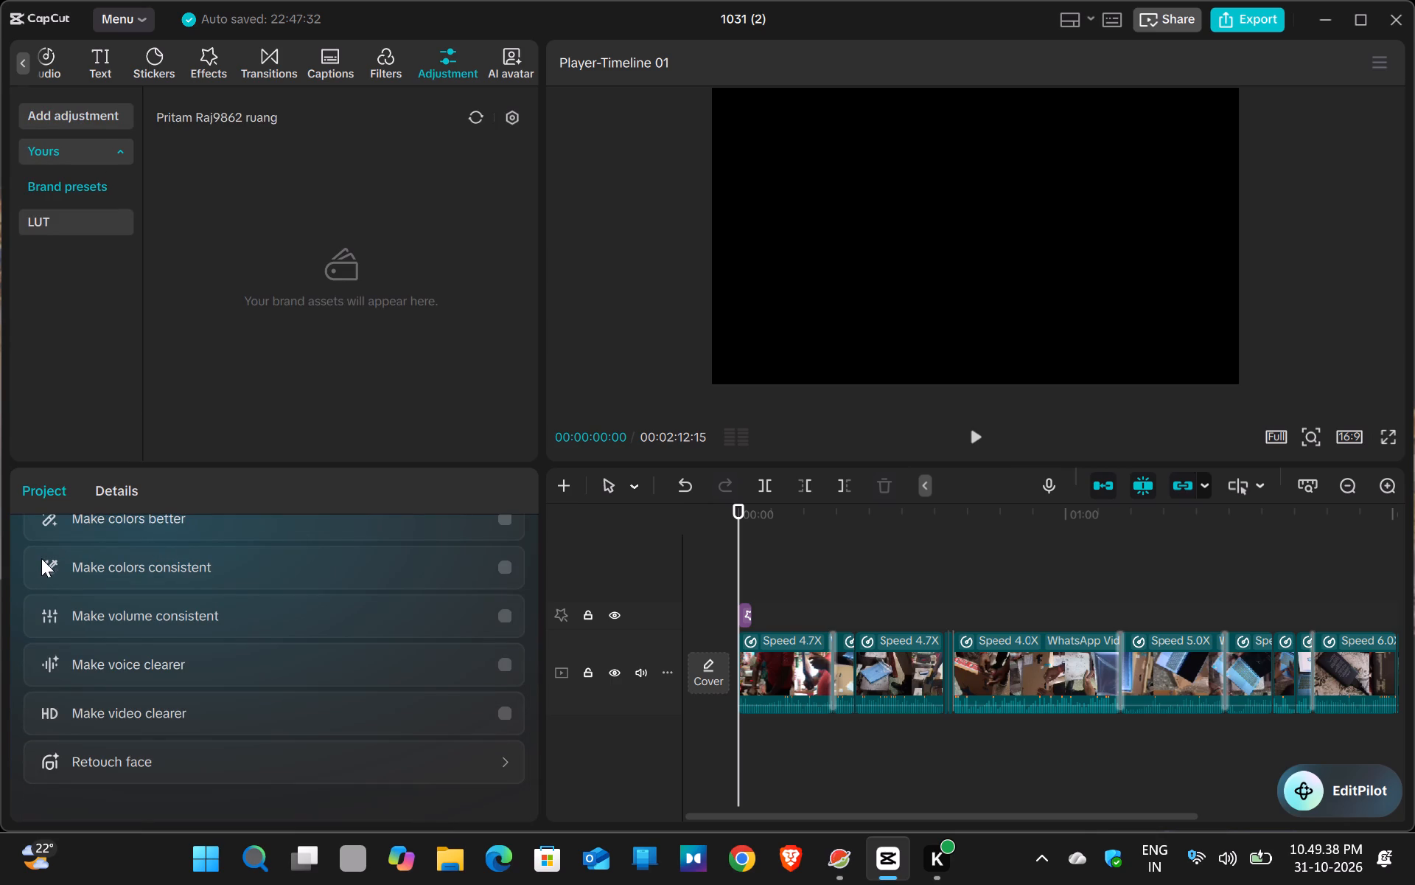
pyautogui.scroll(1, 41, 558)
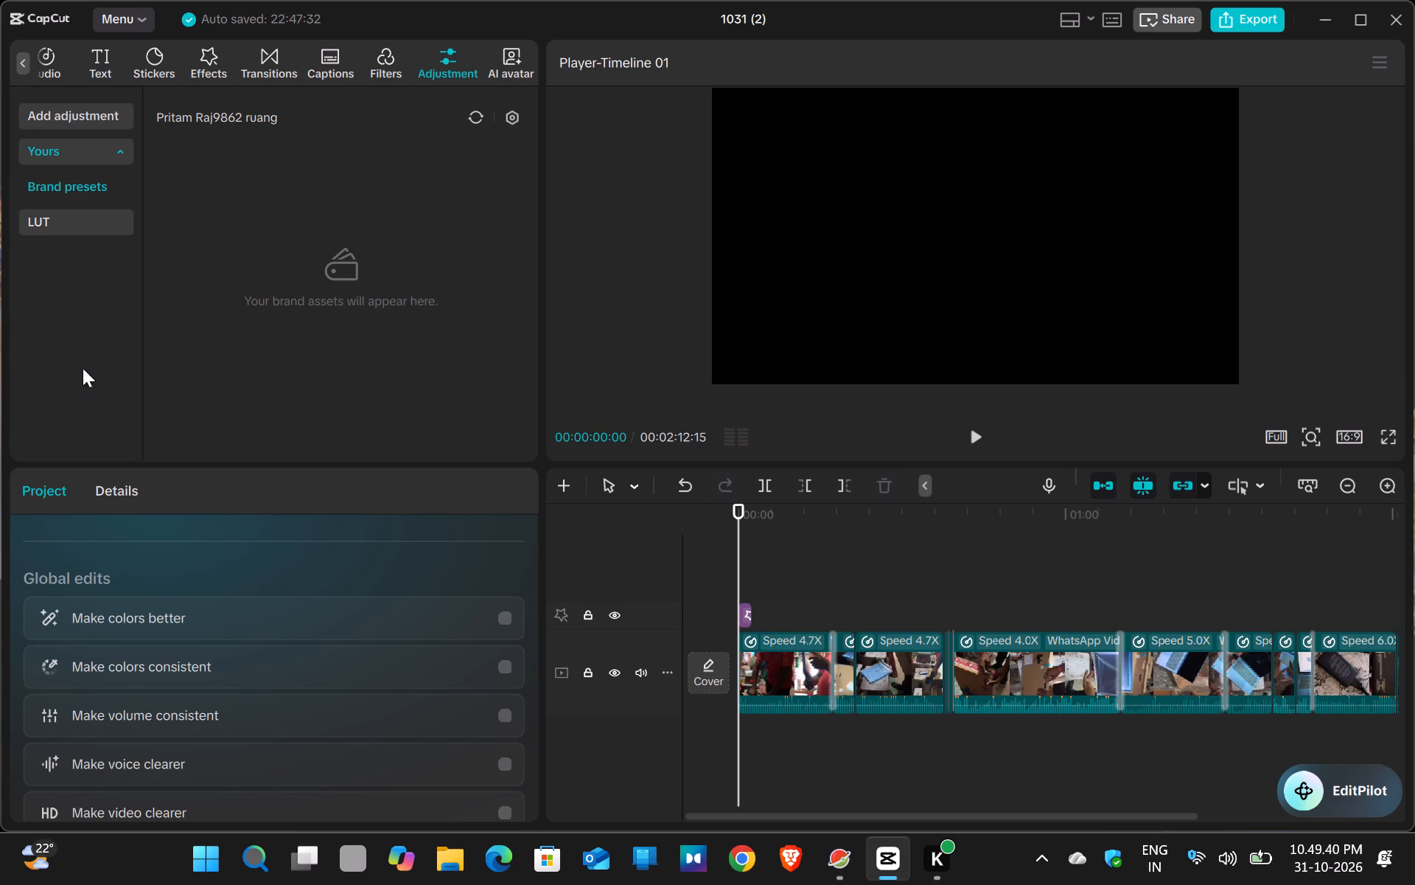
pyautogui.scroll(5, 86, 358)
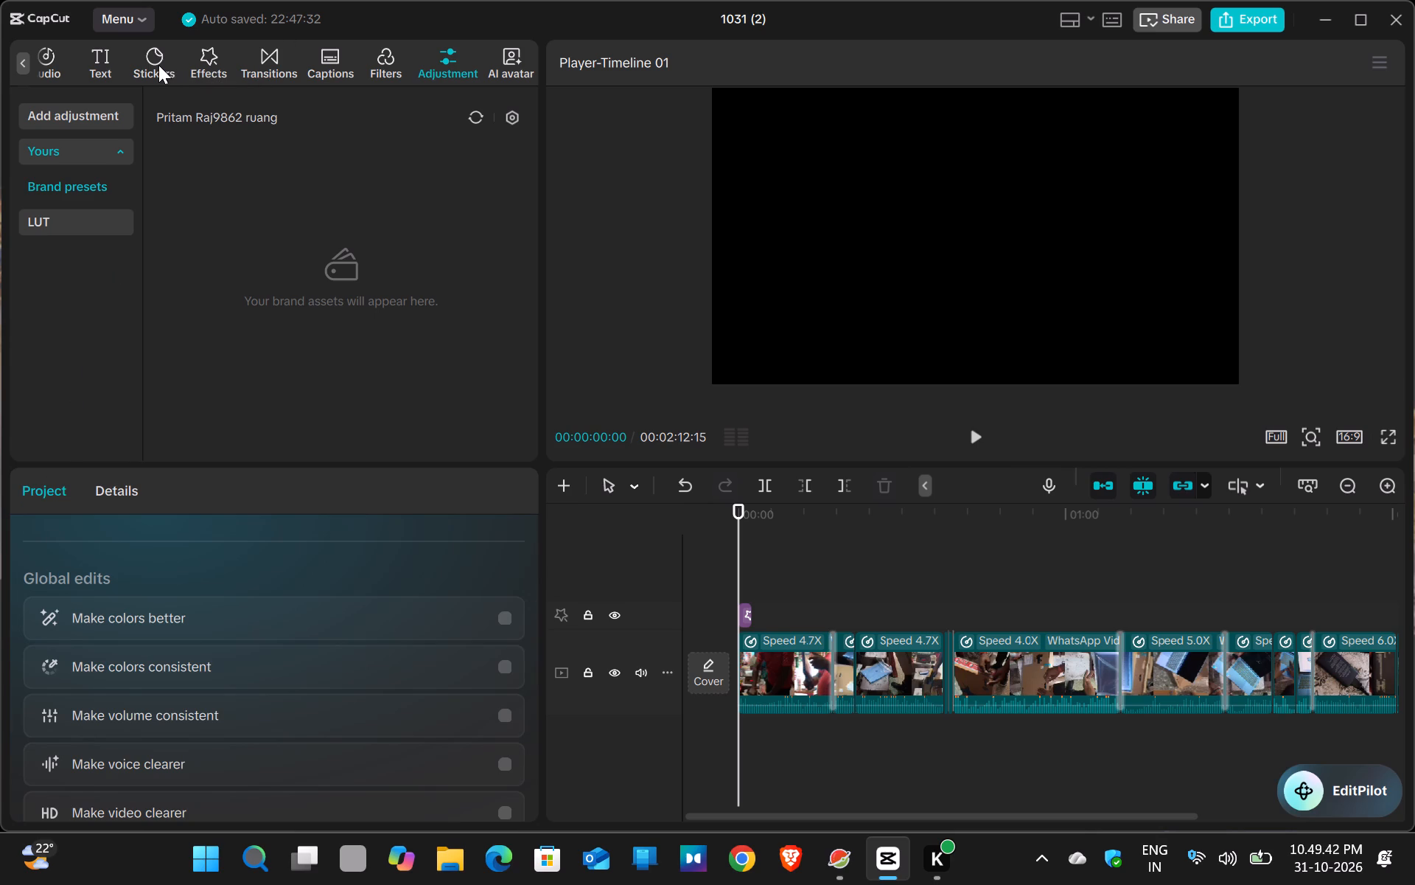
# Look through the trending stickers and the trending body effects for something to add to the video.
pyautogui.click(158, 65)
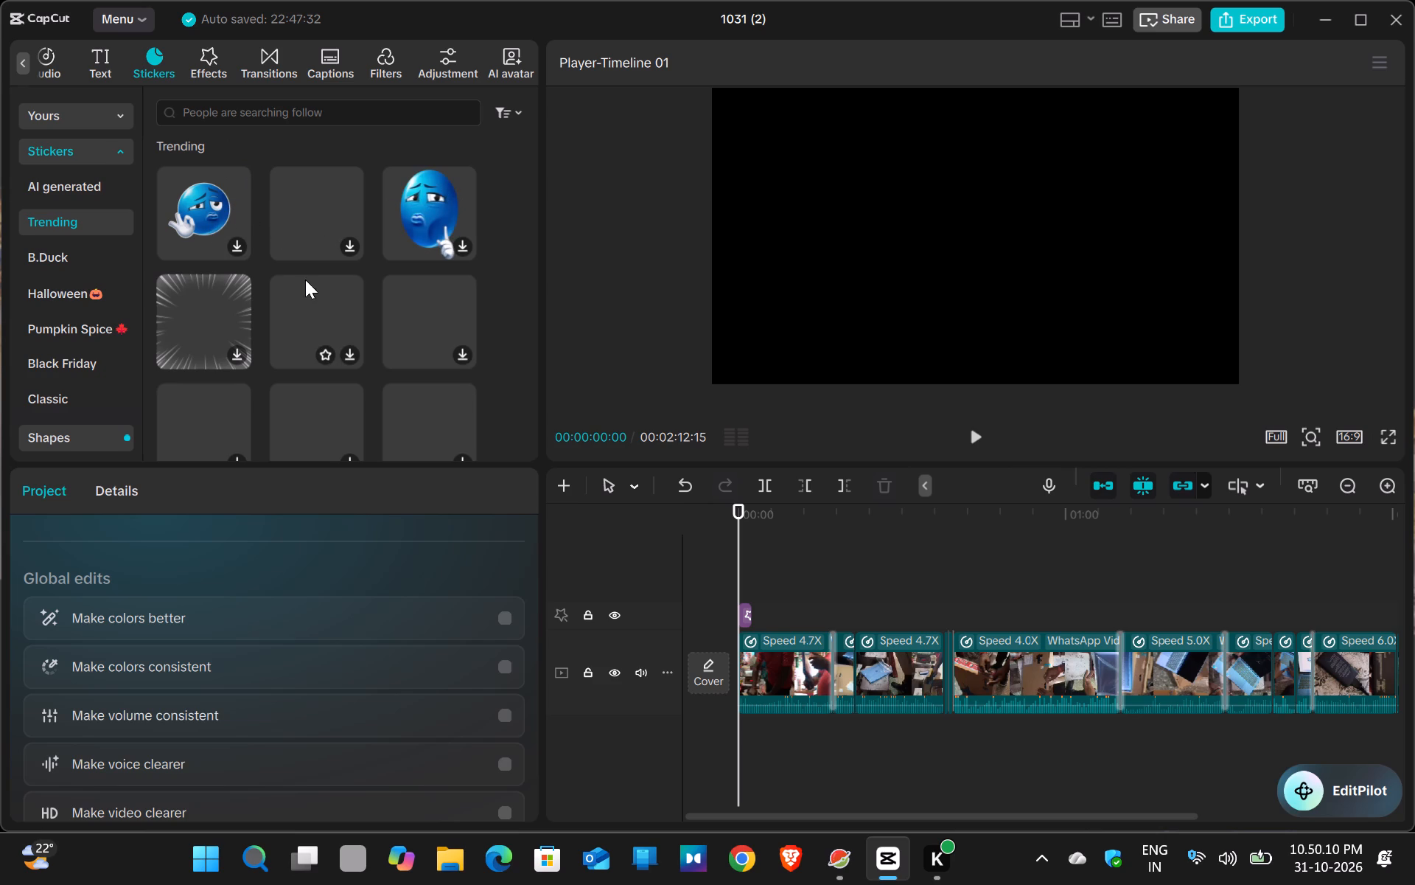
pyautogui.doubleClick(212, 49)
pyautogui.click(108, 179)
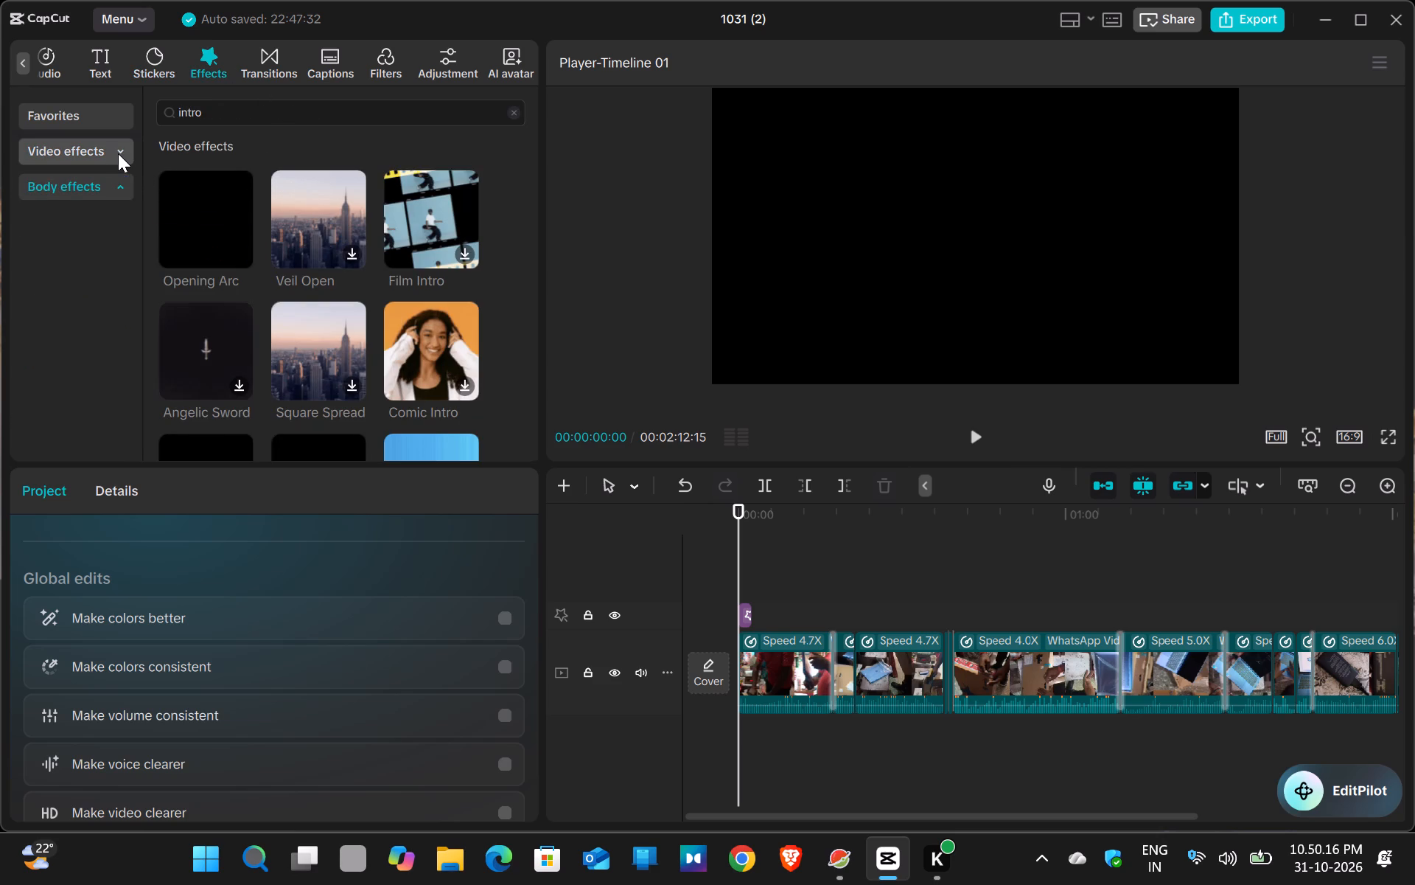
pyautogui.click(118, 153)
pyautogui.click(118, 156)
pyautogui.click(111, 178)
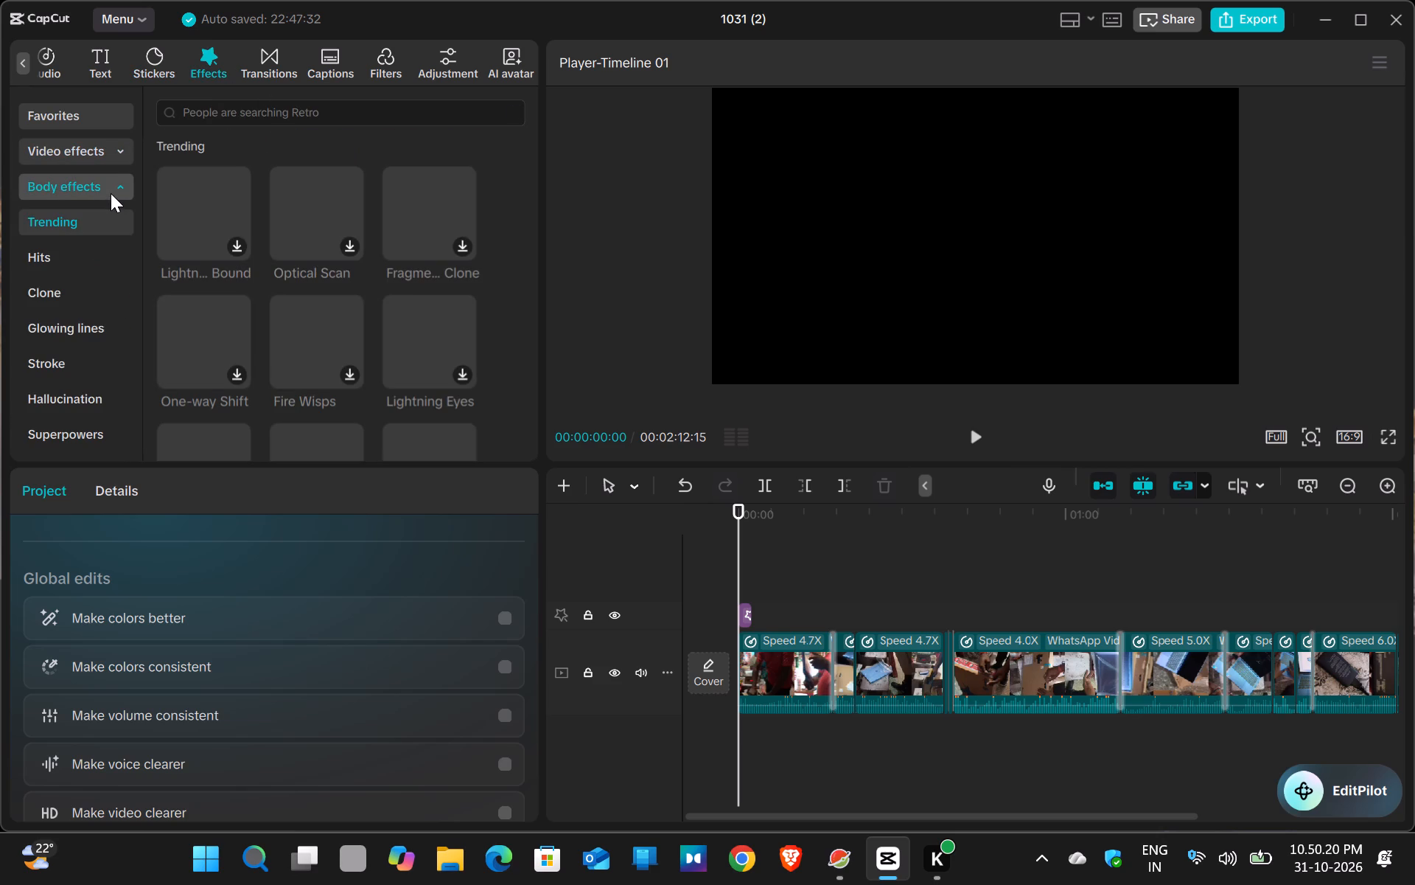
pyautogui.click(111, 193)
pyautogui.click(111, 193)
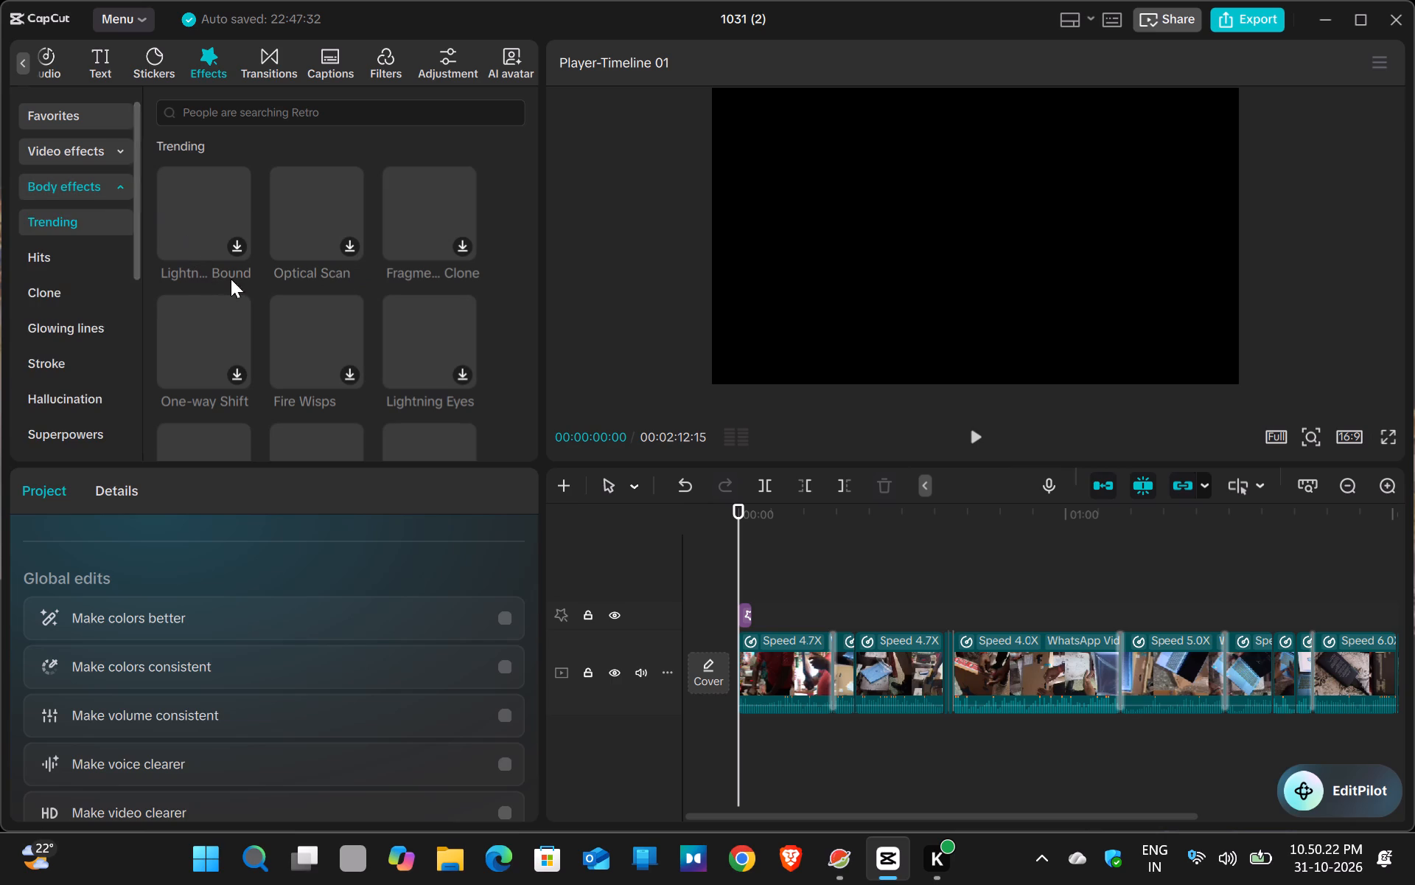
pyautogui.scroll(-1, 298, 195)
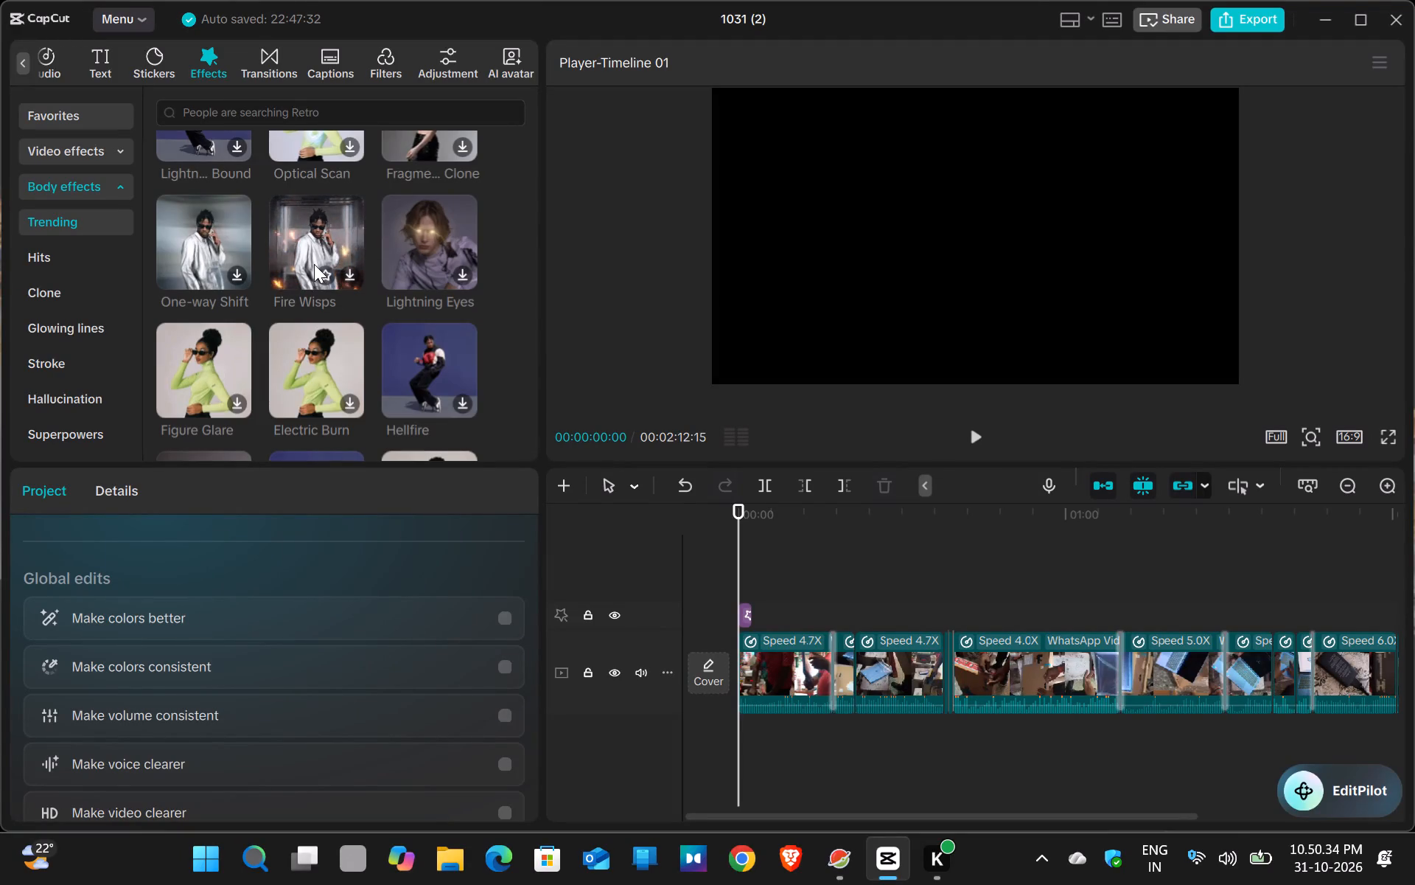
pyautogui.scroll(6, 293, 274)
pyautogui.scroll(-4, 307, 263)
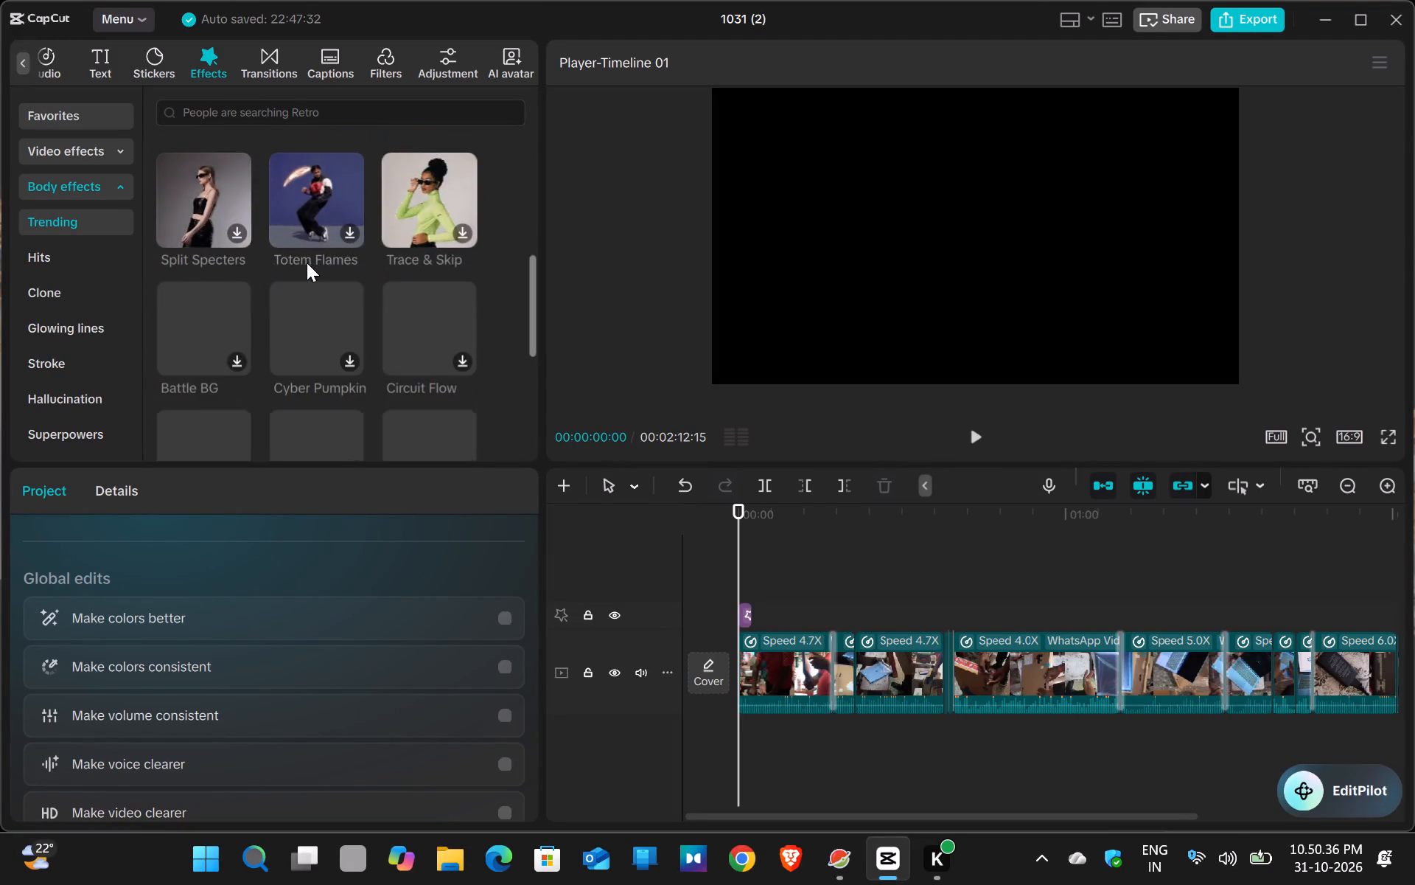
pyautogui.scroll(8, 307, 263)
# Look through the music and trending sound effects, play the video from the start to about 00:00:40, and audition Magic reveal.
pyautogui.click(41, 60)
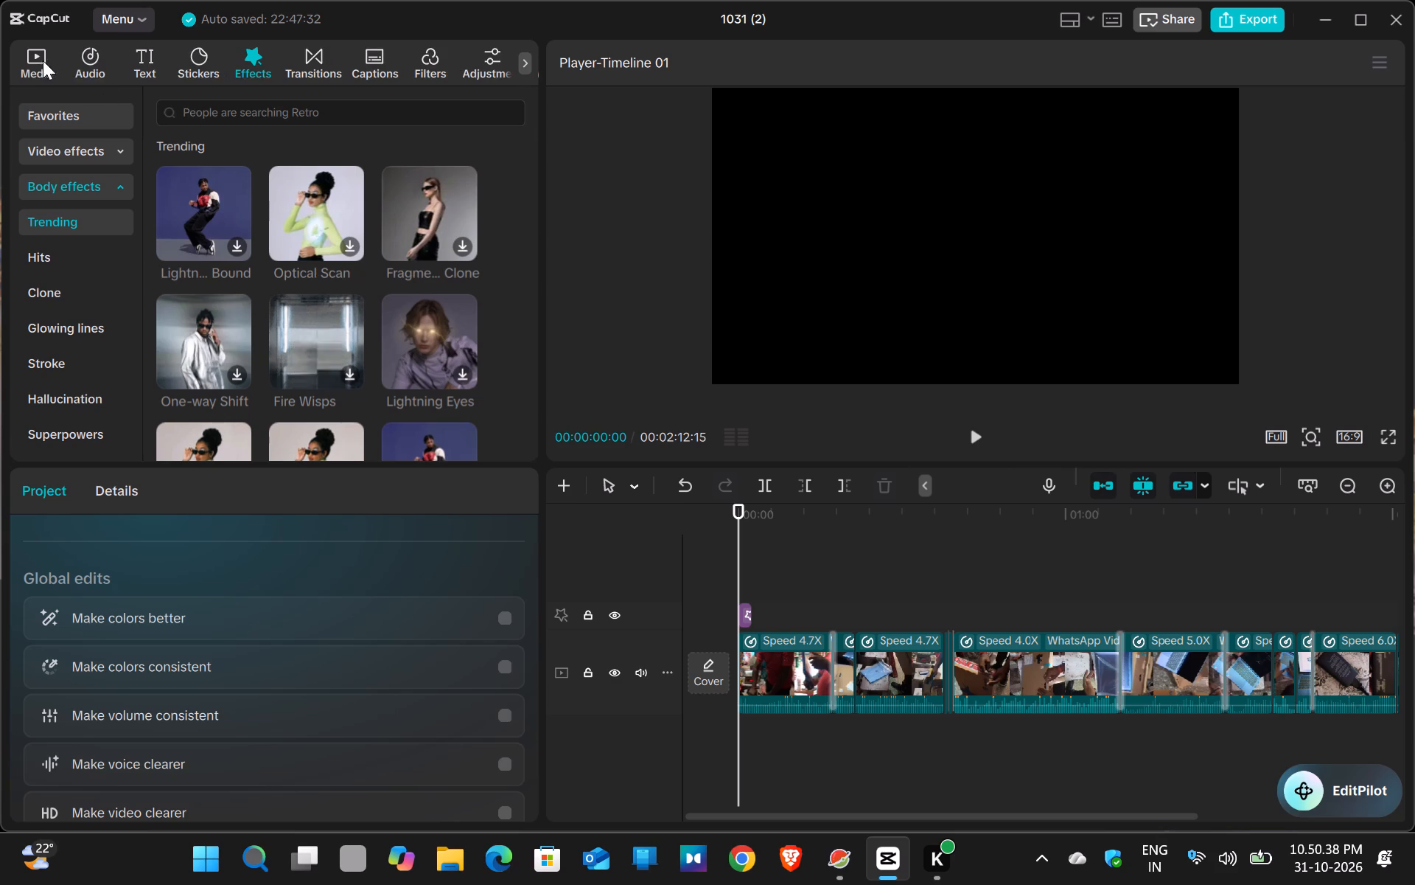
pyautogui.click(99, 71)
pyautogui.doubleClick(97, 195)
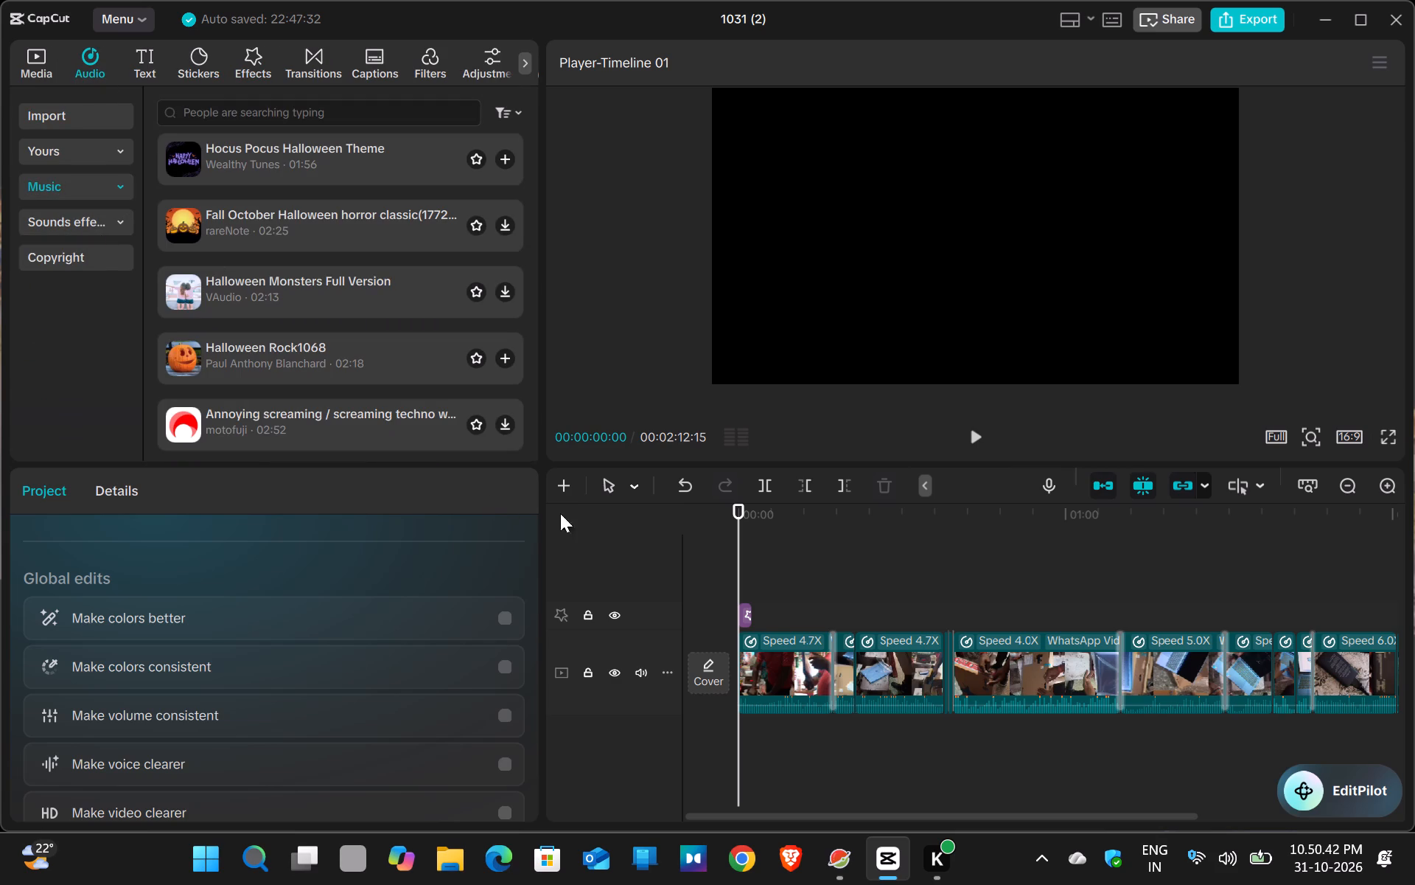
pyautogui.click(123, 221)
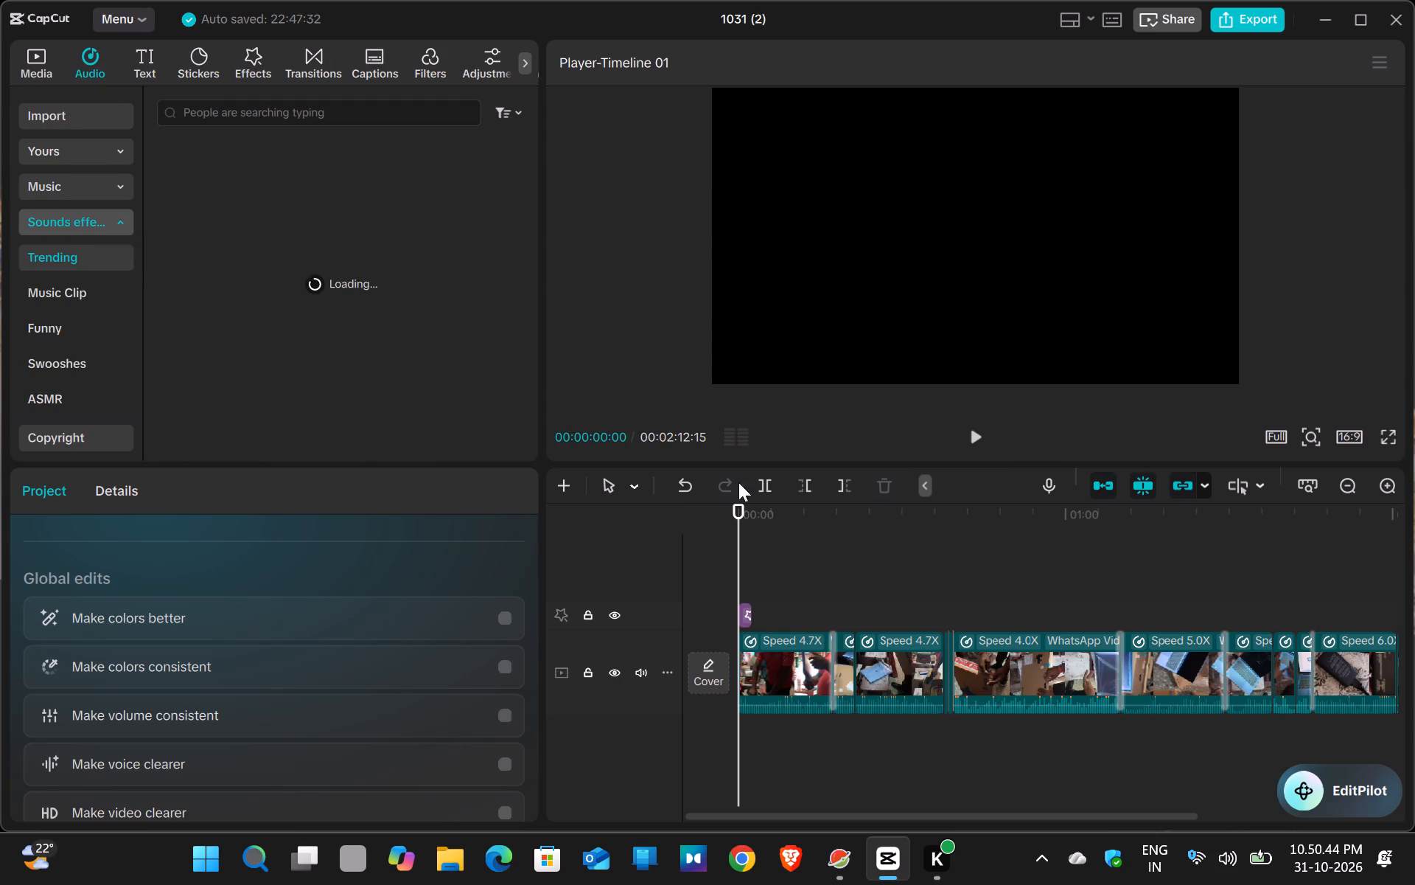
pyautogui.click(975, 431)
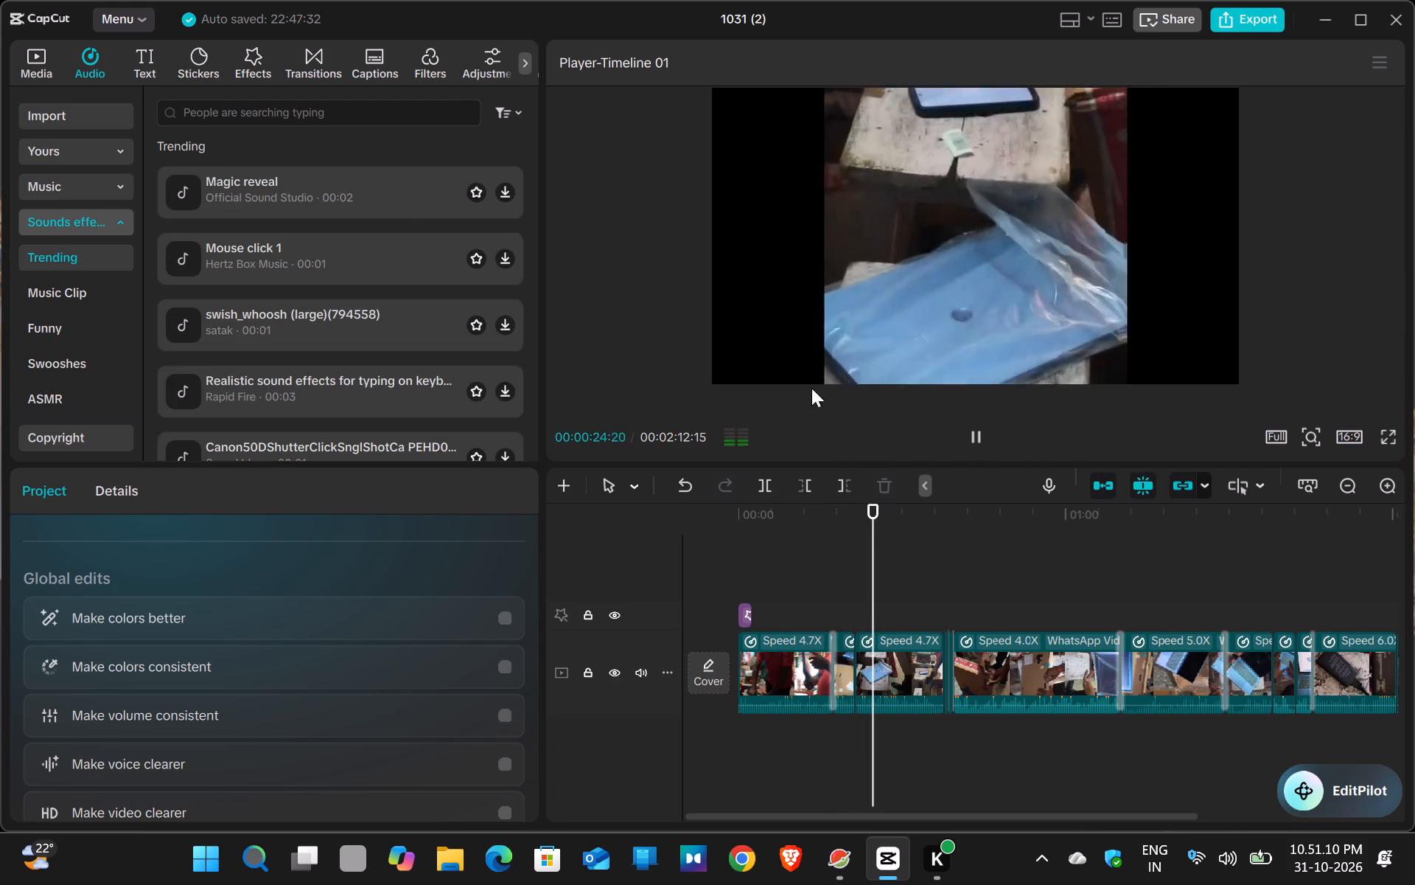
pyautogui.click(417, 198)
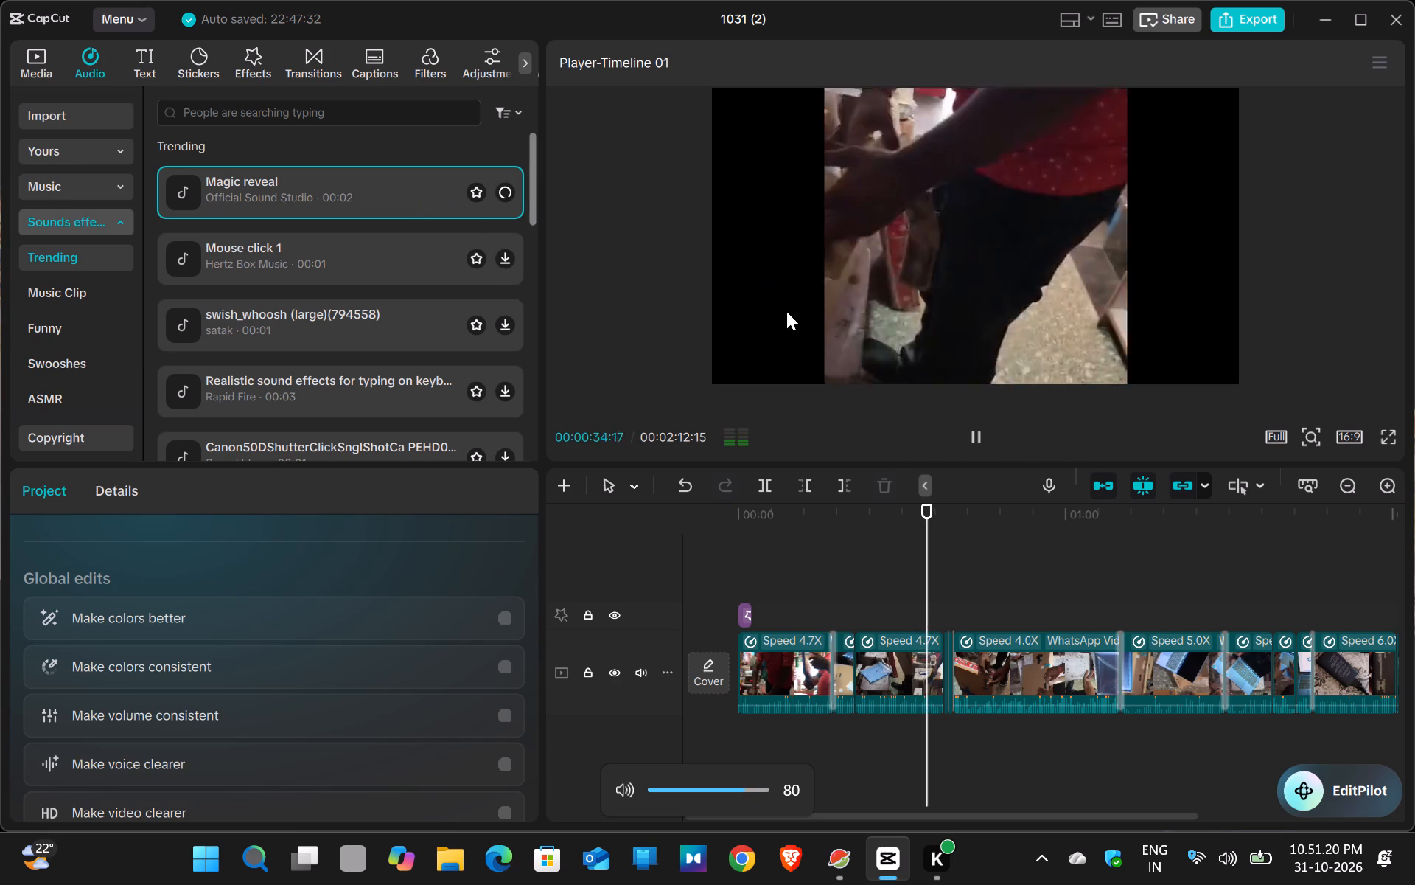
pyautogui.click(977, 437)
pyautogui.click(977, 437)
pyautogui.doubleClick(977, 437)
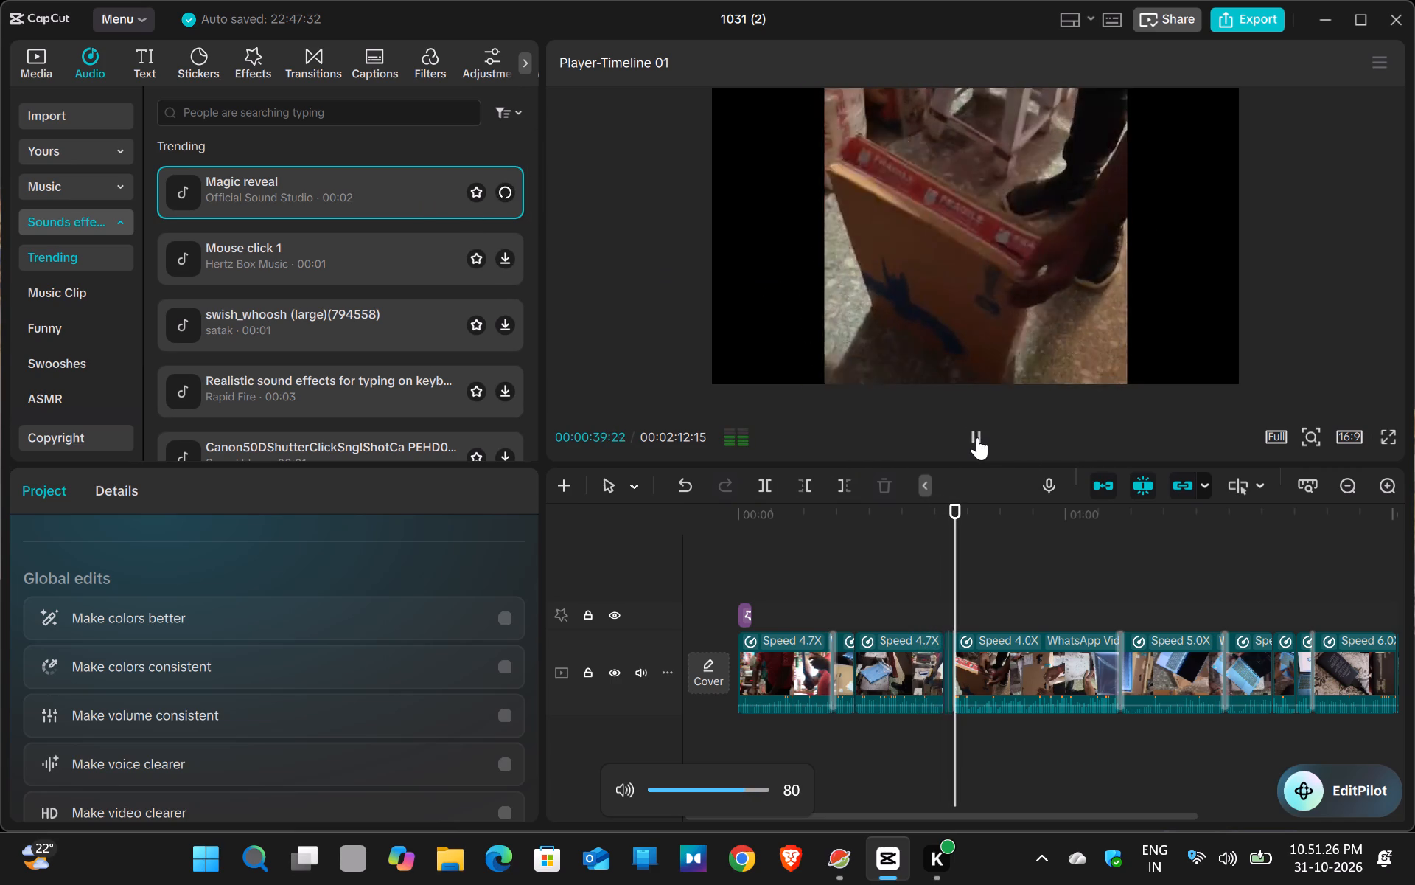
pyautogui.click(977, 437)
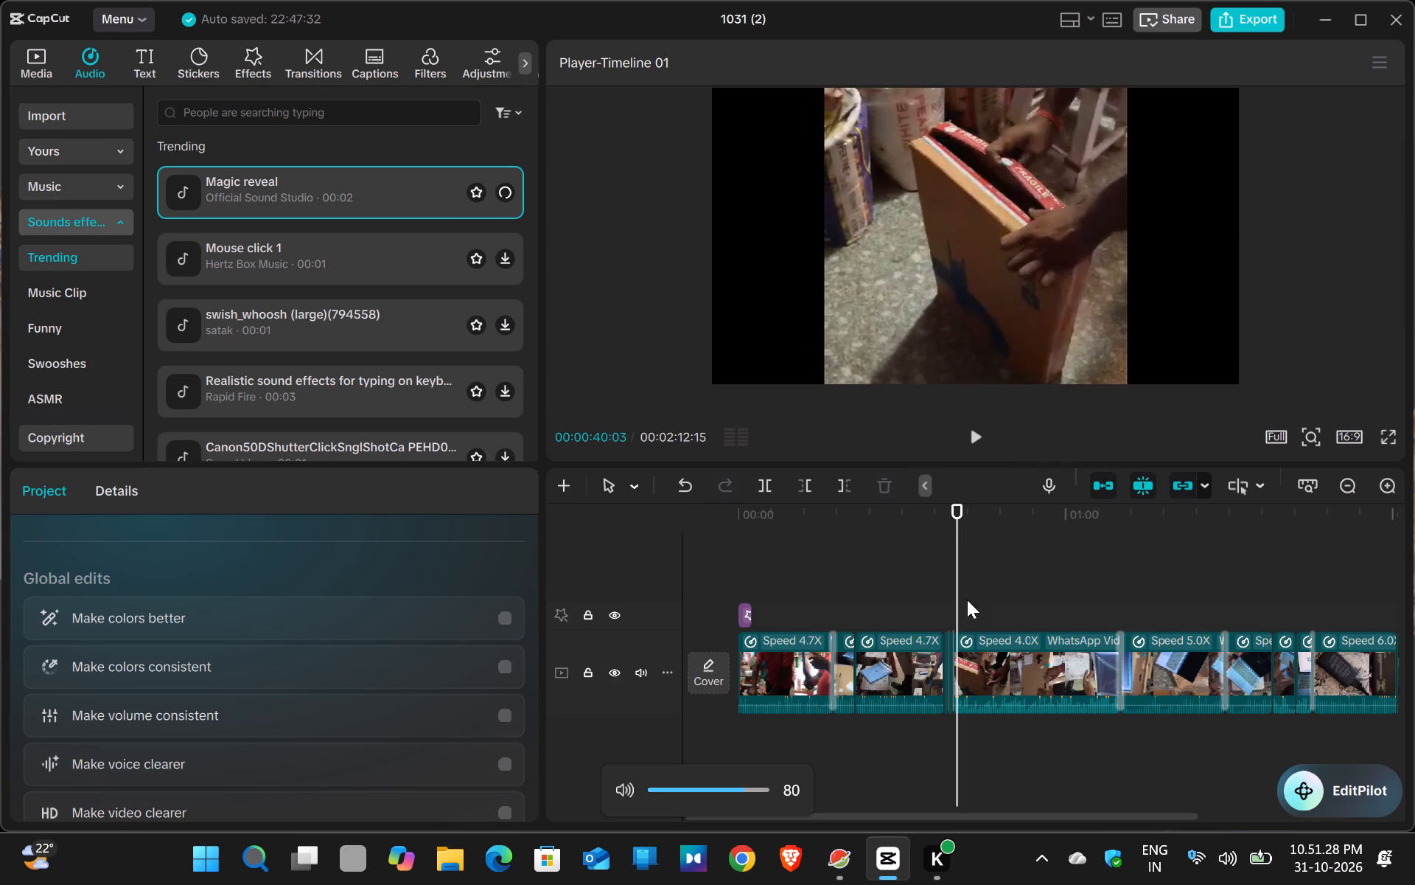
# Add the Magic reveal sound effect at 00:00:39:12, on the glitch transition into the 4.0X clip, and play it back.
pyautogui.click(984, 635)
pyautogui.click(953, 633)
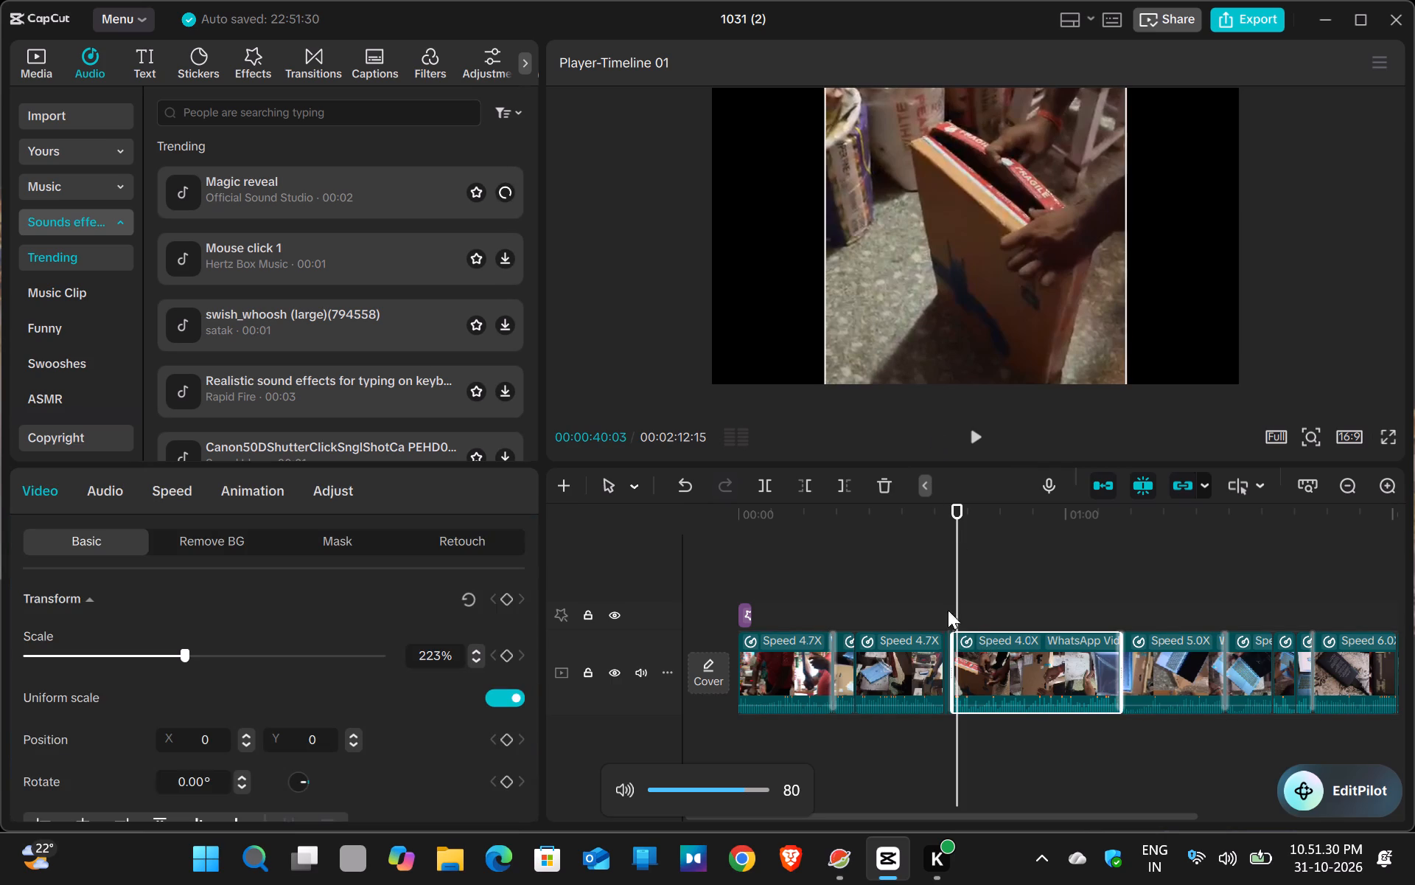
pyautogui.click(944, 505)
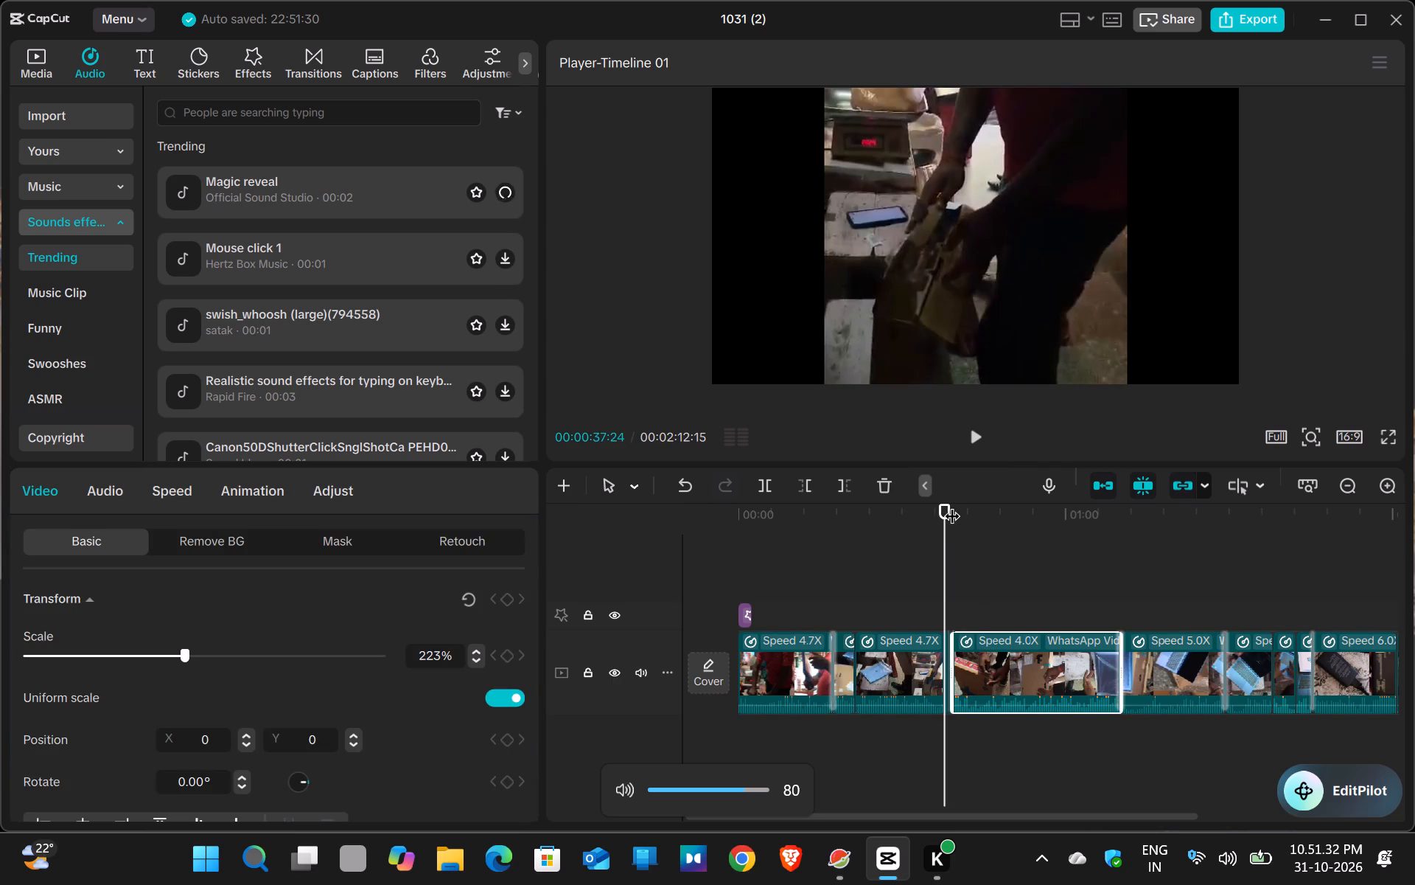
pyautogui.click(951, 504)
pyautogui.click(952, 504)
pyautogui.click(954, 504)
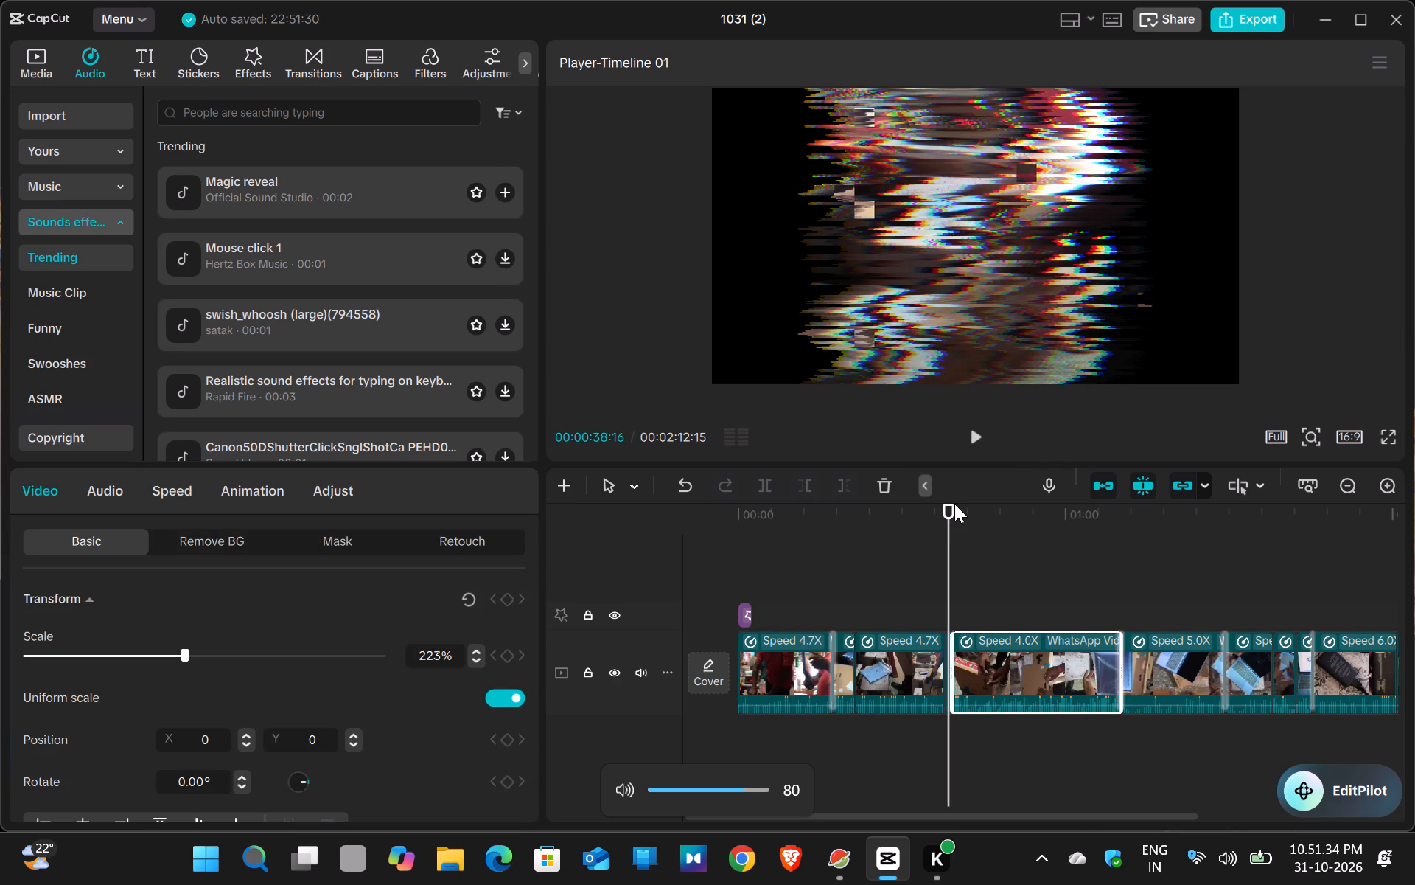
pyautogui.click(954, 504)
pyautogui.click(954, 504)
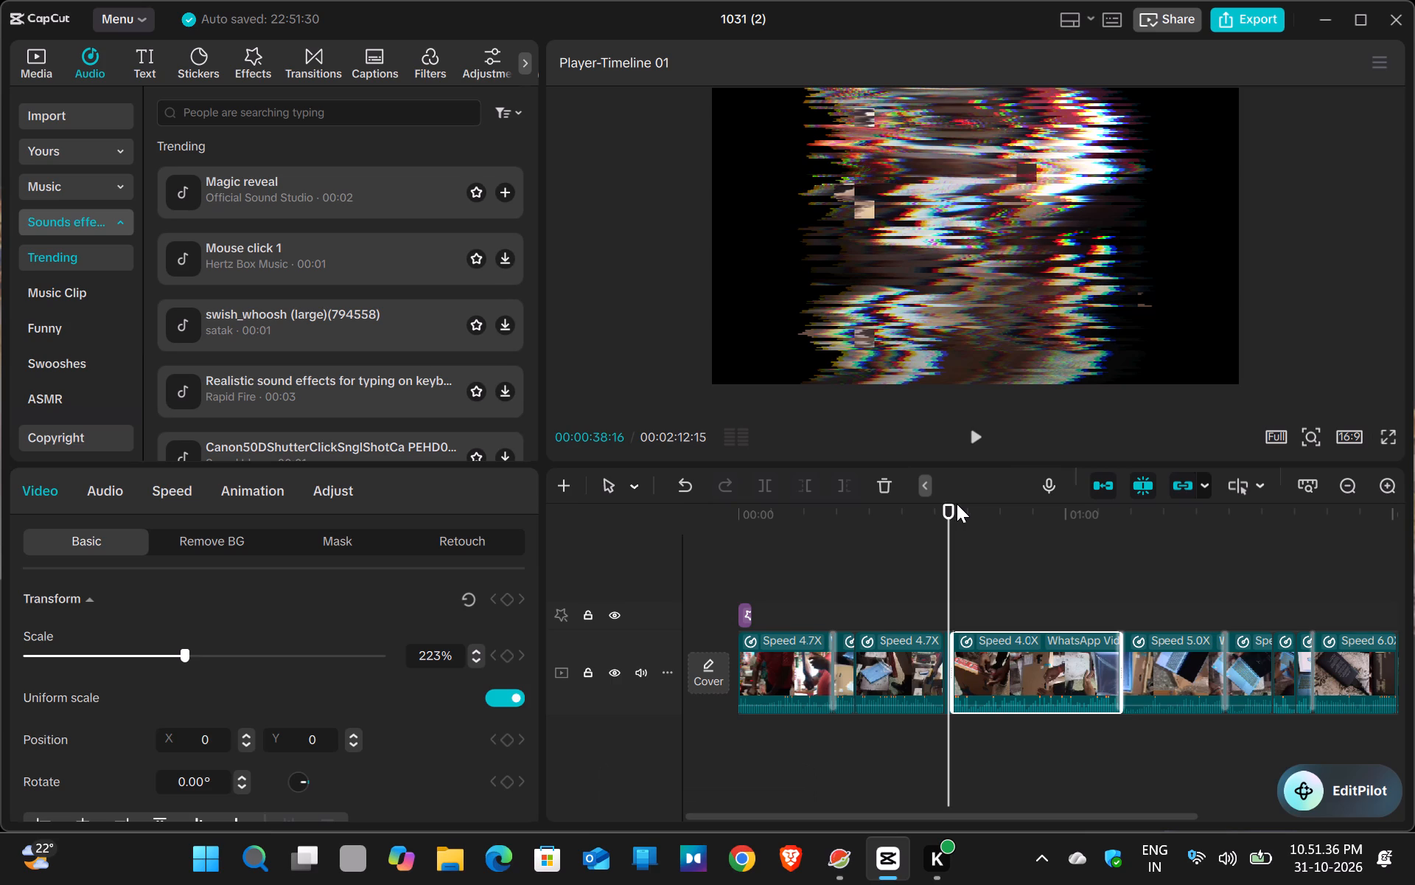
pyautogui.click(957, 504)
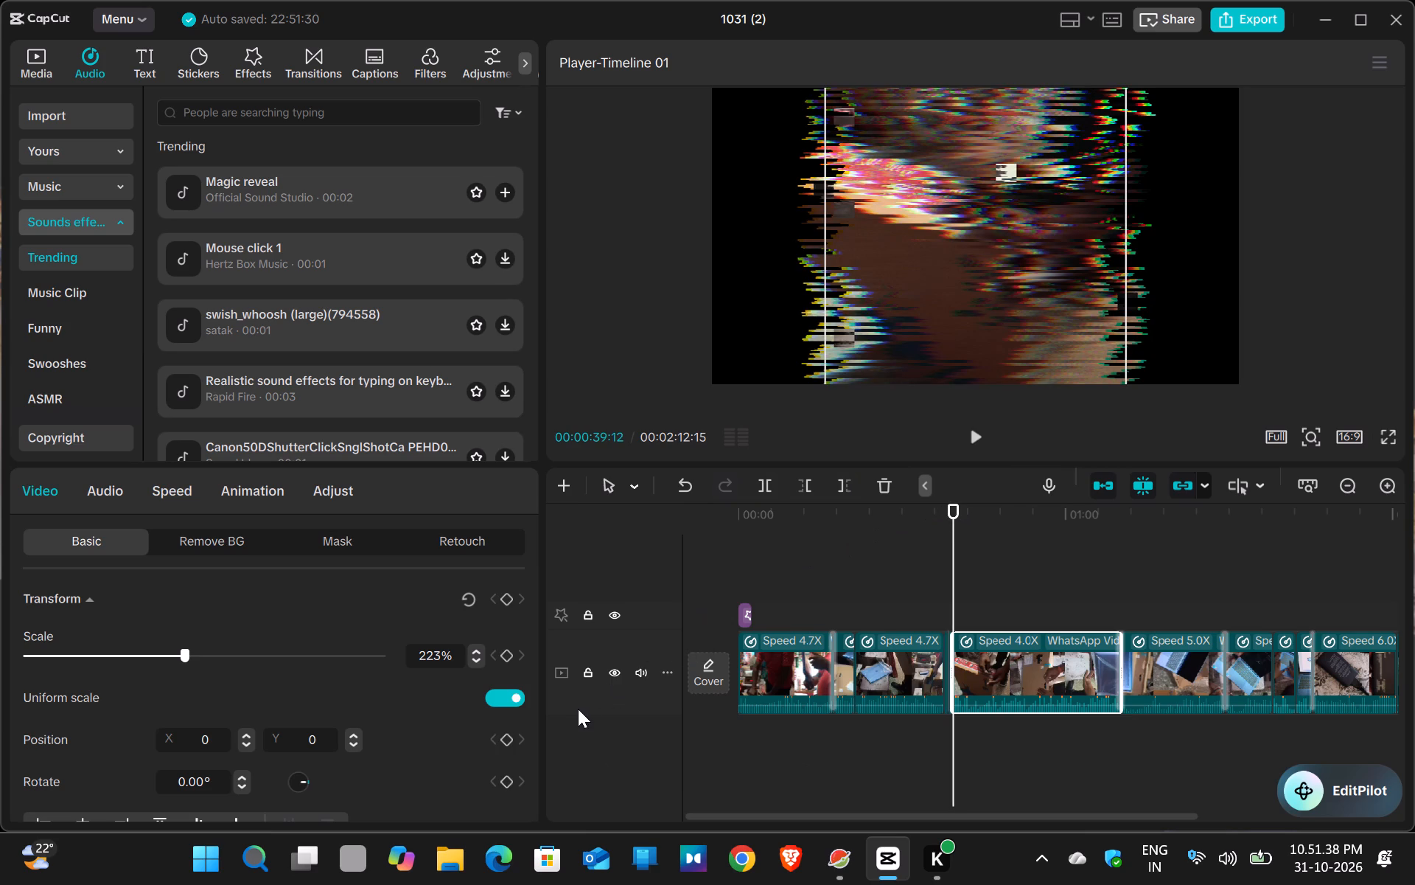
pyautogui.click(504, 190)
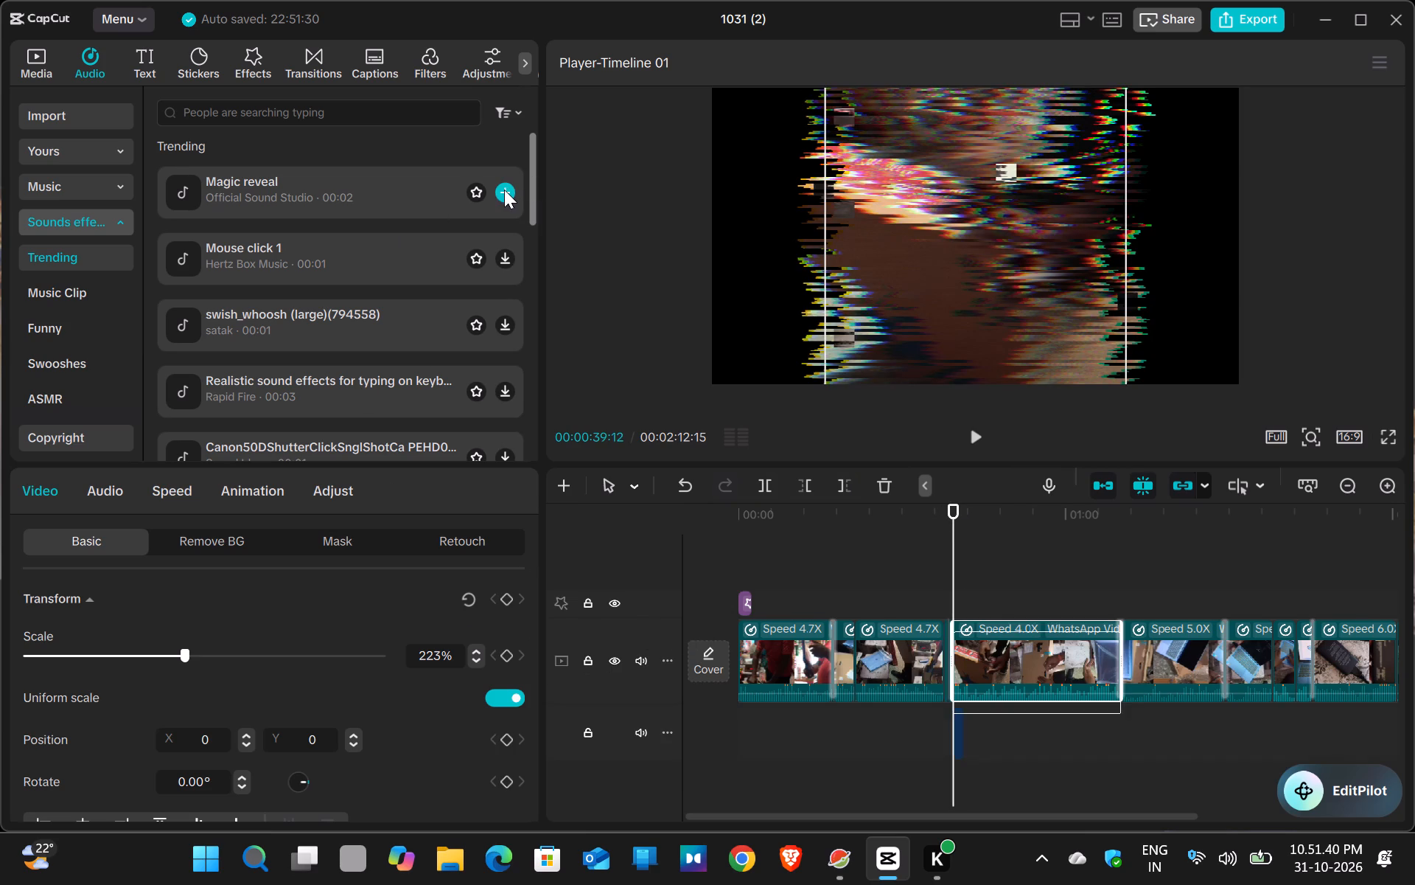
pyautogui.click(976, 441)
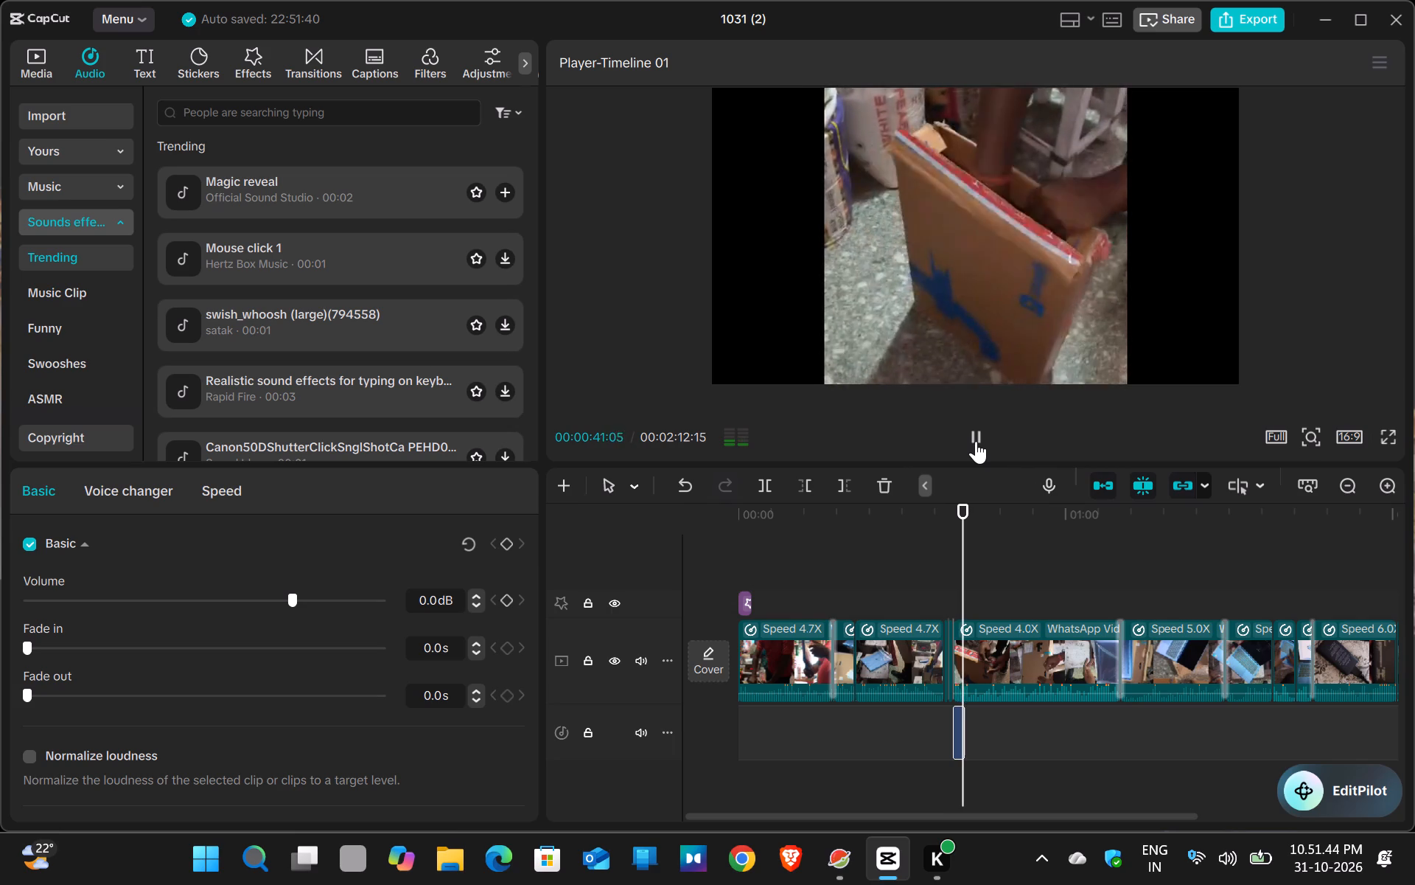
pyautogui.click(948, 504)
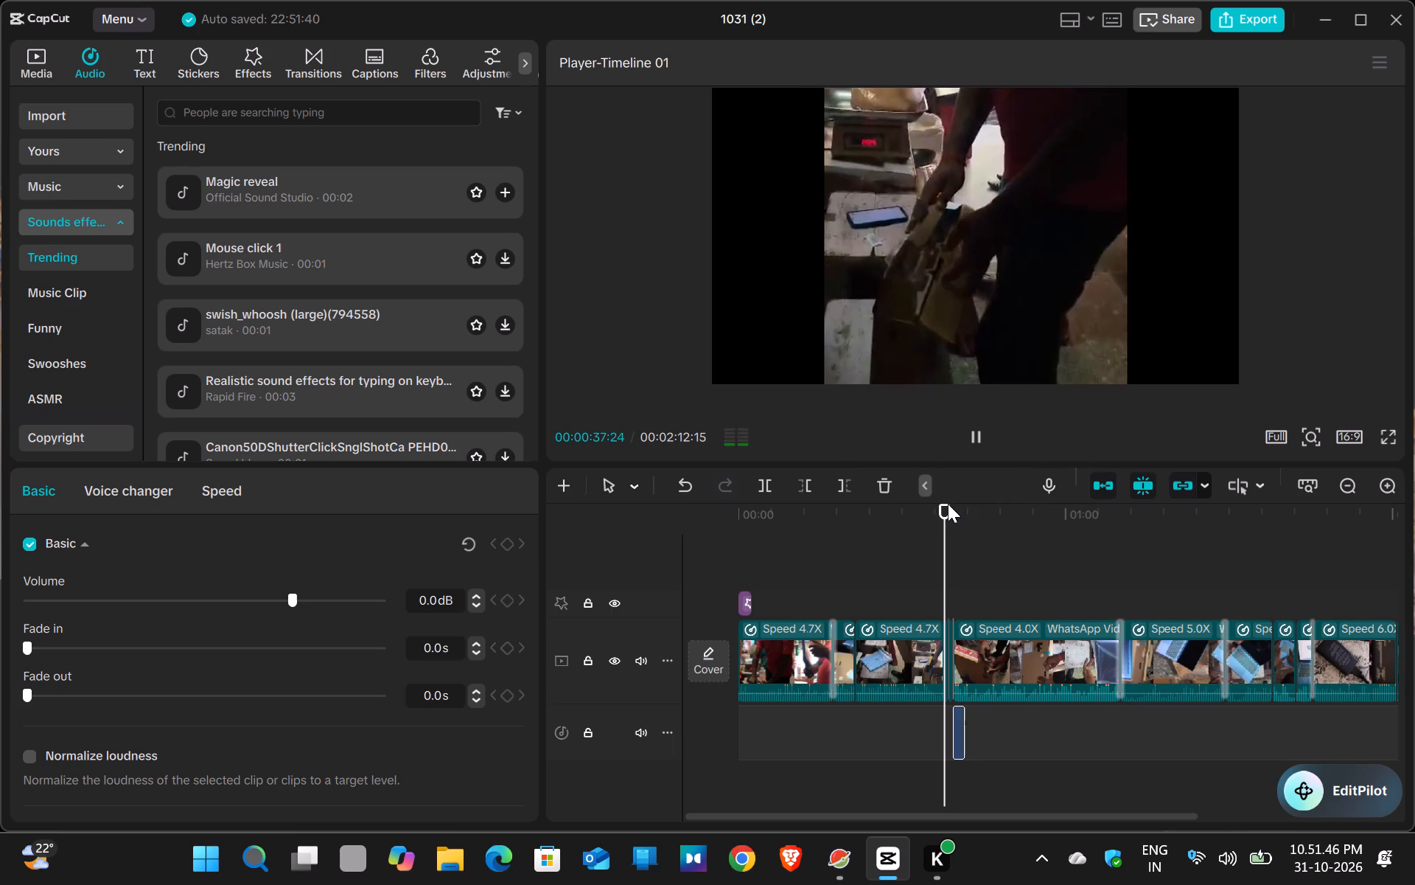
pyautogui.click(979, 442)
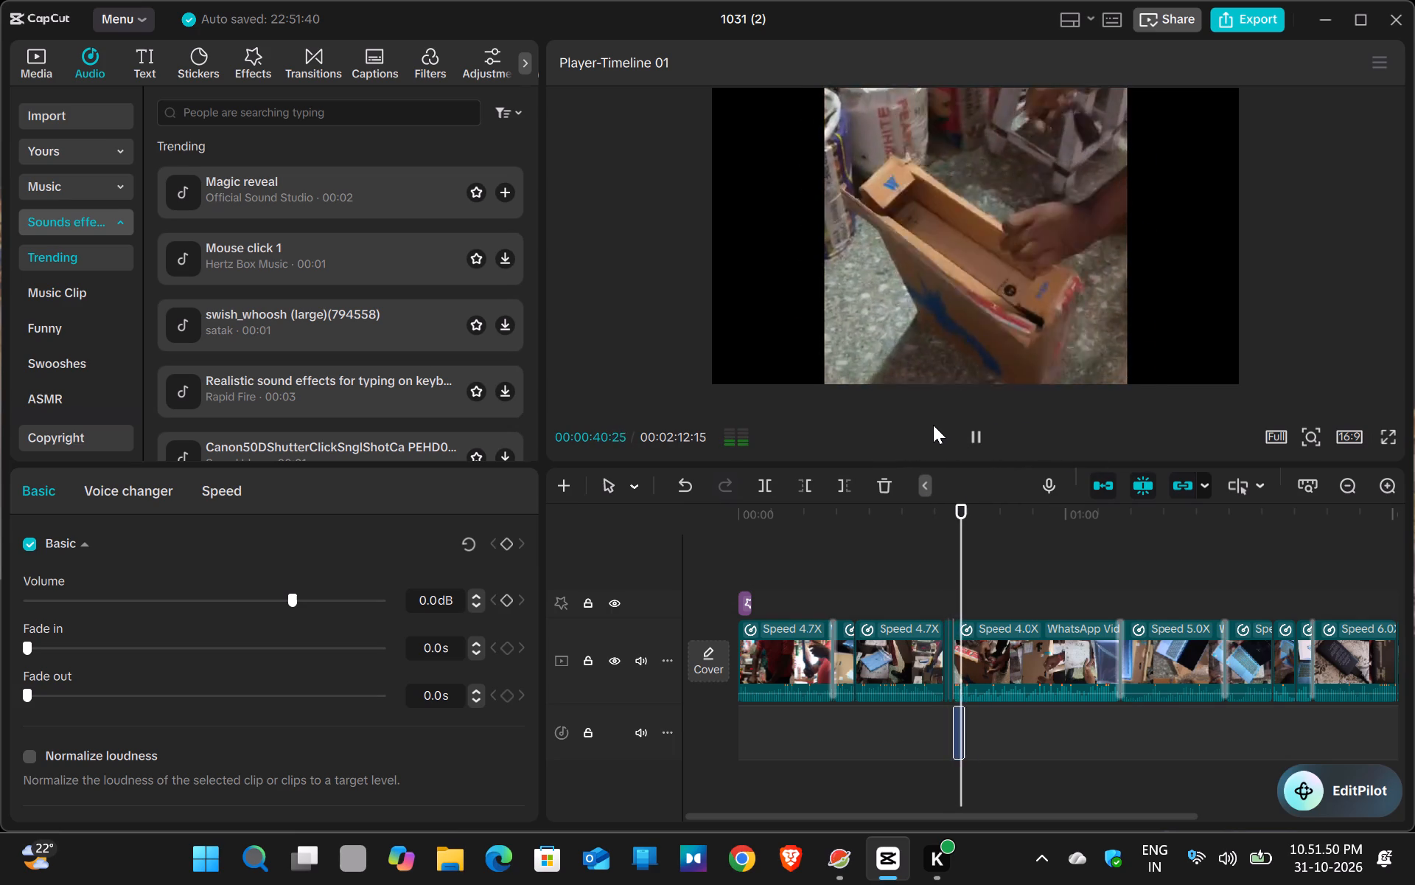
pyautogui.click(975, 439)
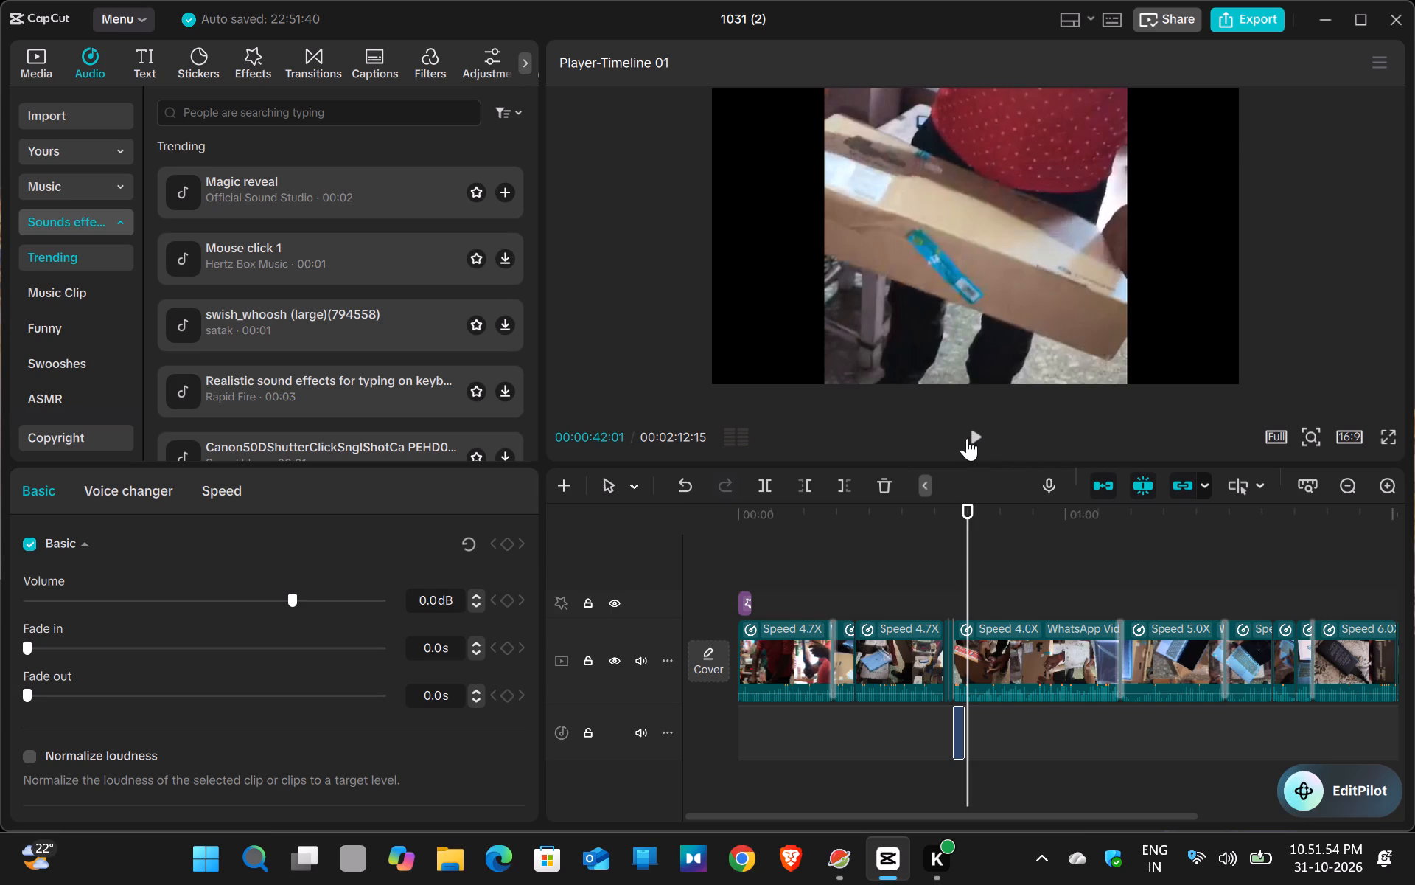
# Search the sound effects for "cut" and audition Cut with knife 3.
pyautogui.click(376, 109)
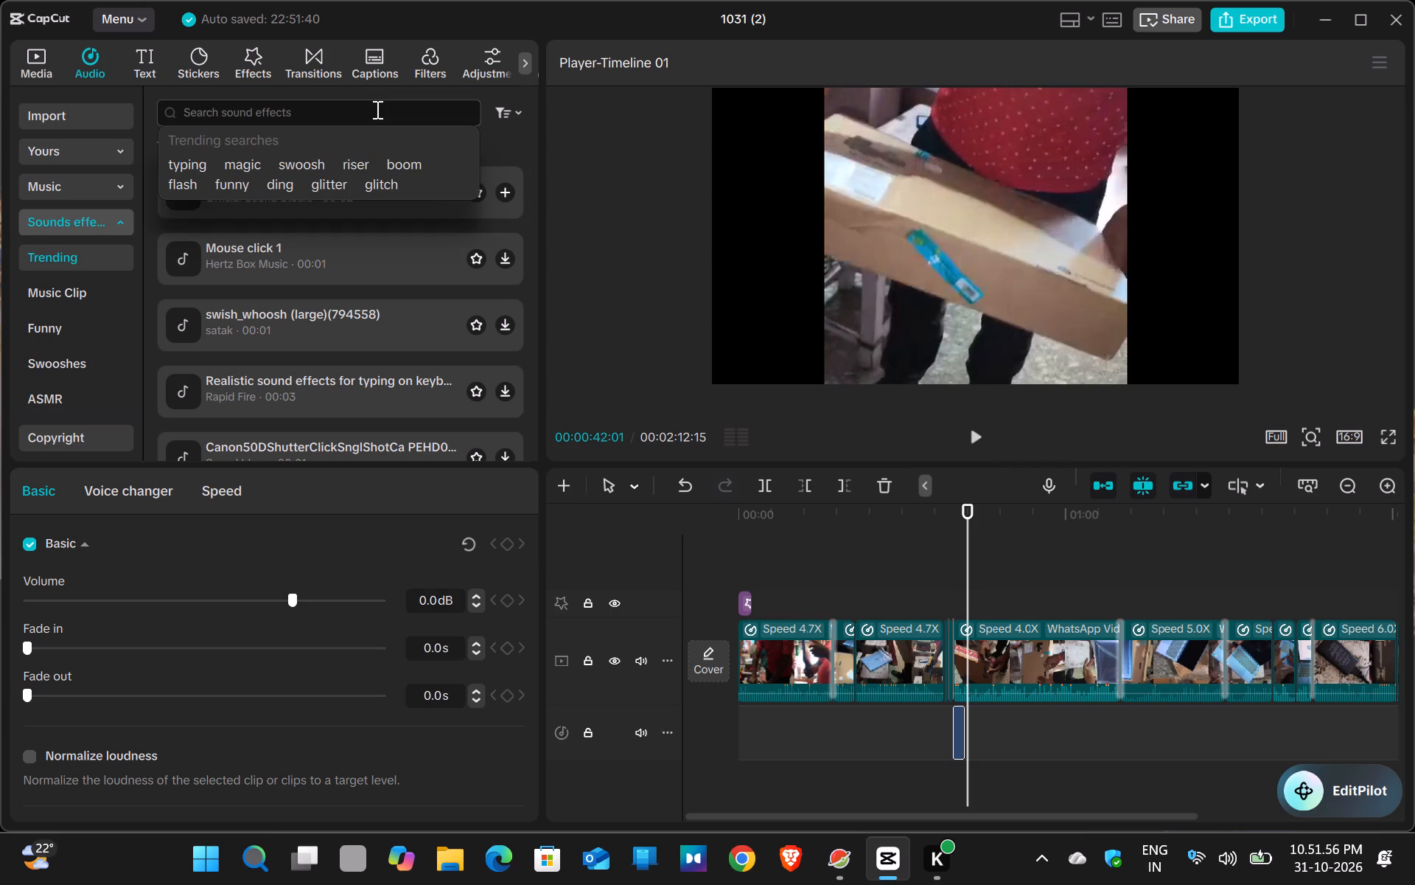
pyautogui.press('c')
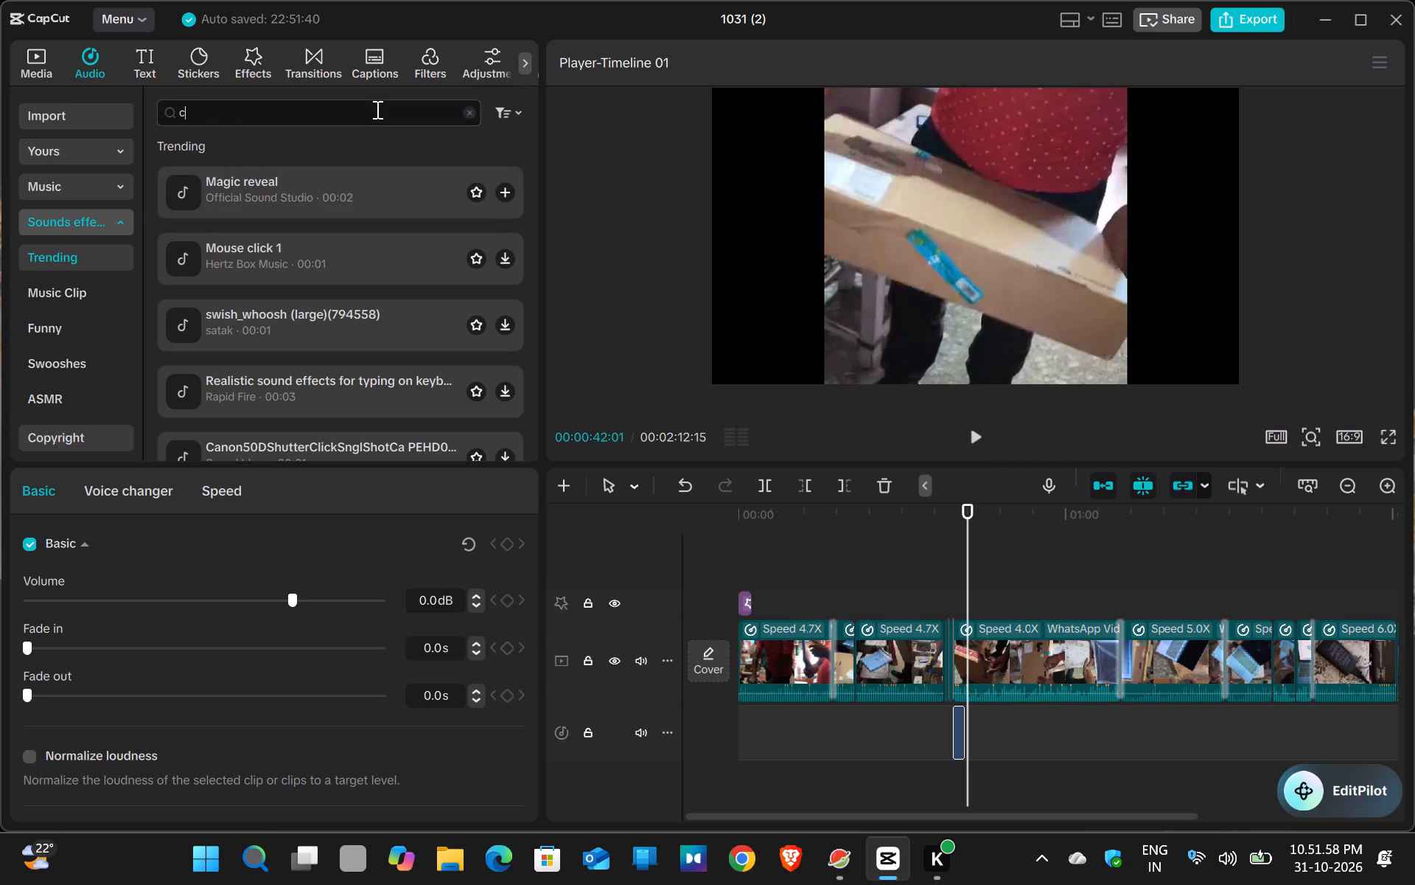
pyautogui.write('ut')
pyautogui.press('/')
pyautogui.press('BackSpace')
pyautogui.press('\\')
pyautogui.press('BackSpace')
pyautogui.press('Return')
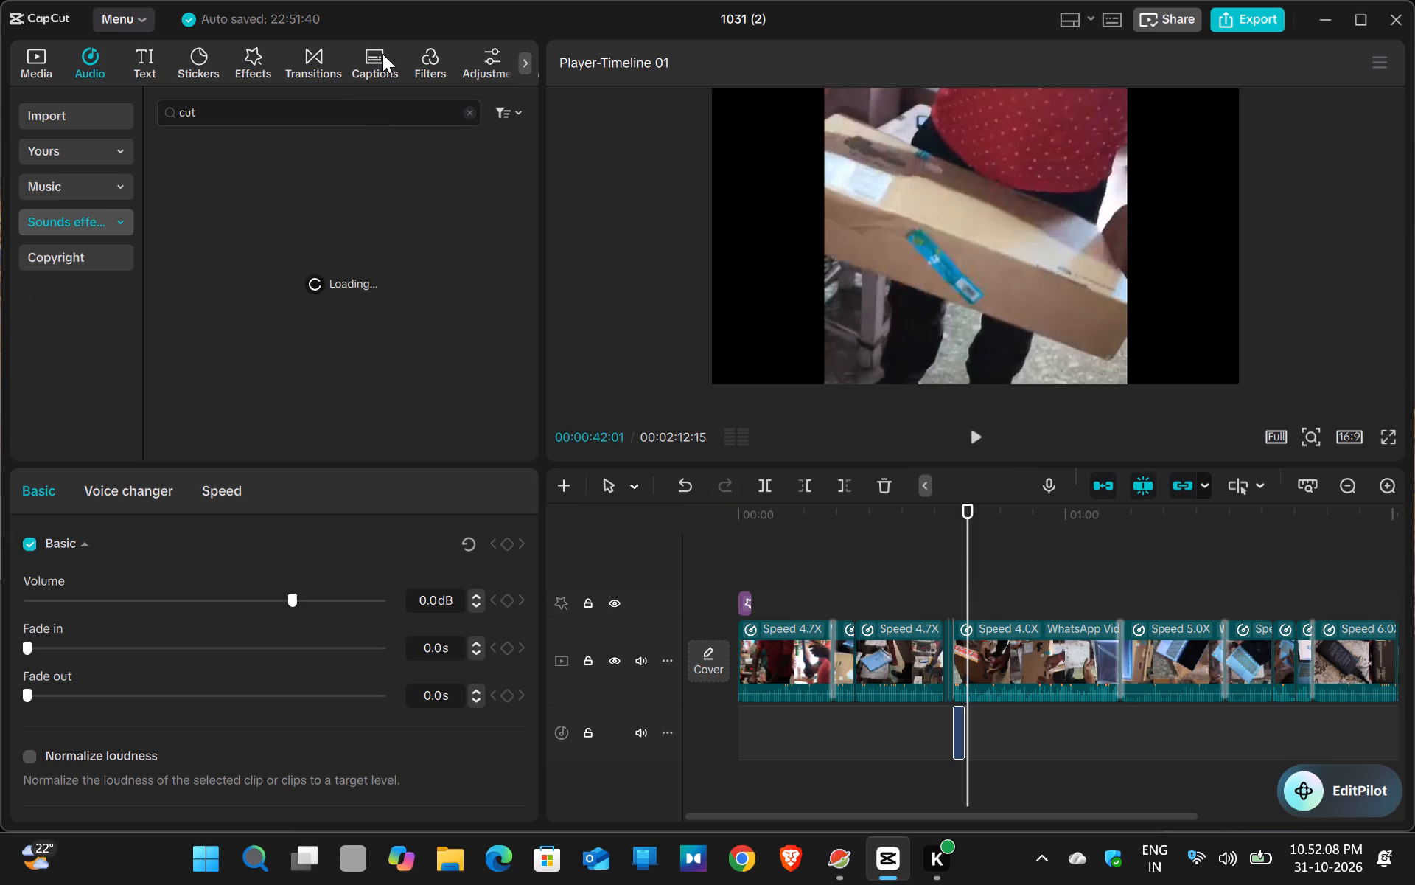
pyautogui.click(351, 173)
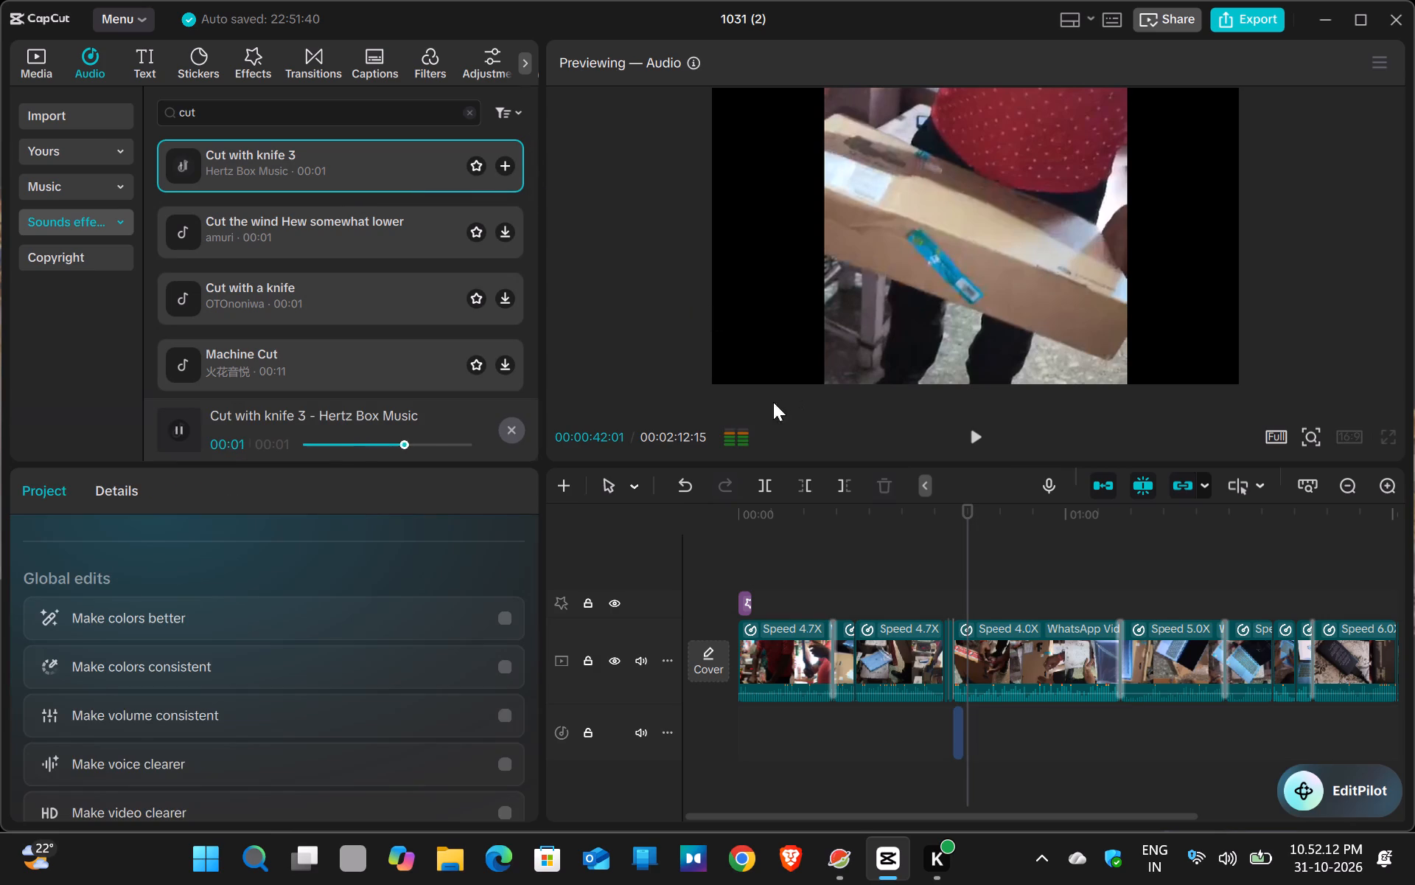
# Add the Cut with knife 3 sound effect at 00:00:39:12, on a second audio track below Magic reveal, and play it back.
pyautogui.click(951, 712)
pyautogui.click(957, 700)
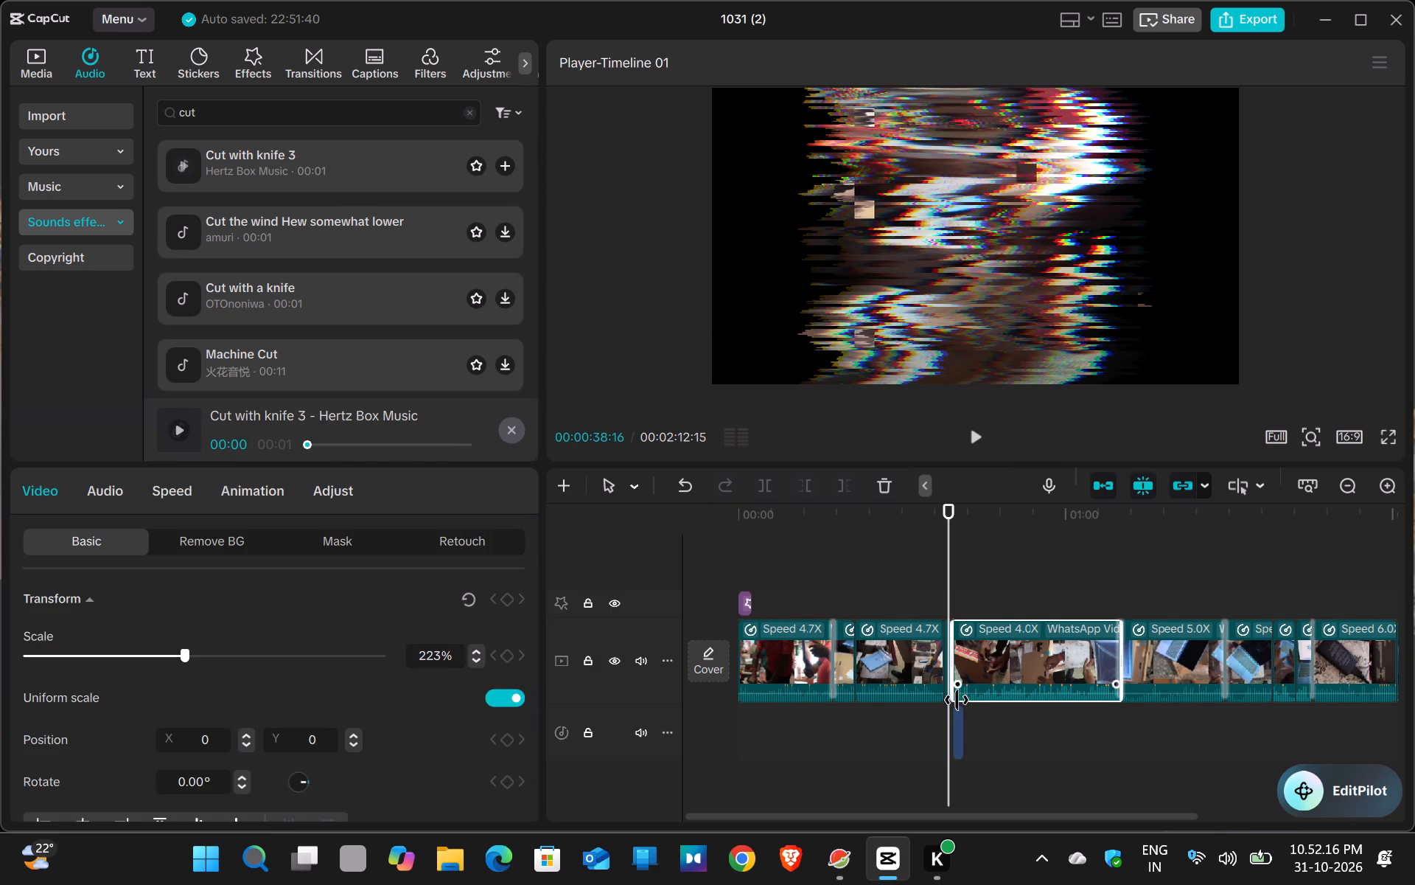
pyautogui.click(953, 742)
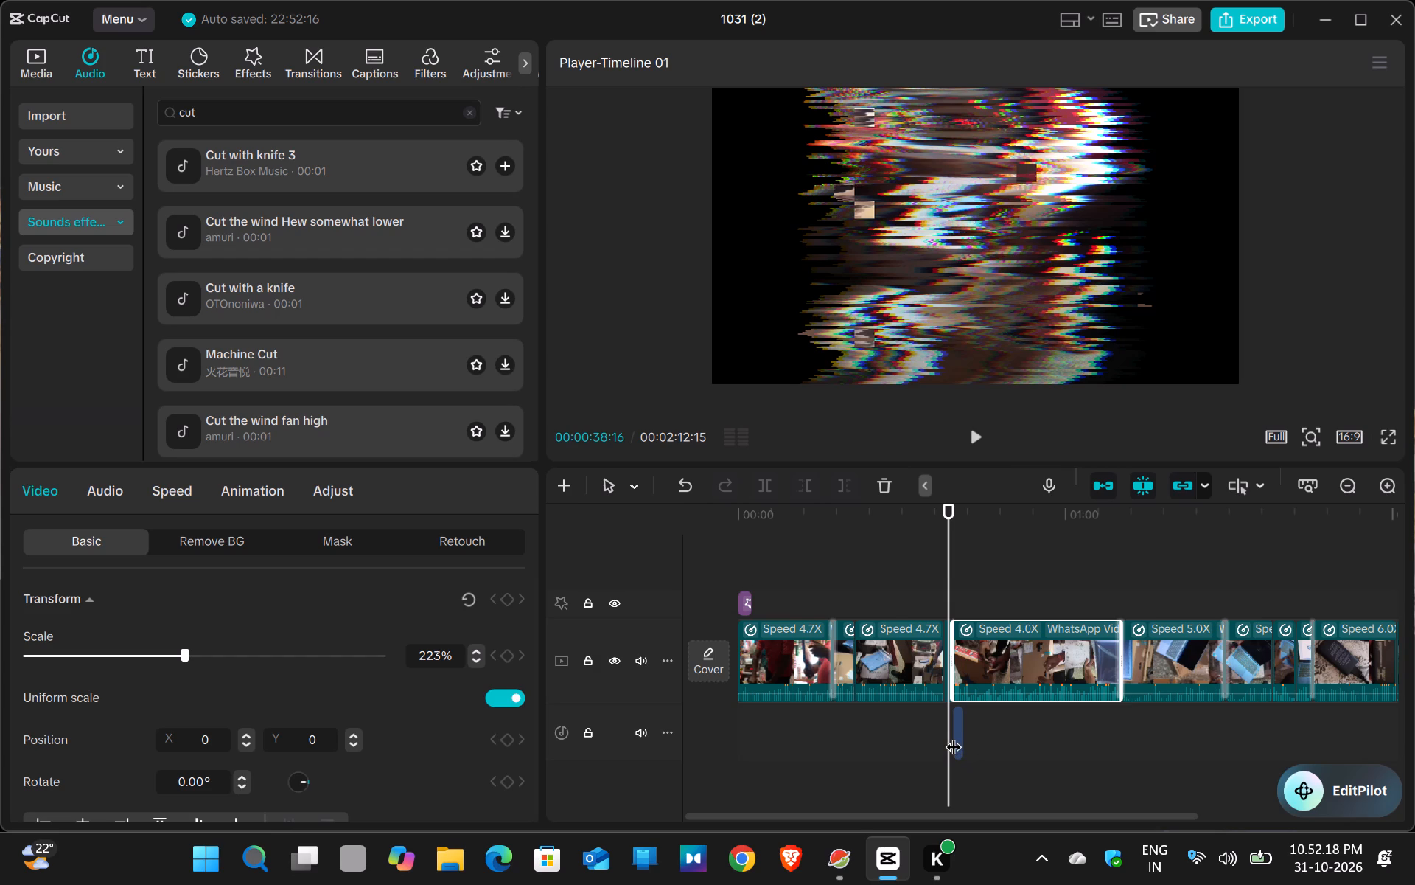
pyautogui.click(953, 735)
pyautogui.click(951, 508)
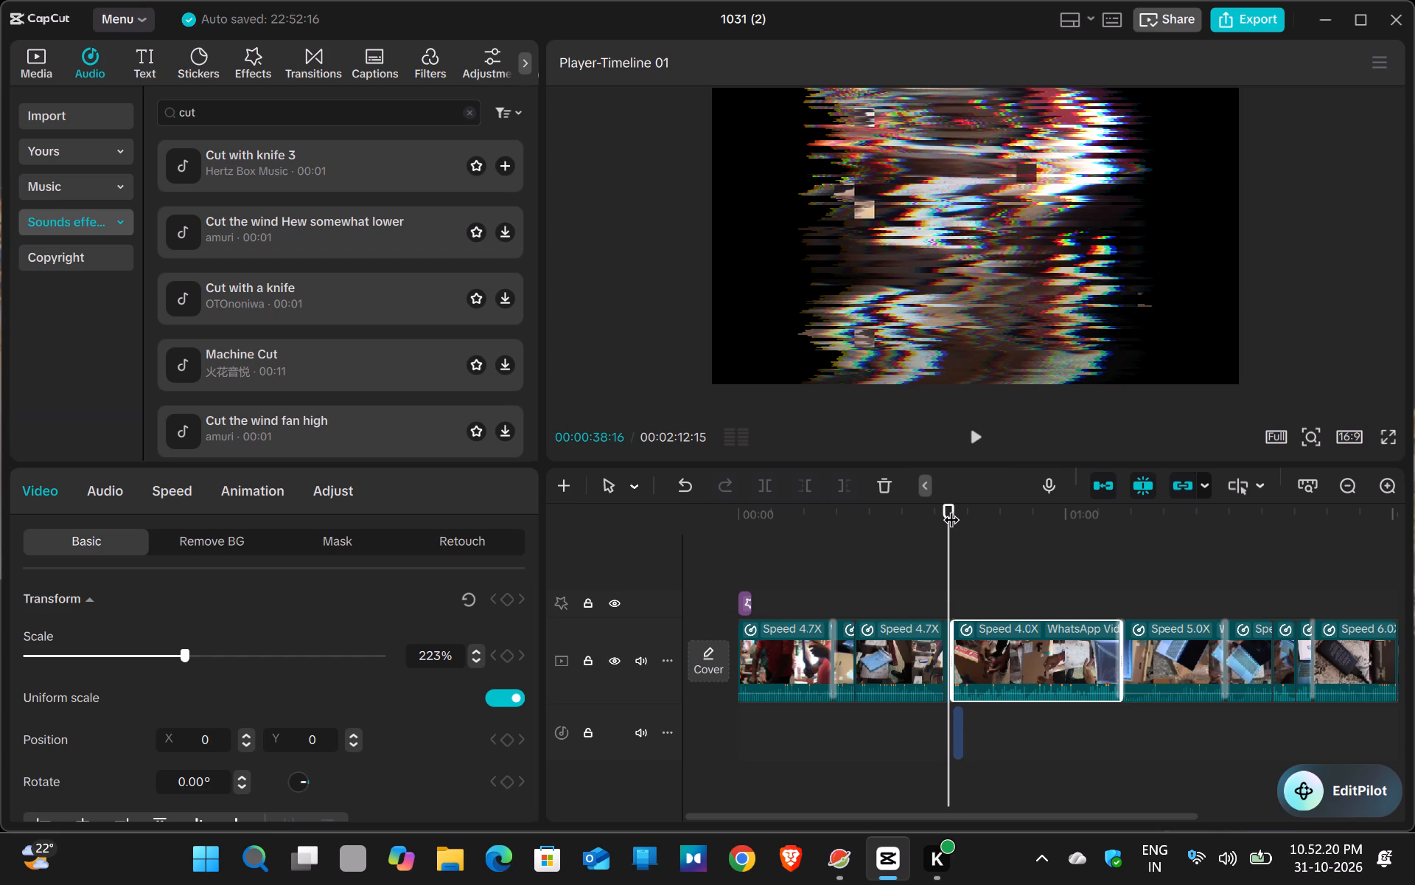
pyautogui.click(956, 507)
pyautogui.click(957, 507)
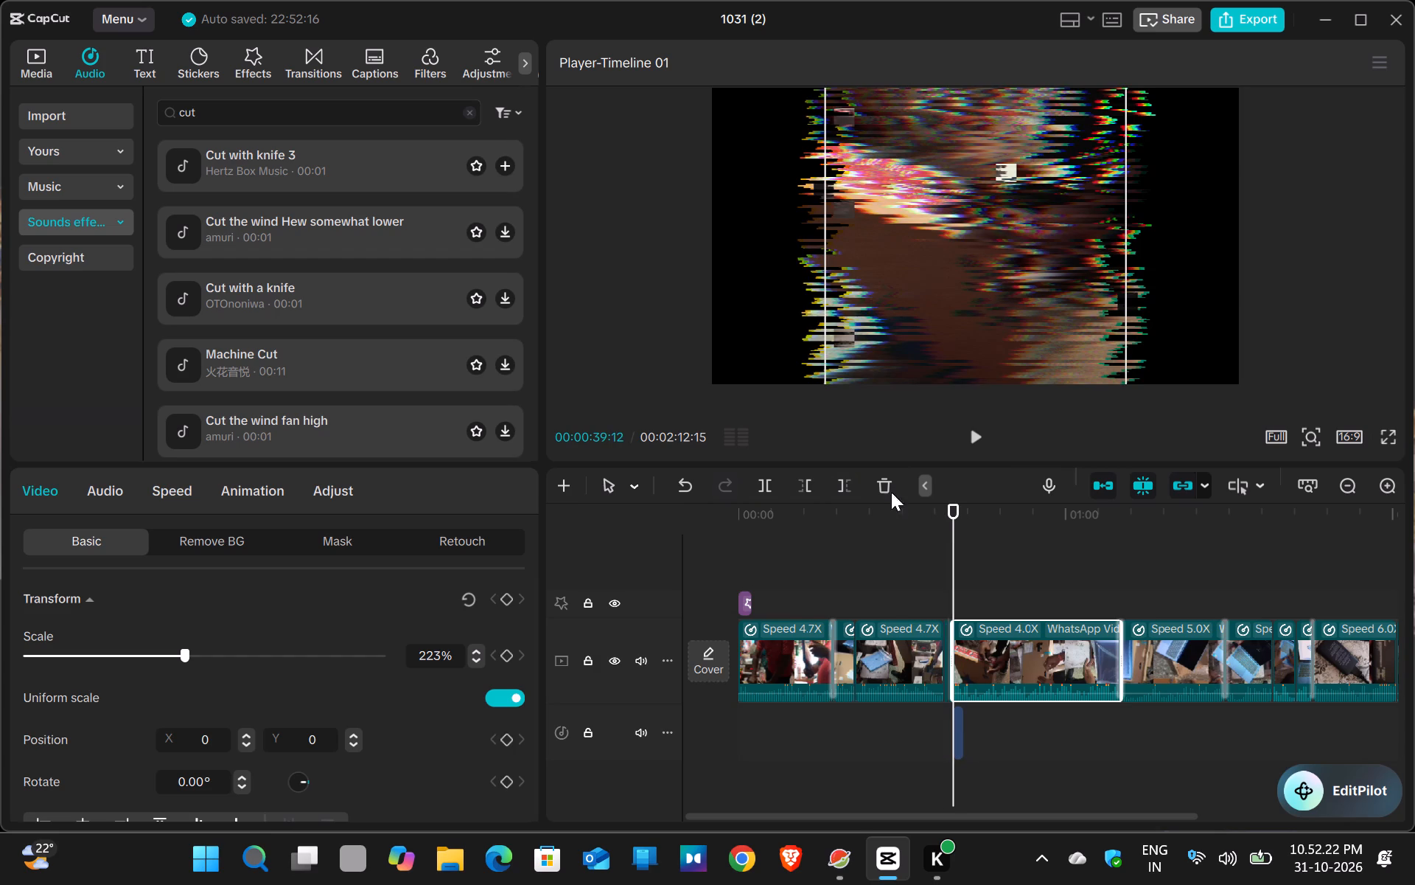
pyautogui.click(506, 168)
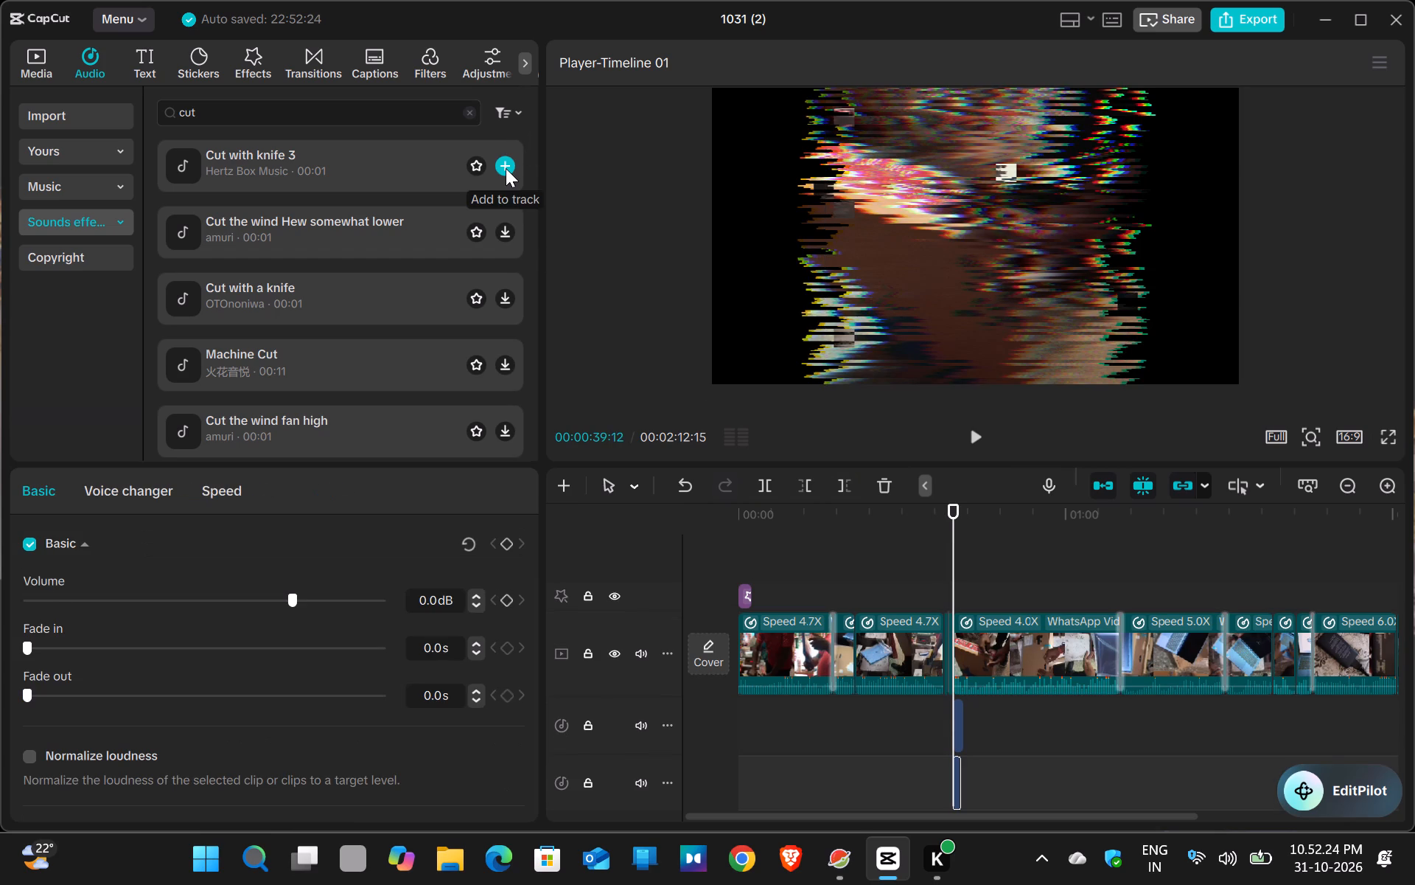
pyautogui.click(971, 439)
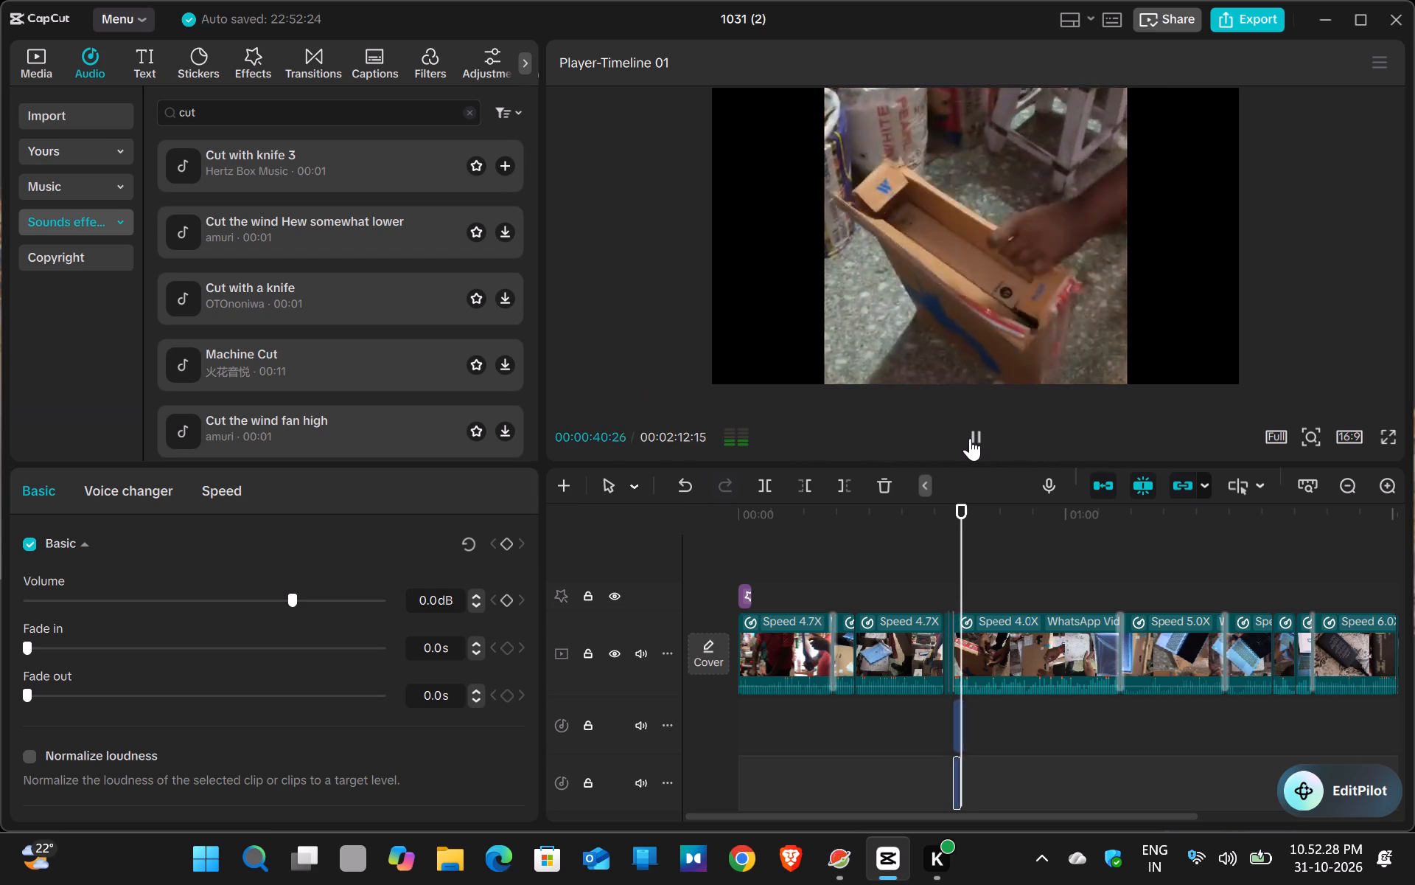
pyautogui.click(946, 523)
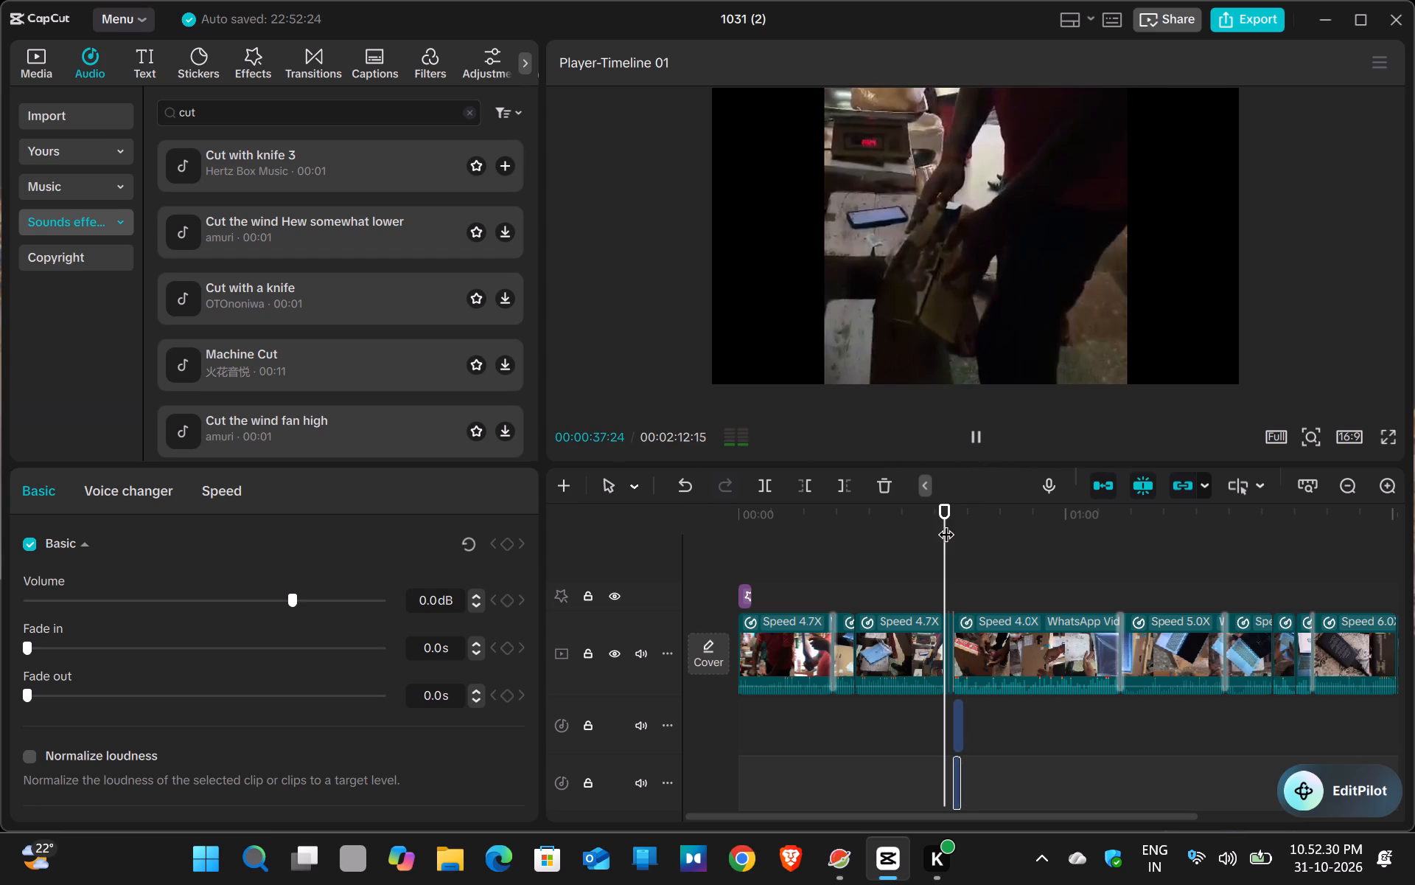
pyautogui.click(974, 435)
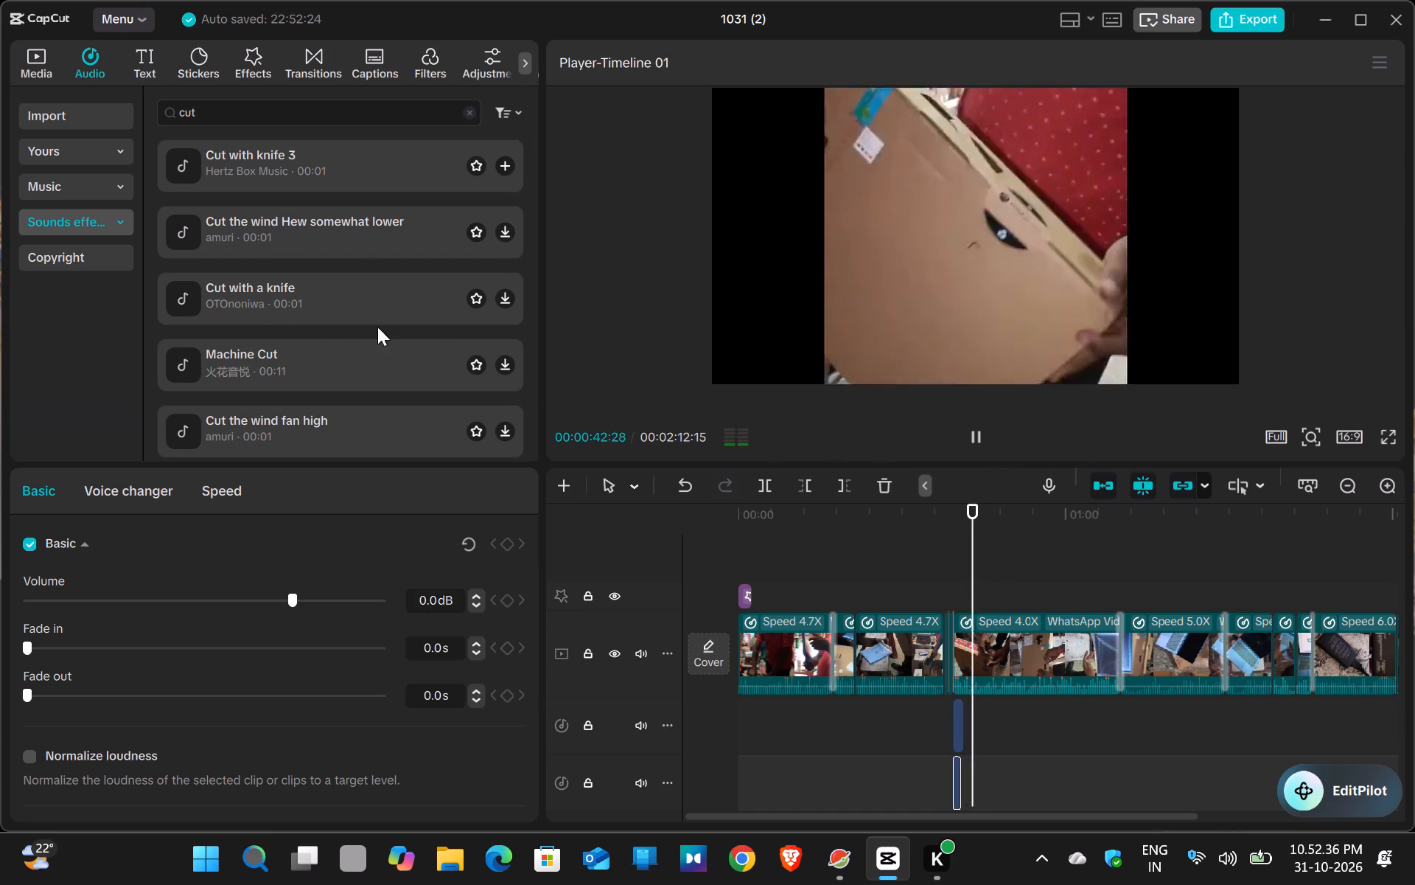
# Look further through the "cut" sound effects, replay the video's opening briefly, and return the playhead to the start.
pyautogui.scroll(-2, 395, 390)
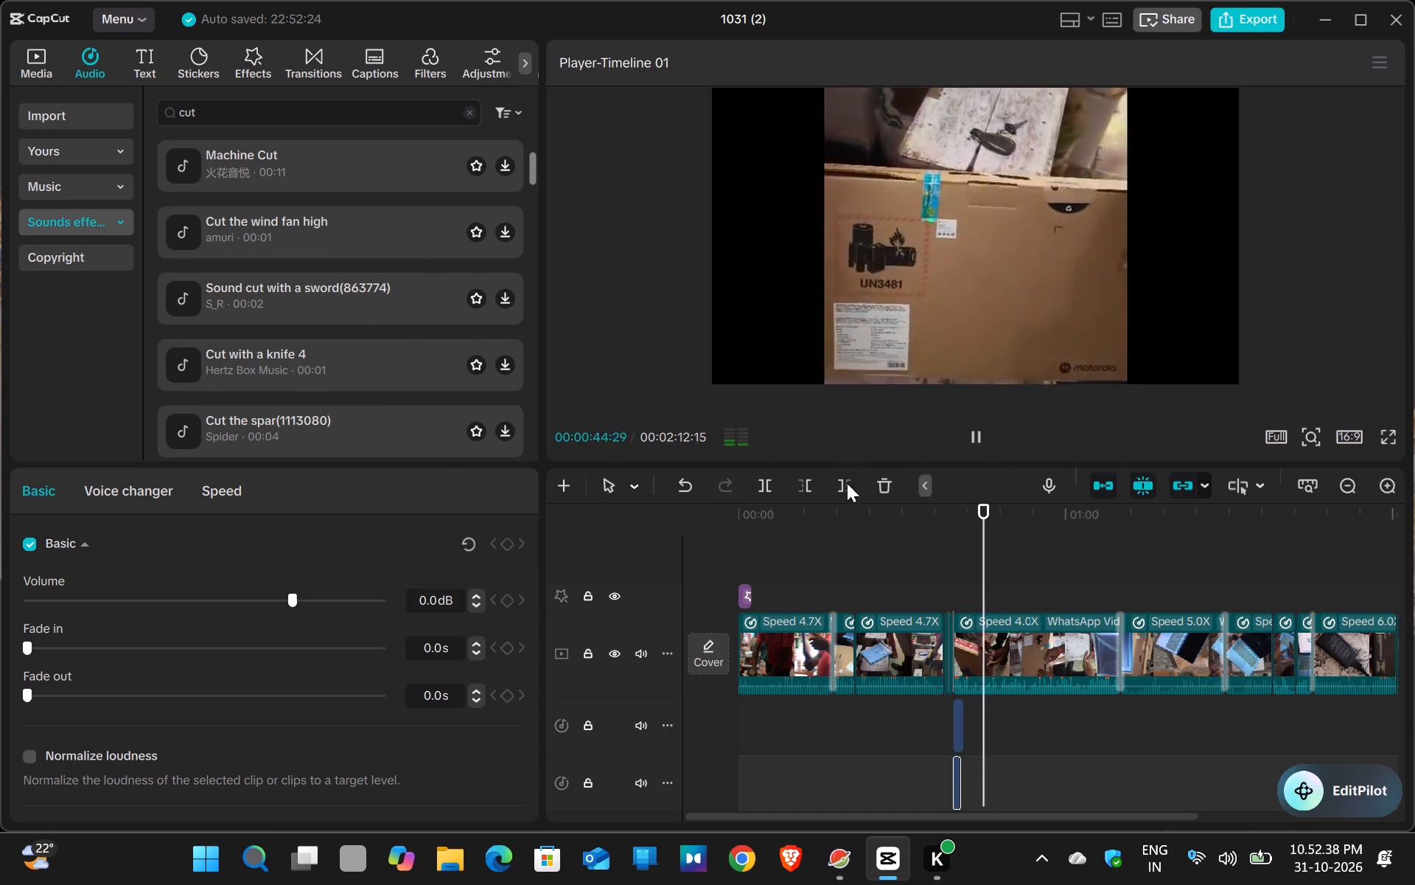
pyautogui.click(733, 516)
pyautogui.click(738, 510)
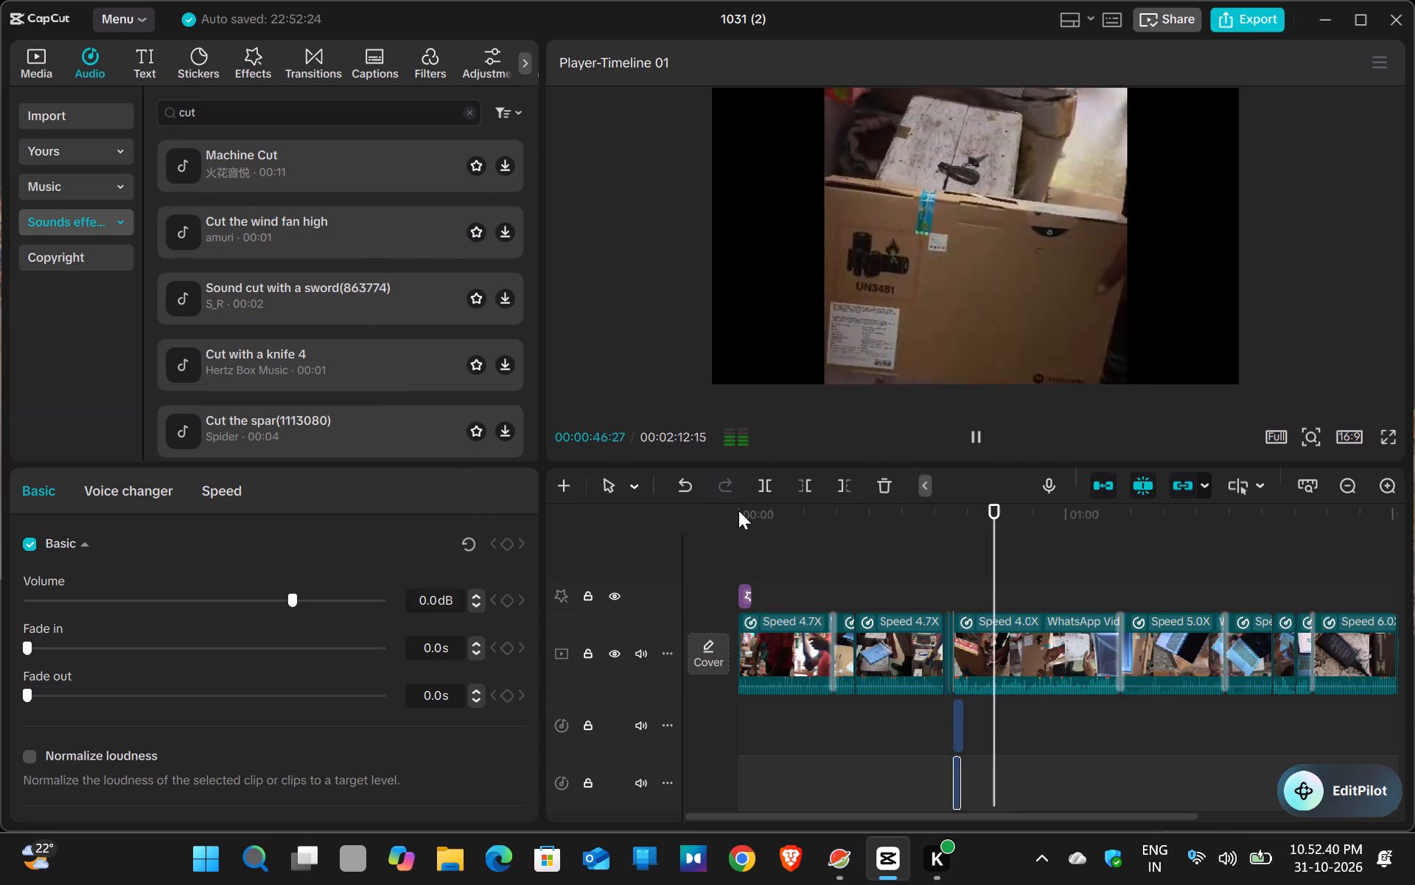
pyautogui.click(974, 444)
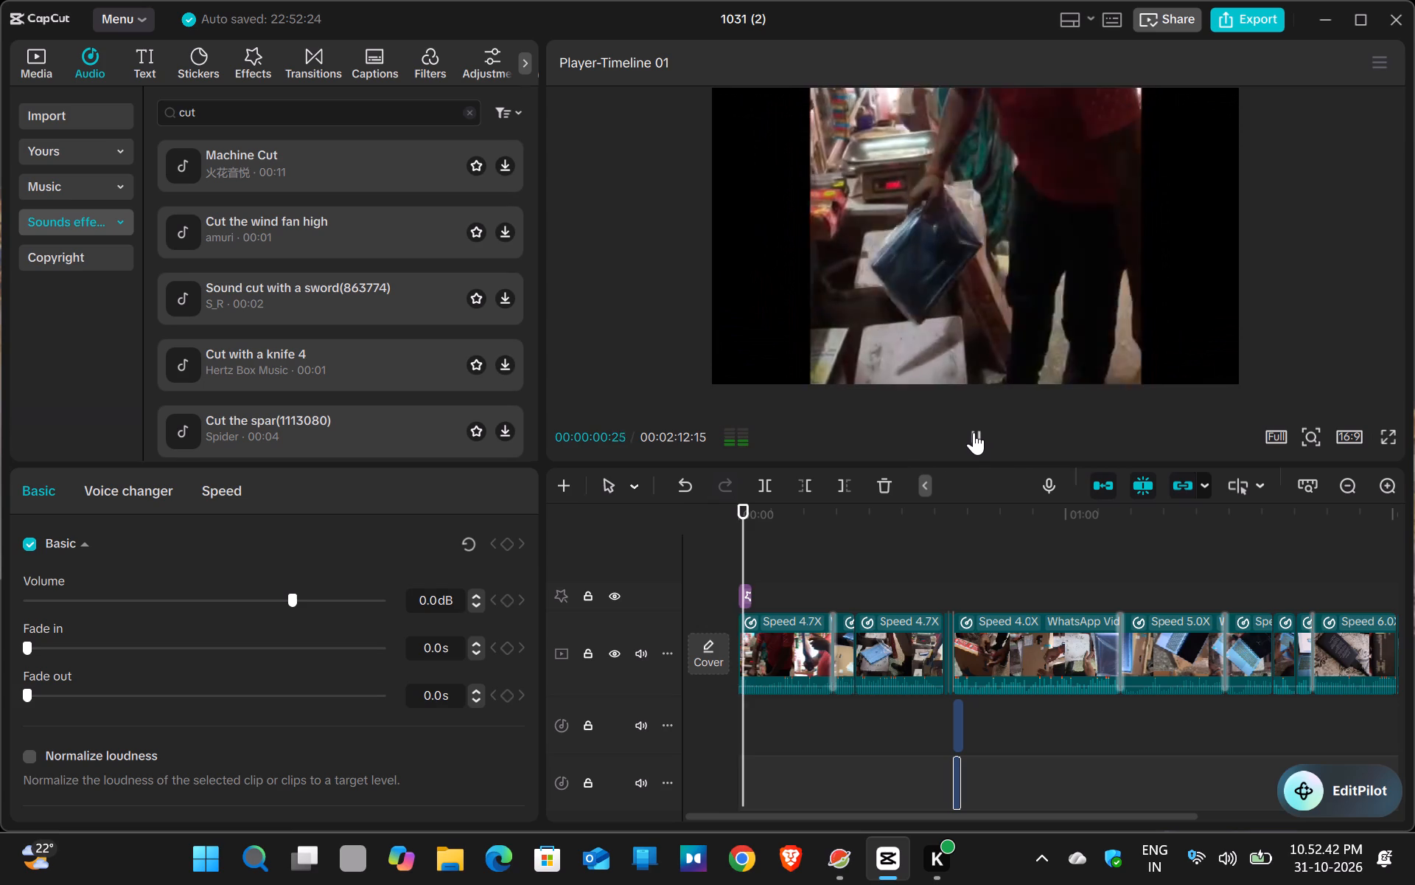
pyautogui.click(974, 432)
pyautogui.click(738, 519)
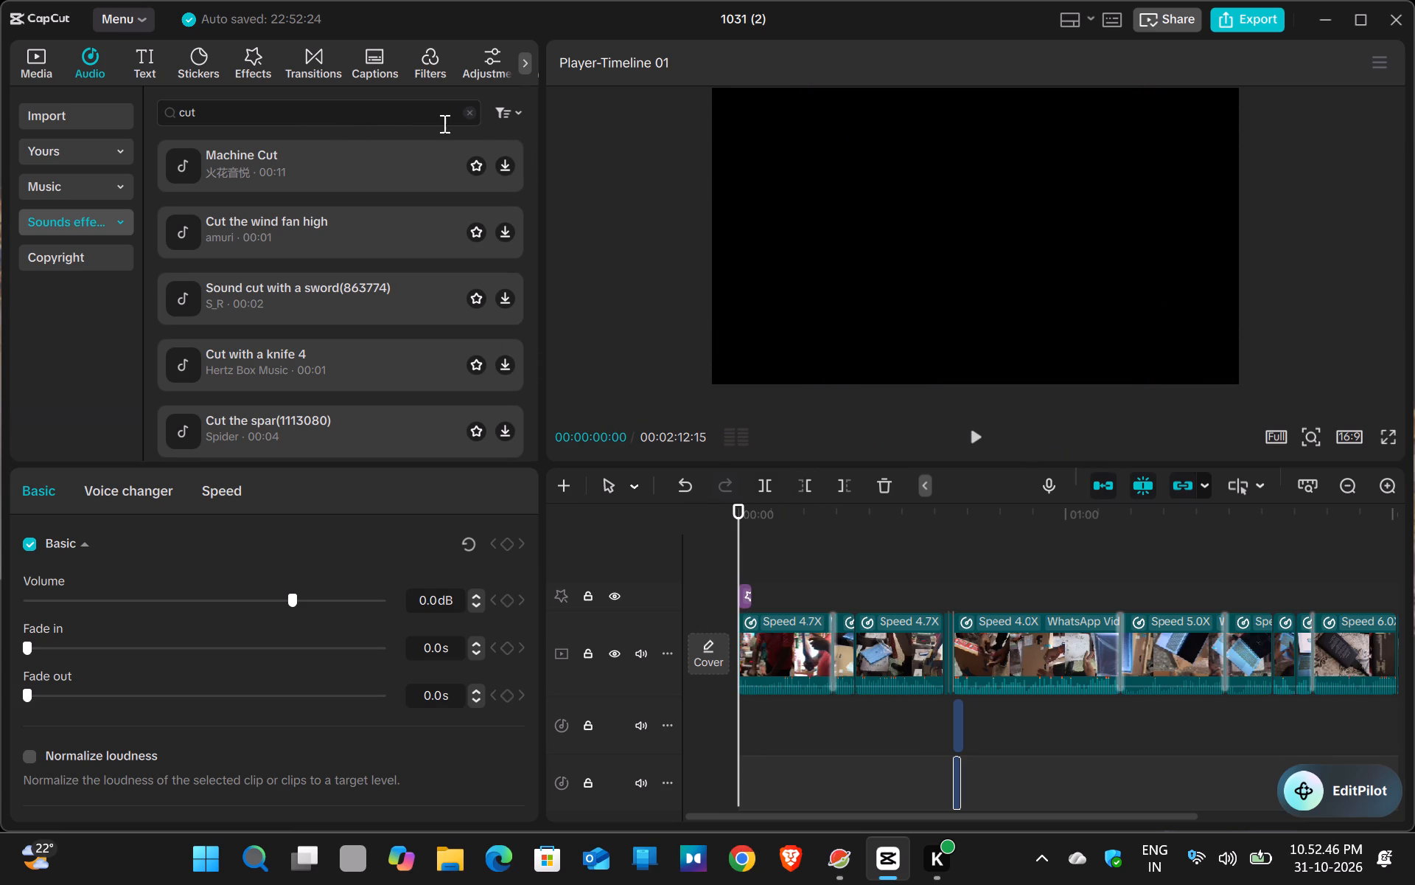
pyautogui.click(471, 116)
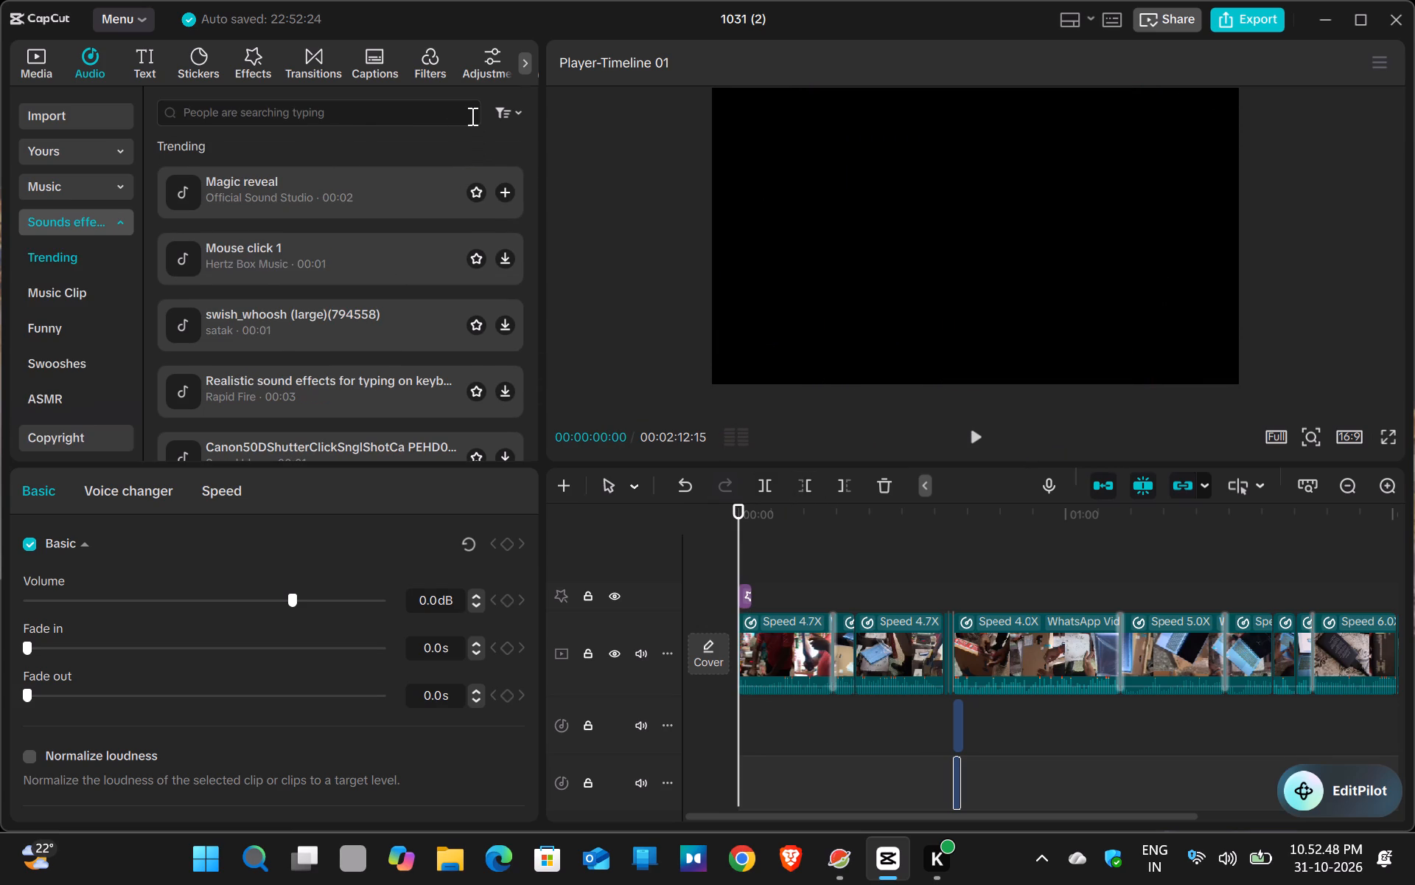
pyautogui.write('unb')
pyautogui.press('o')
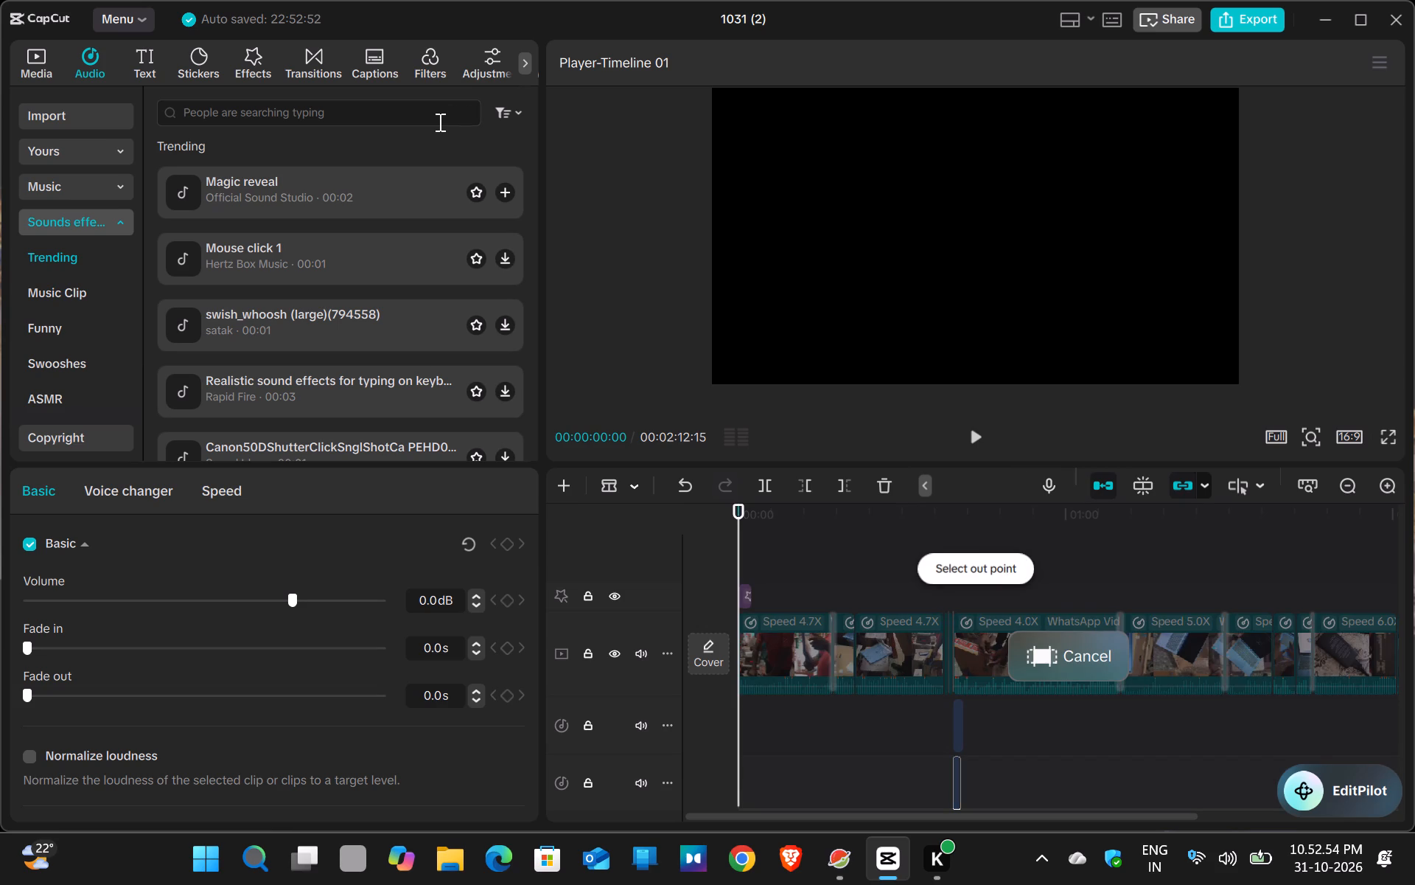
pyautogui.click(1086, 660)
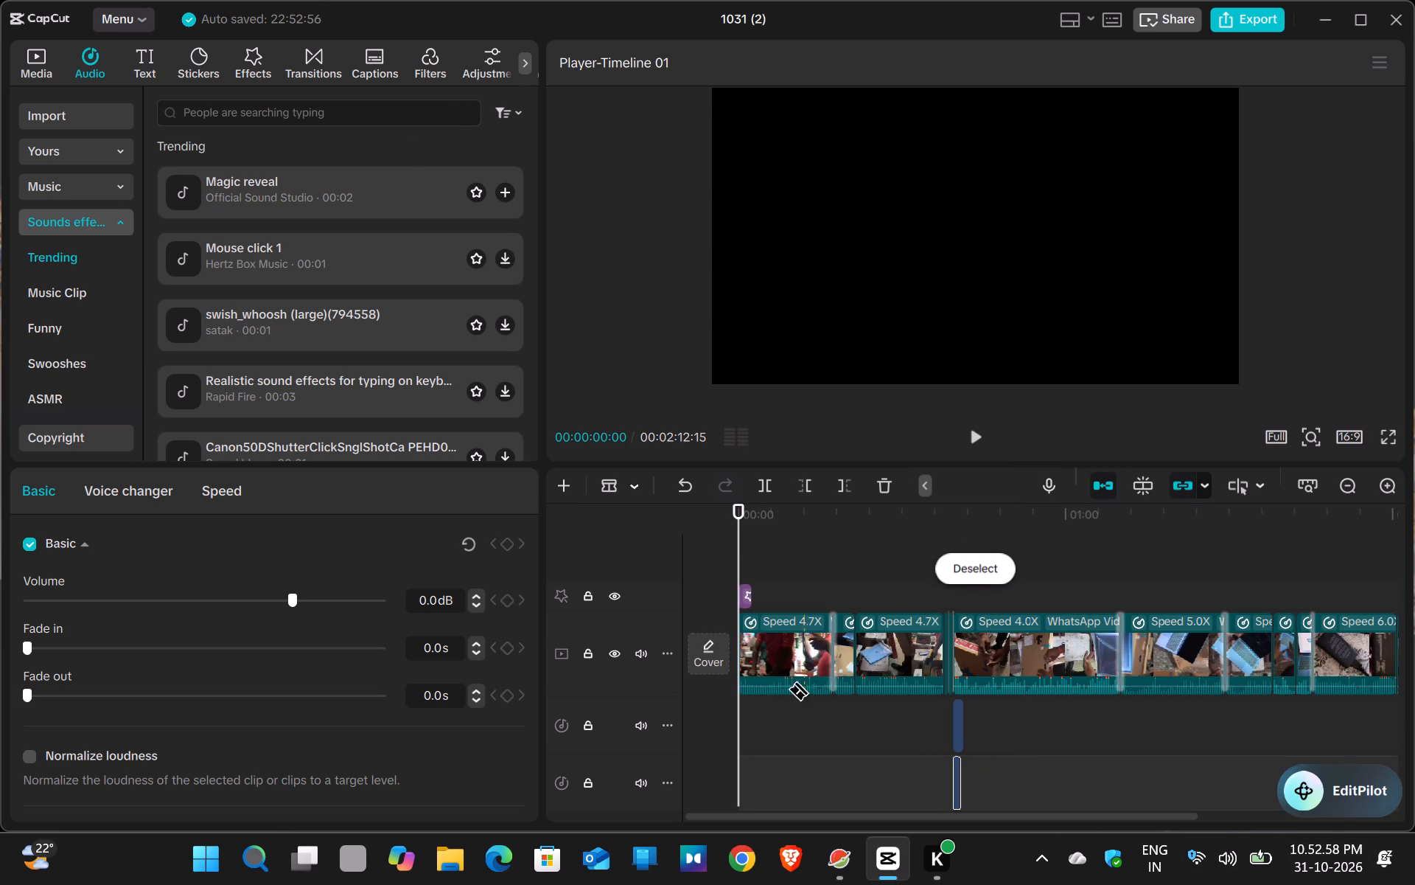
# Split the first 4.7X clip at about 00:00:06:15, and switch back to the selection tool.
pyautogui.click(774, 648)
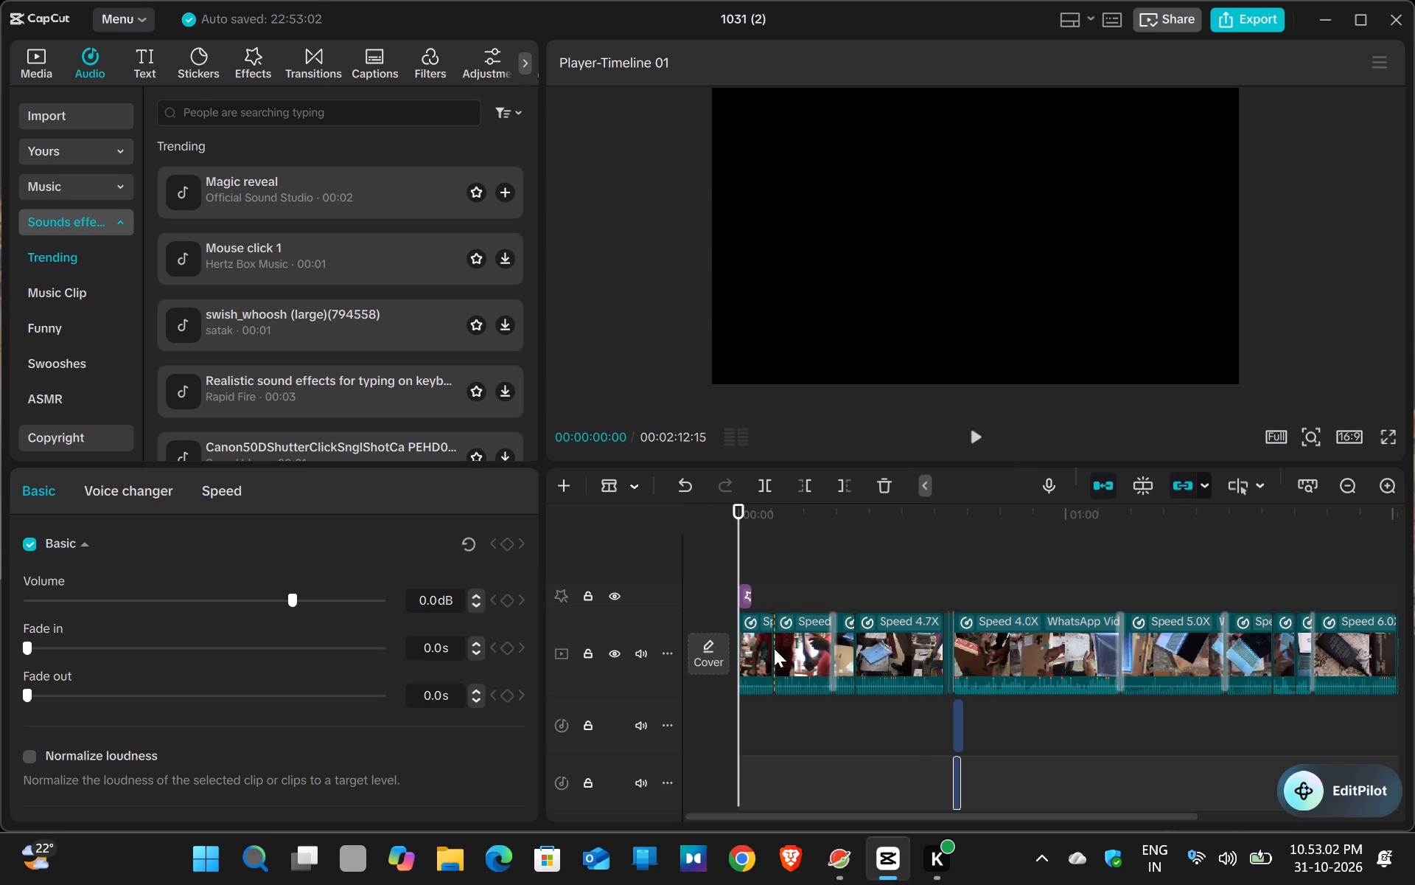
pyautogui.click(774, 648)
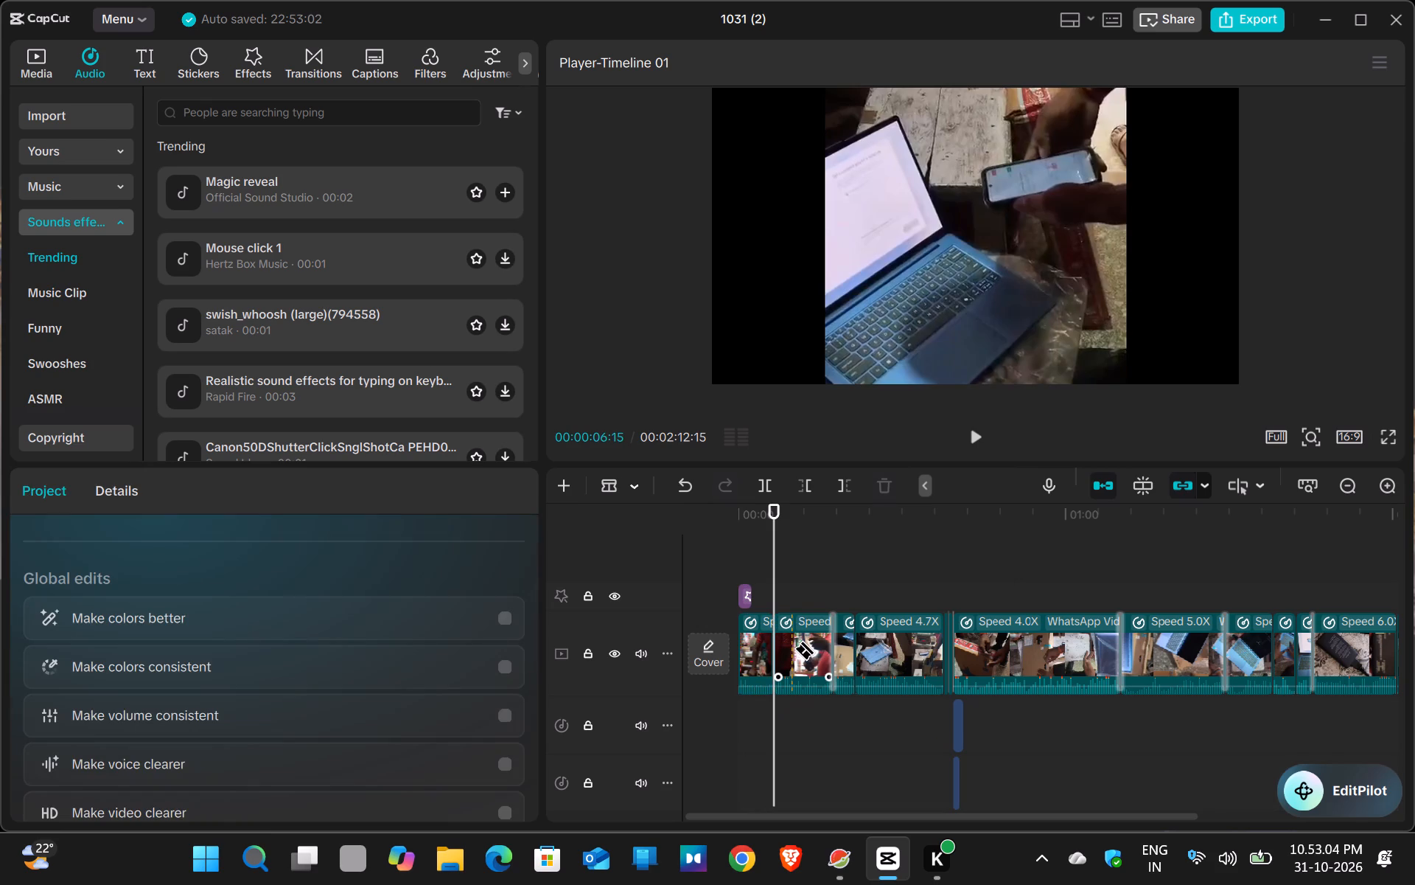
pyautogui.rightClick(856, 560)
pyautogui.click(810, 572)
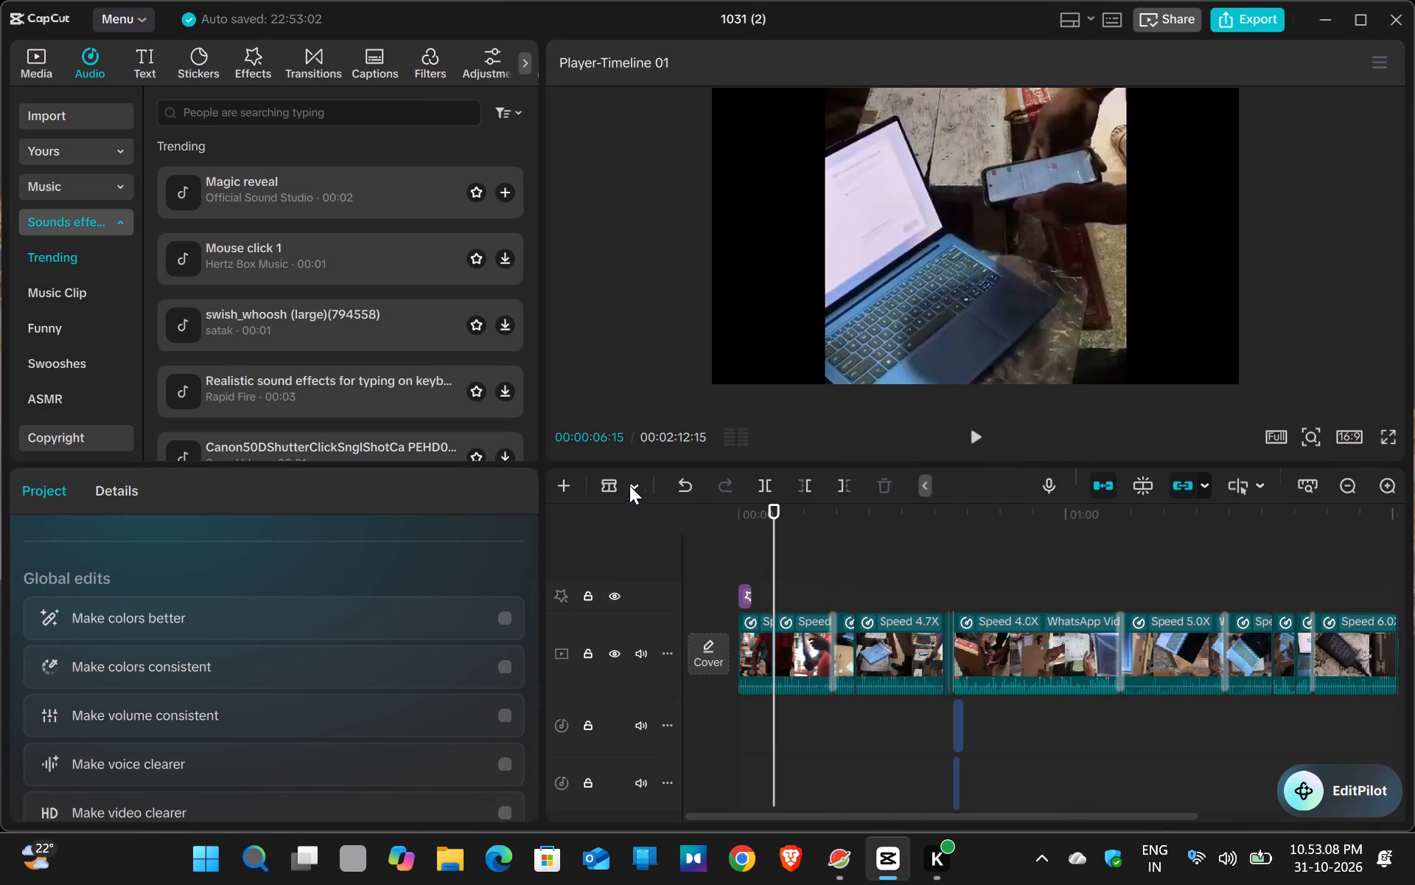
pyautogui.click(618, 475)
pyautogui.click(640, 515)
# Search the sound effects for "unbo", and switch to the suggested search "unboxing box".
pyautogui.click(308, 108)
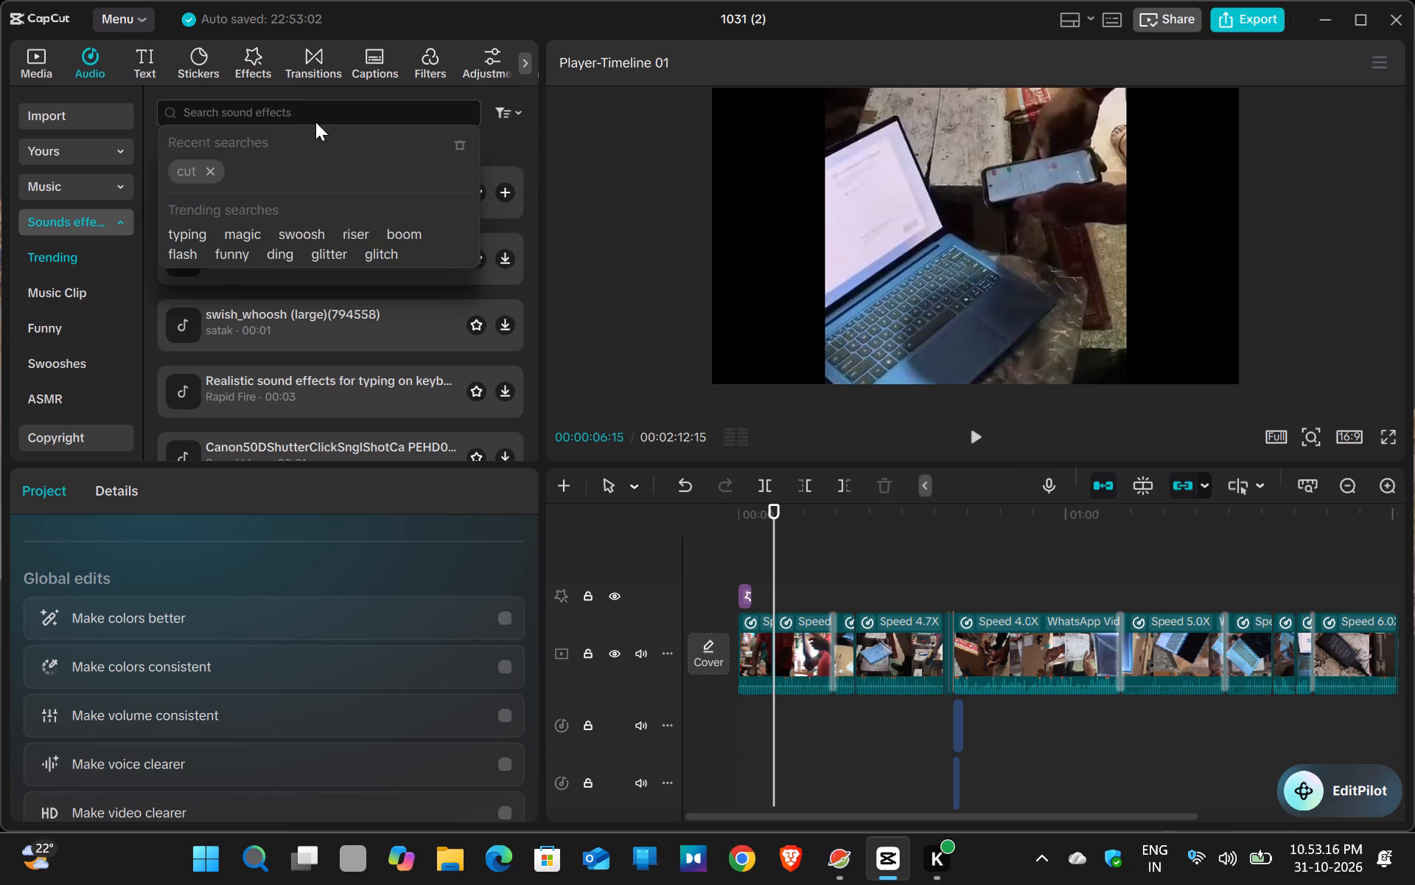
pyautogui.click(736, 525)
pyautogui.click(737, 524)
pyautogui.moveTo(769, 509); pyautogui.dragTo(752, 509)
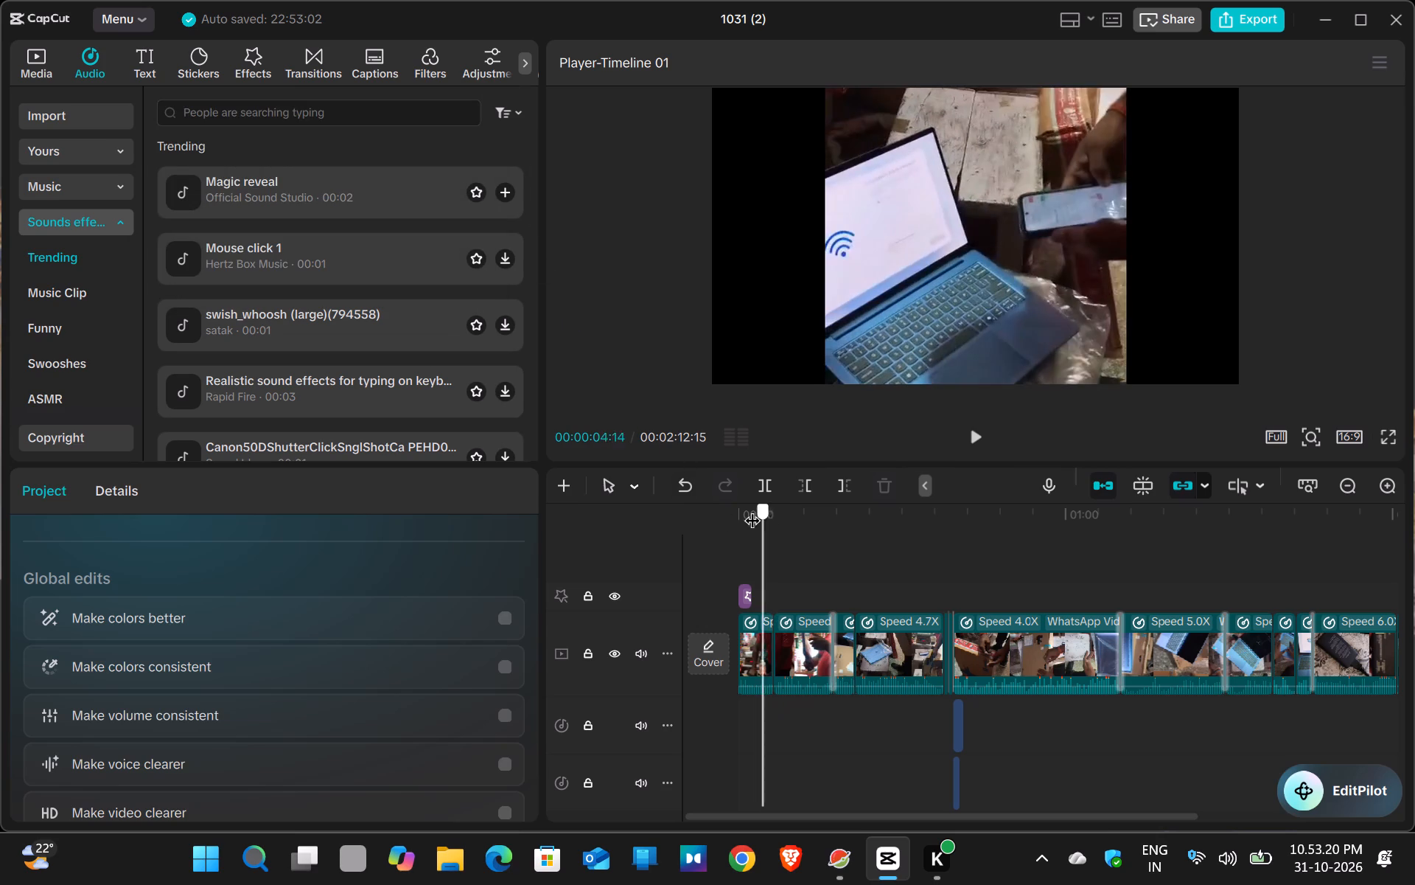
pyautogui.moveTo(752, 509); pyautogui.dragTo(729, 509)
pyautogui.click(755, 504)
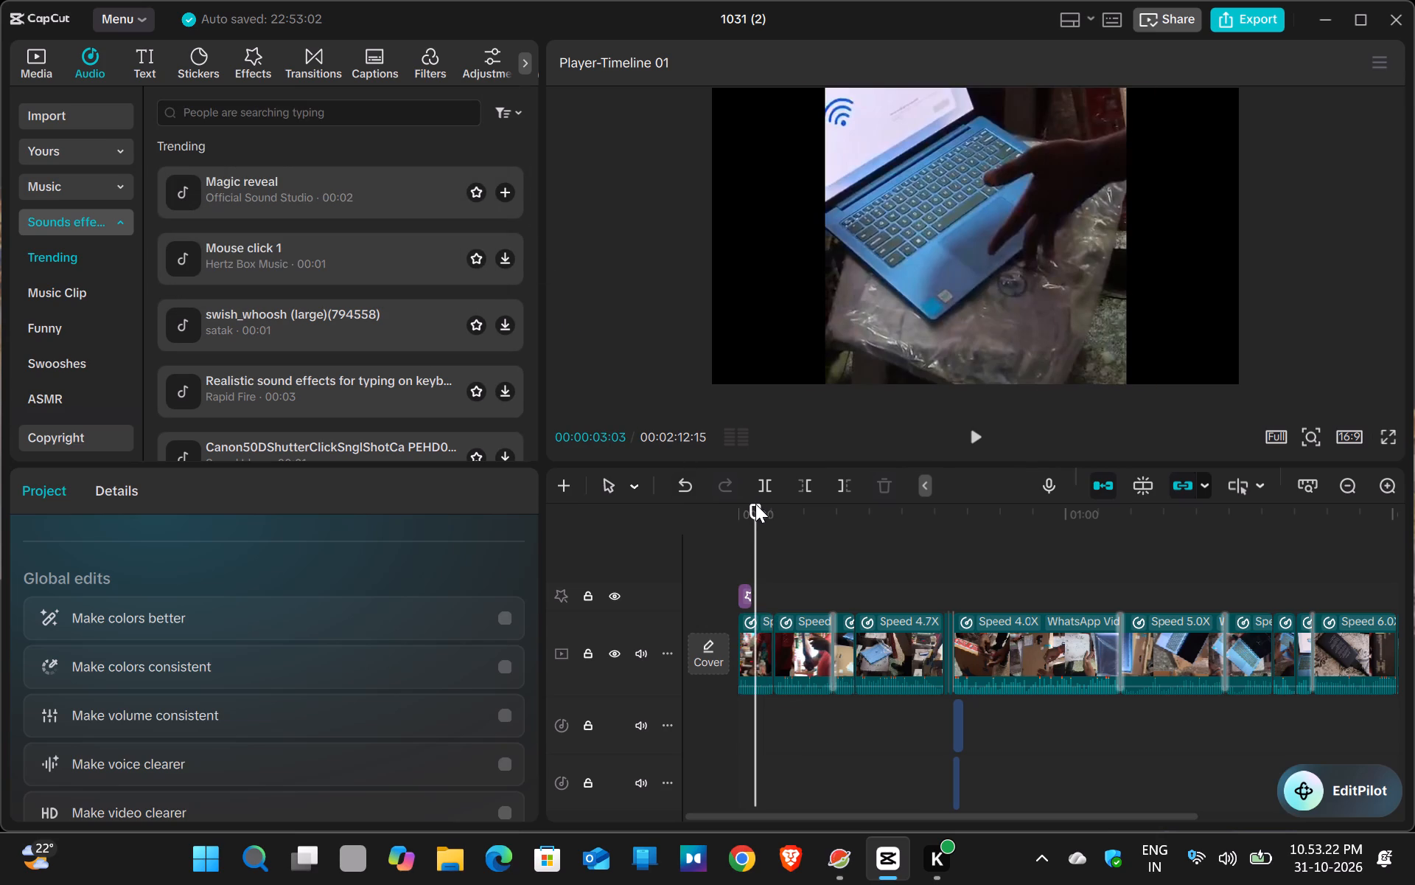
pyautogui.click(355, 113)
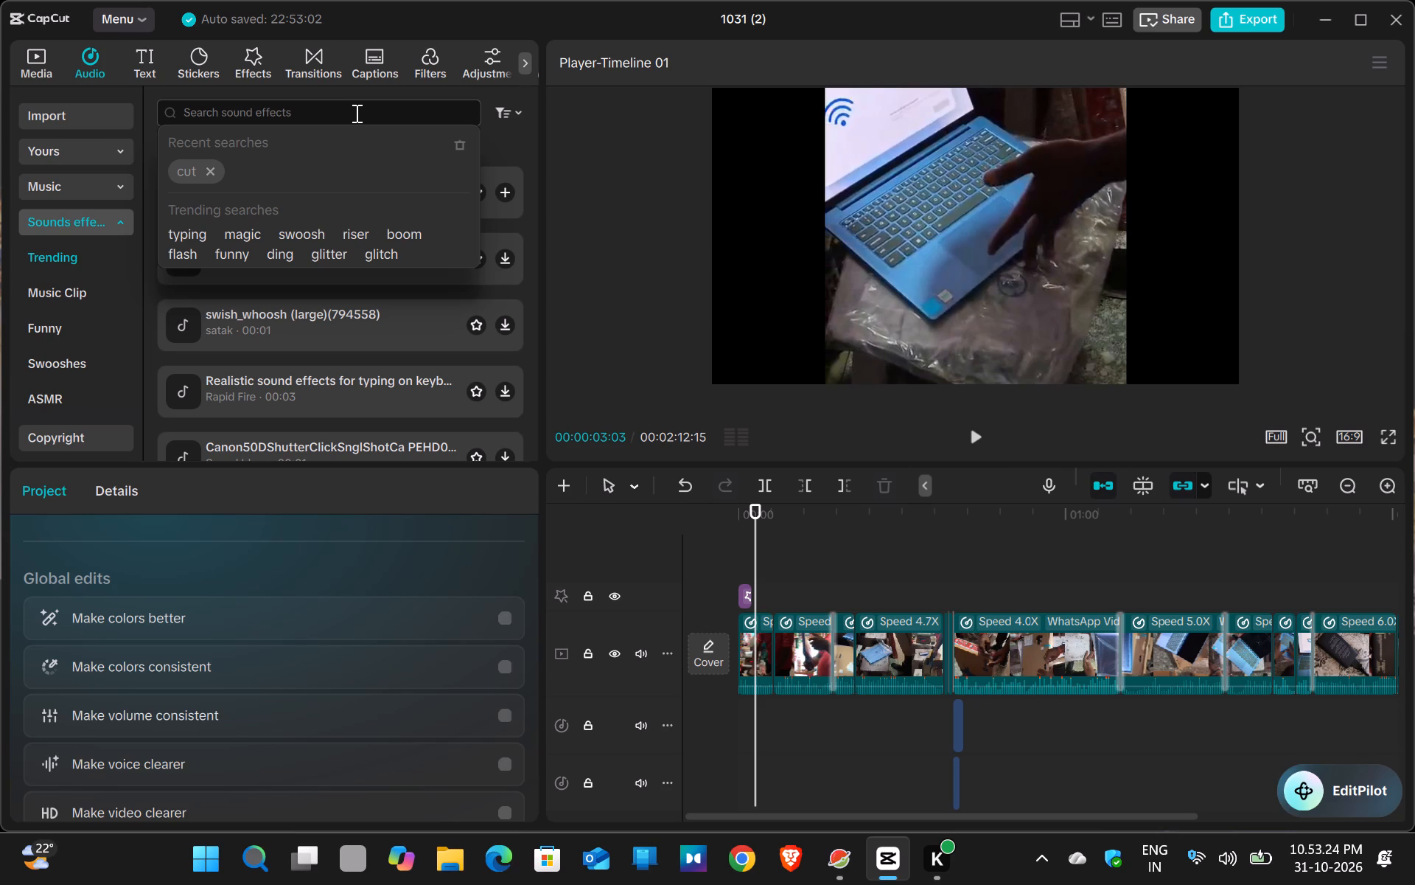
pyautogui.write('unbo')
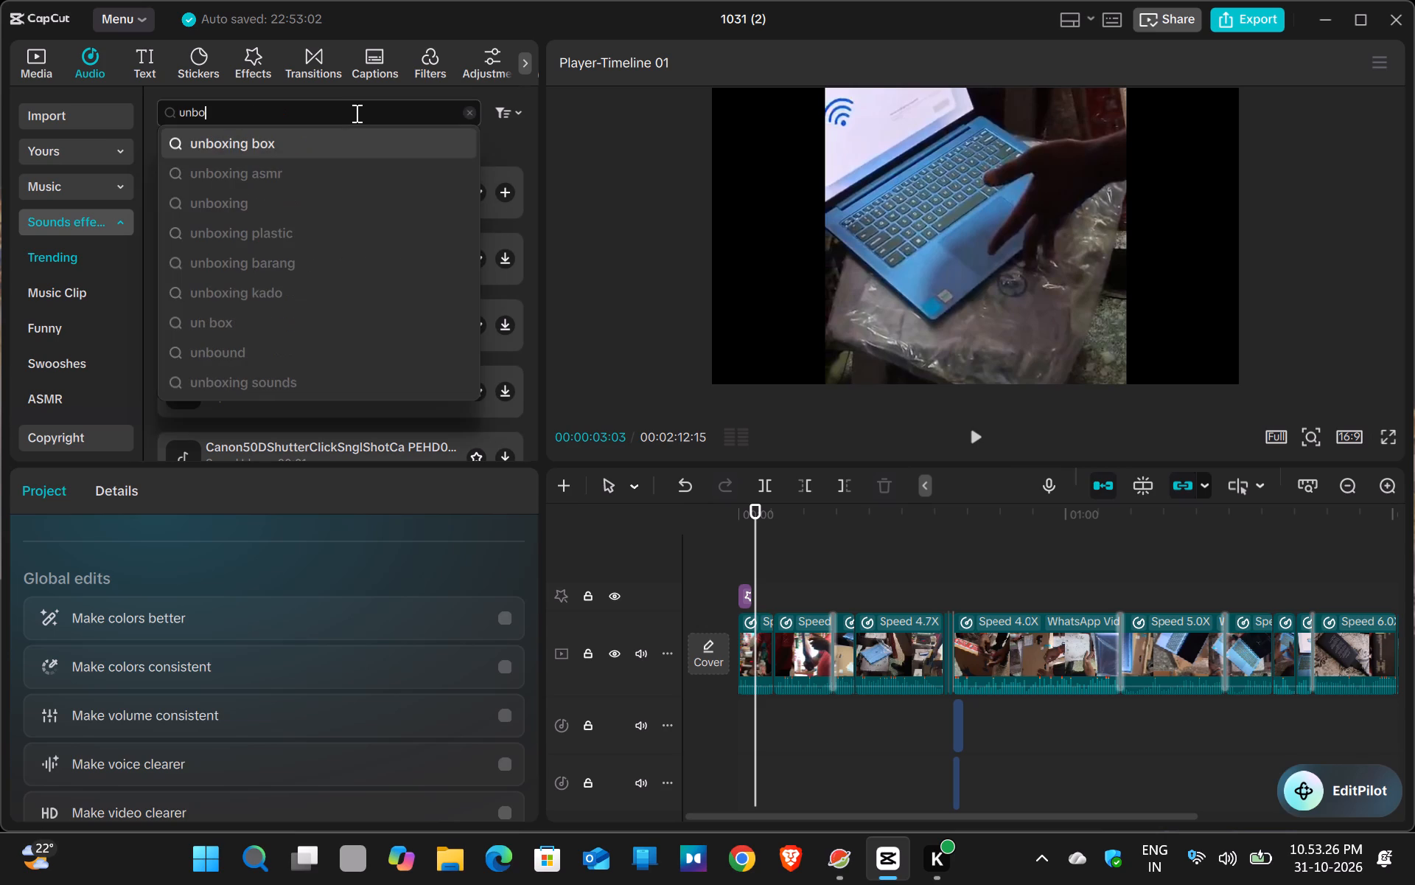
pyautogui.press('Return')
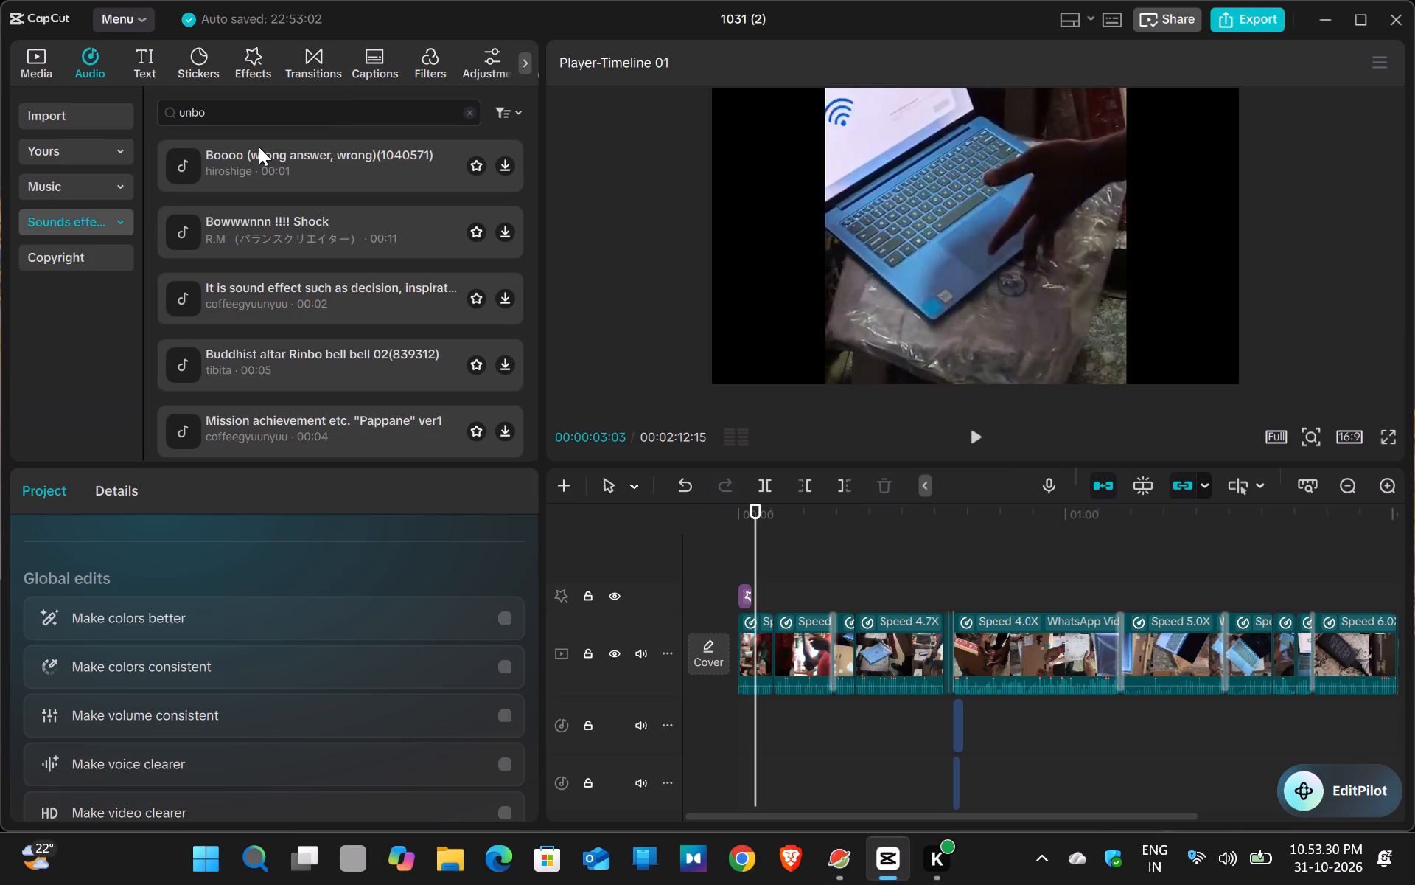
pyautogui.click(295, 100)
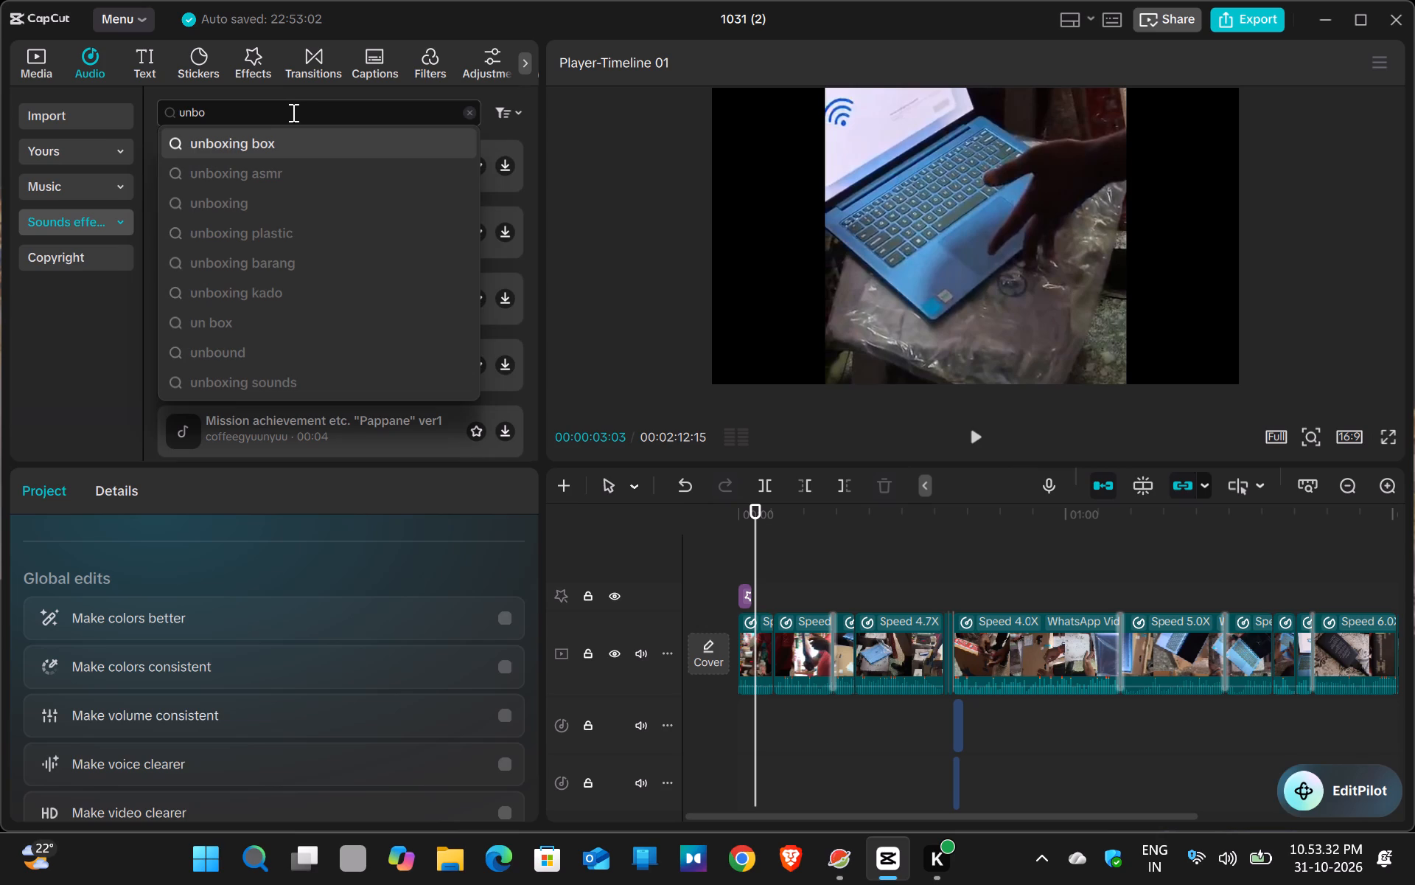
pyautogui.click(269, 147)
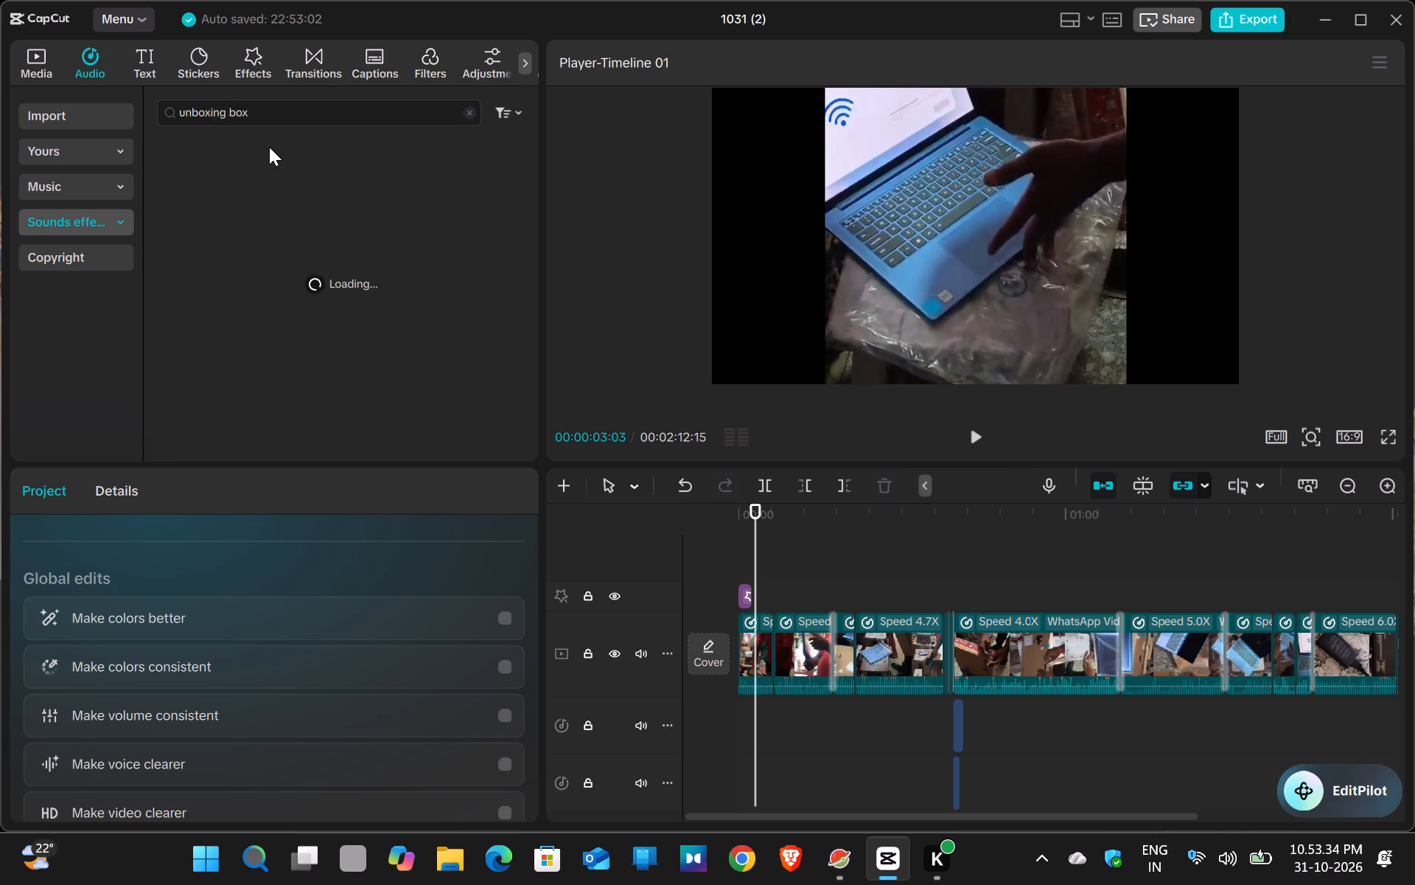
# Audition the Open the box.(1243309) sound effect, add it at 00:00:00:00 under the intro, and play it back.
pyautogui.click(736, 511)
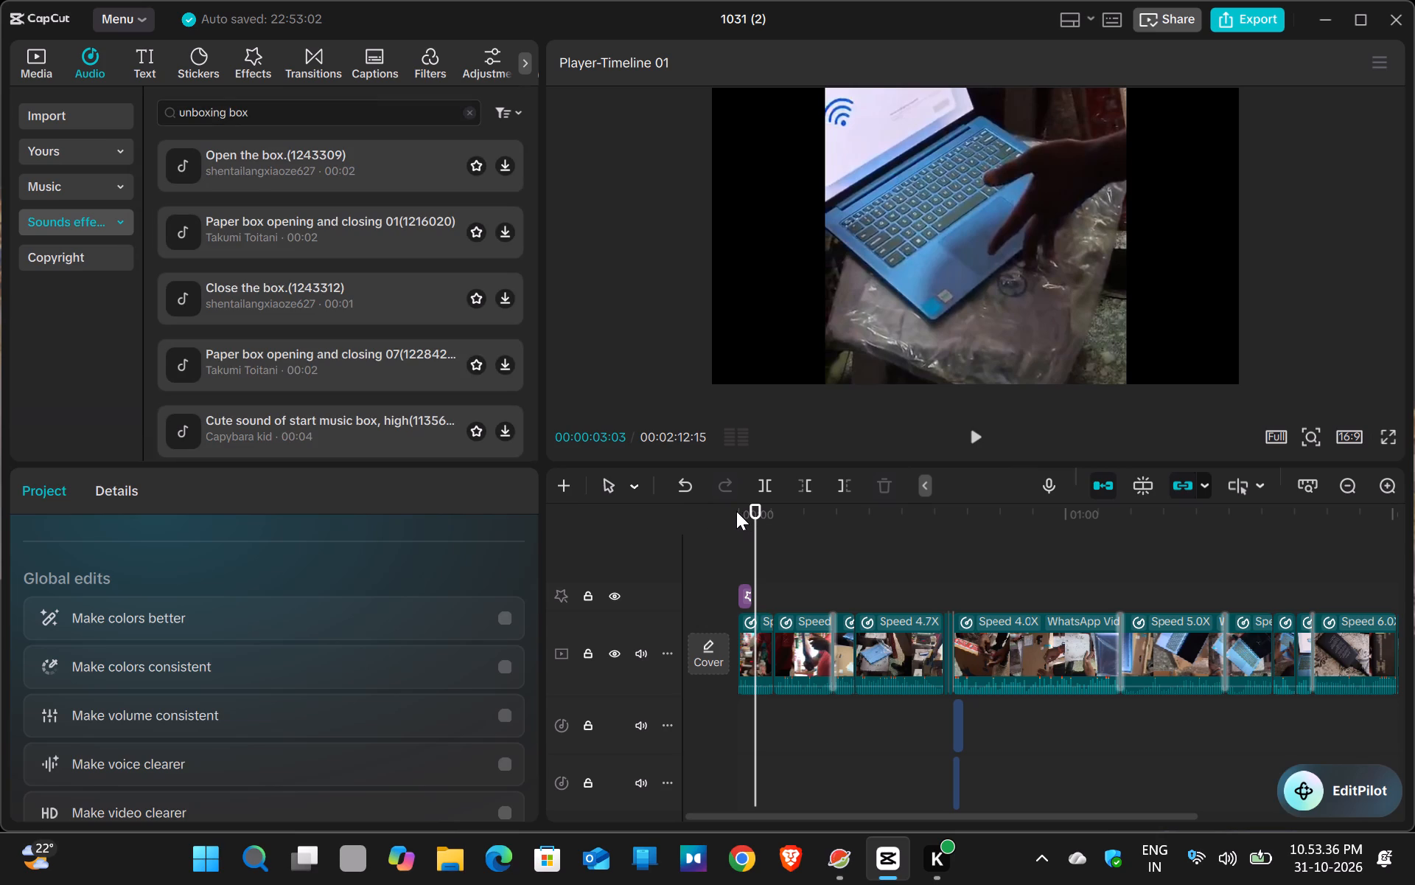
pyautogui.moveTo(756, 510); pyautogui.dragTo(693, 510)
pyautogui.click(693, 510)
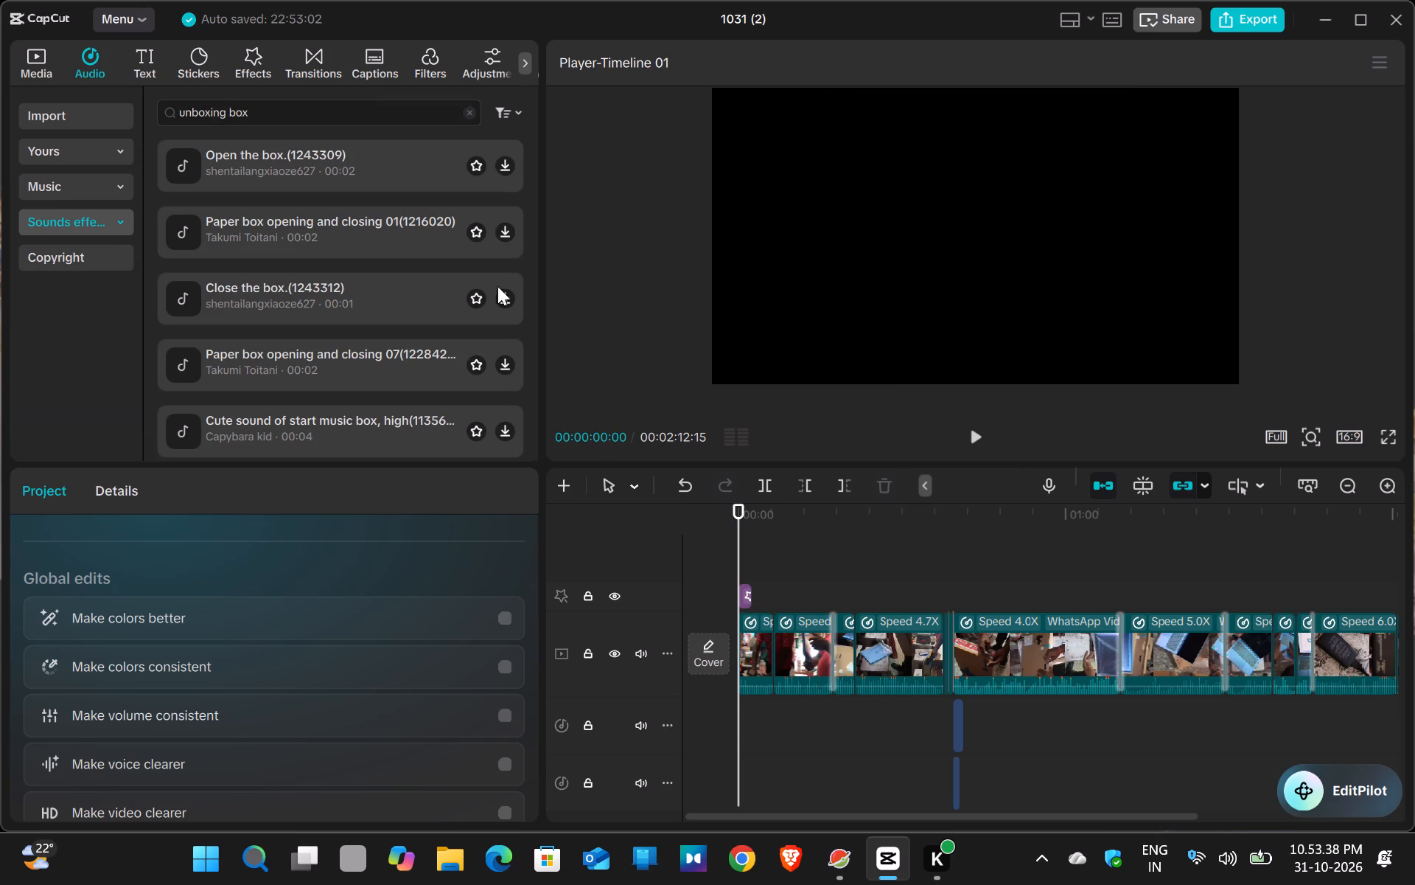
pyautogui.click(393, 156)
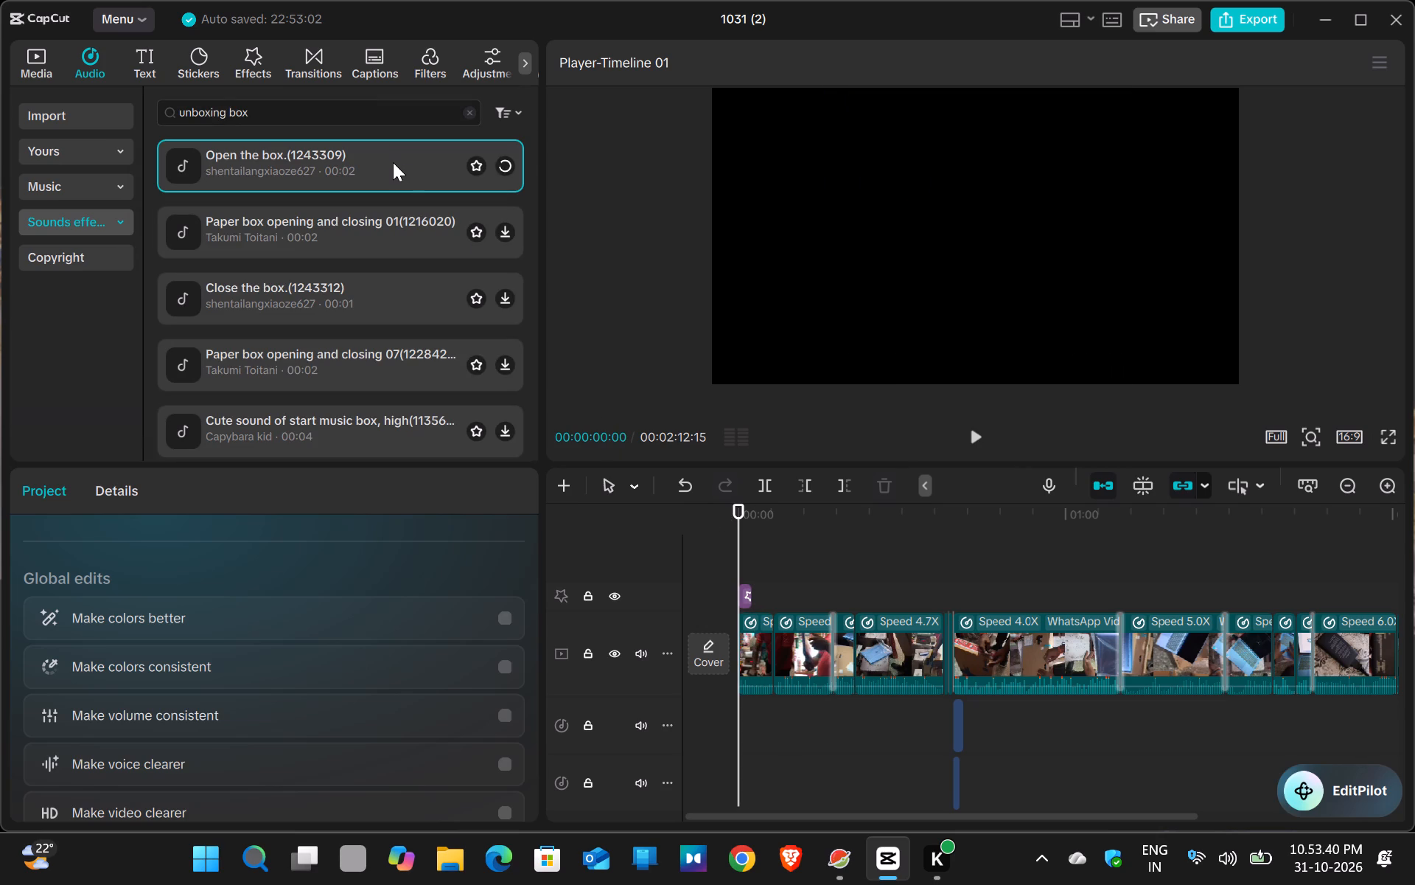
pyautogui.click(505, 294)
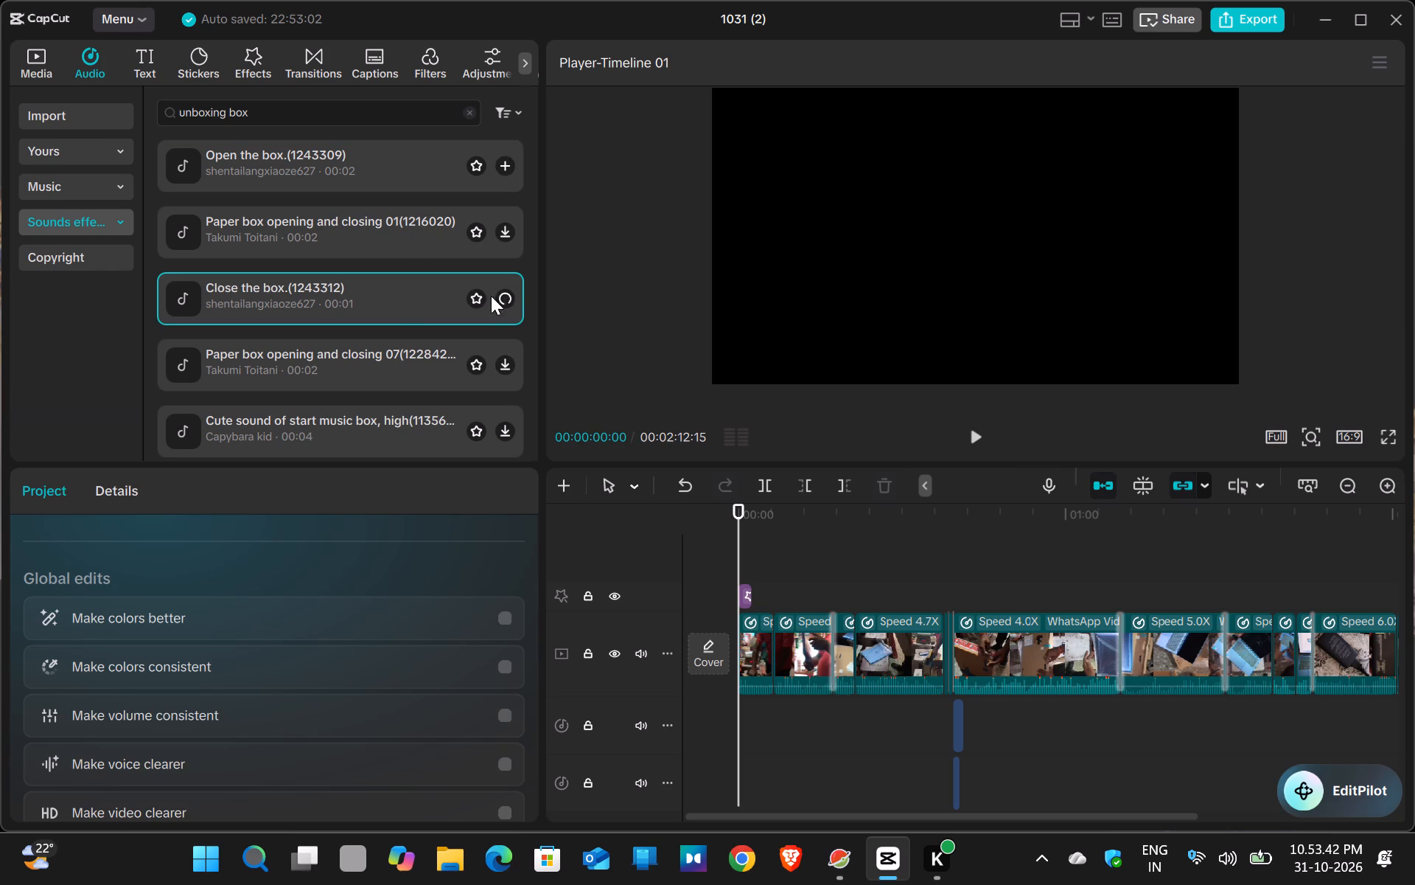
pyautogui.click(401, 161)
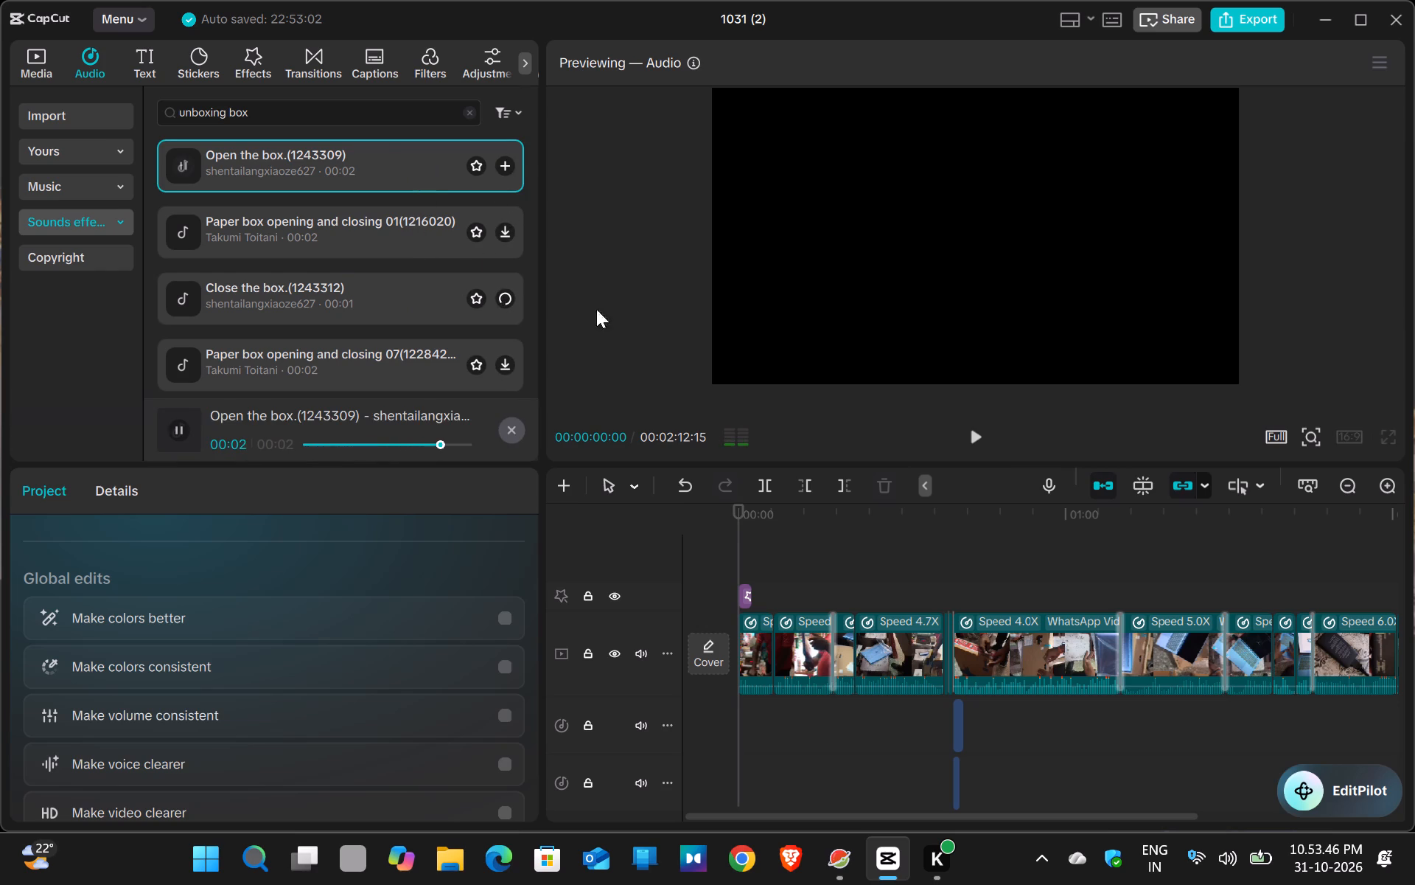
pyautogui.click(503, 173)
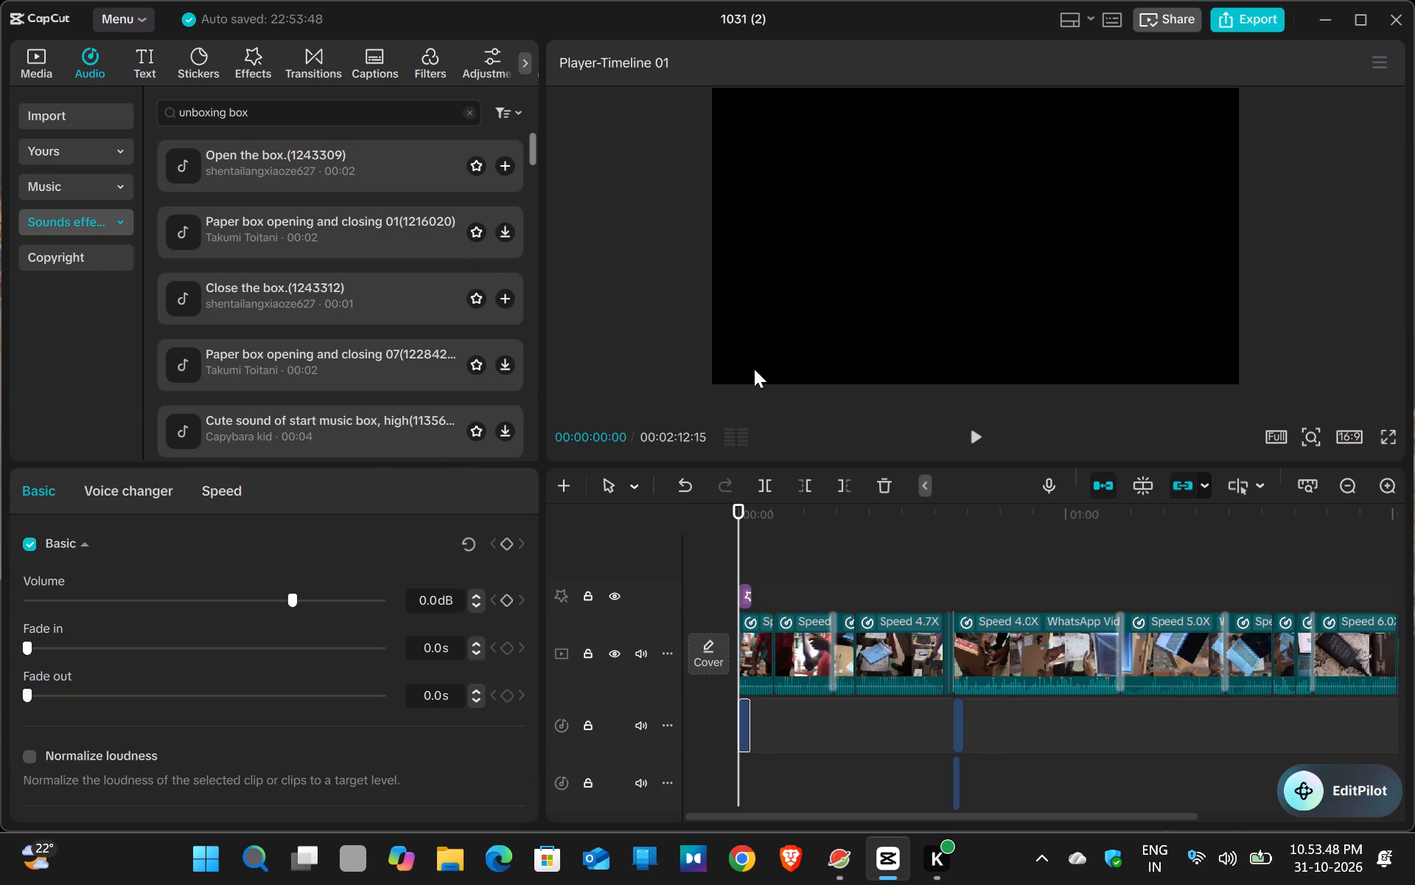
pyautogui.click(980, 437)
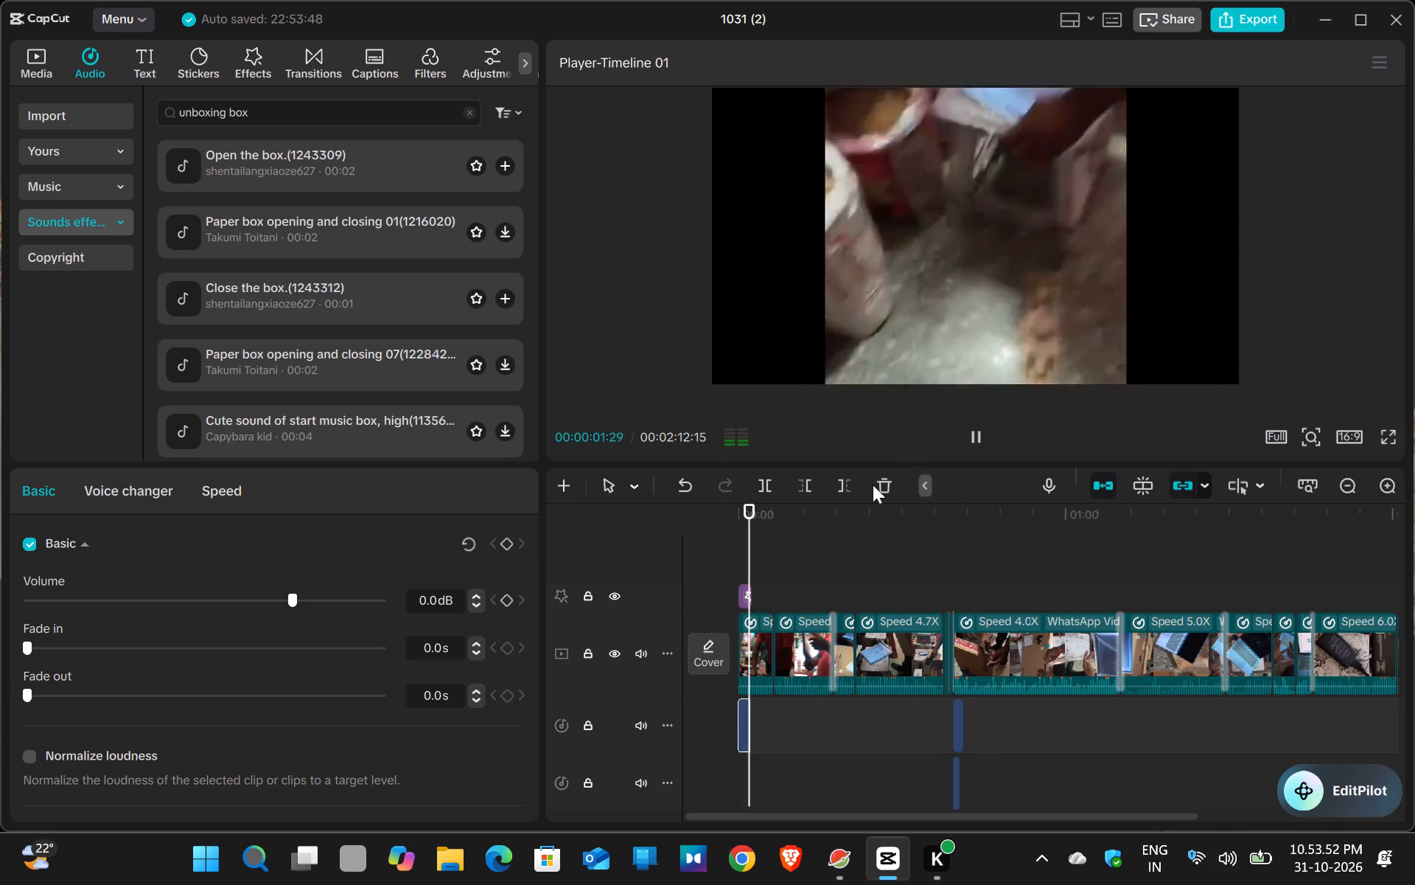
# Mute the clip audio of the main video track.
pyautogui.click(637, 649)
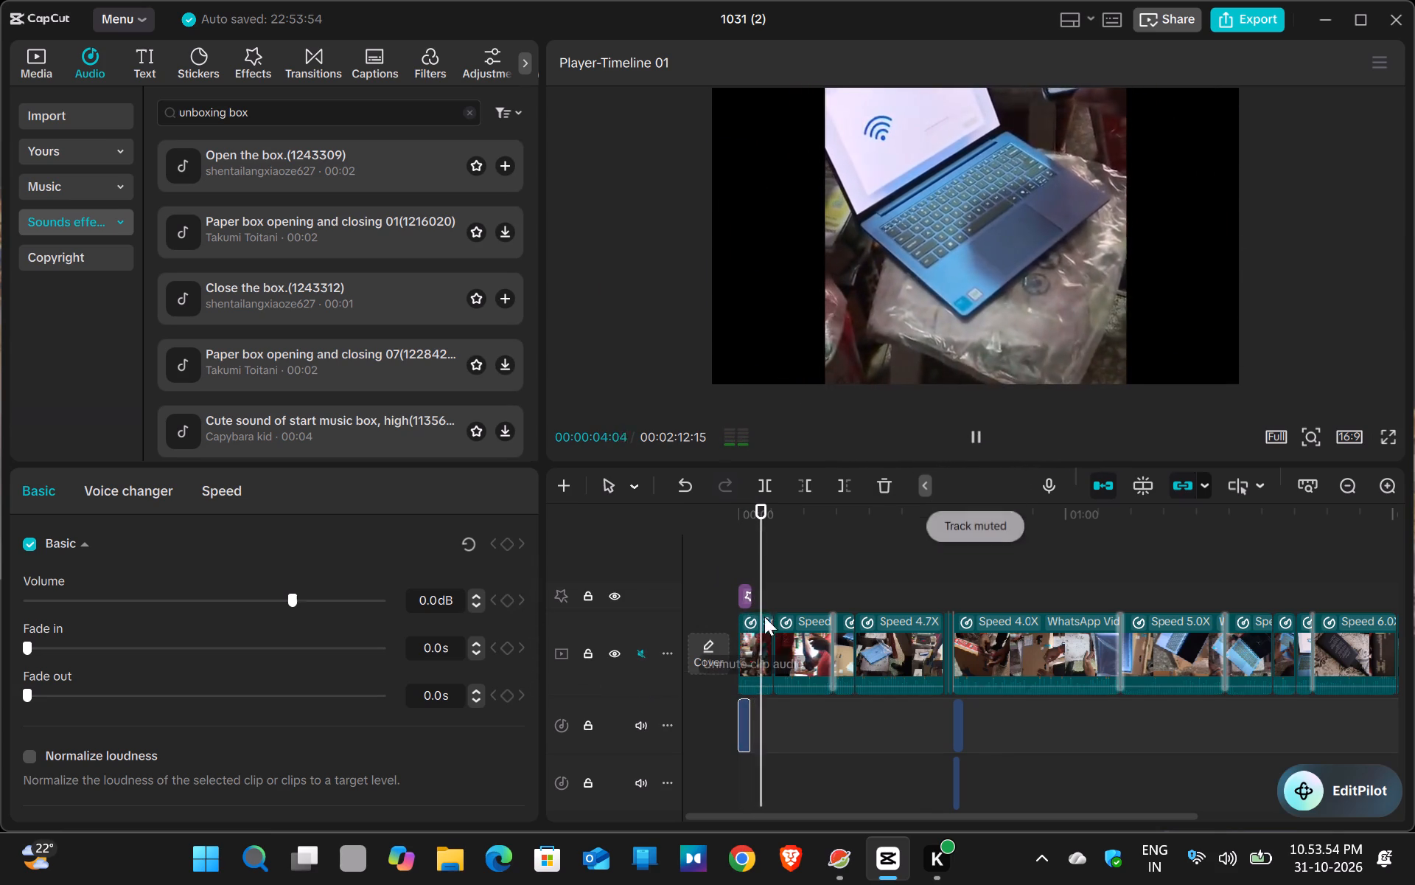
# Play the video from the start to about 00:00:59 to check the sound effects.
pyautogui.moveTo(761, 503); pyautogui.dragTo(708, 513)
pyautogui.click(705, 513)
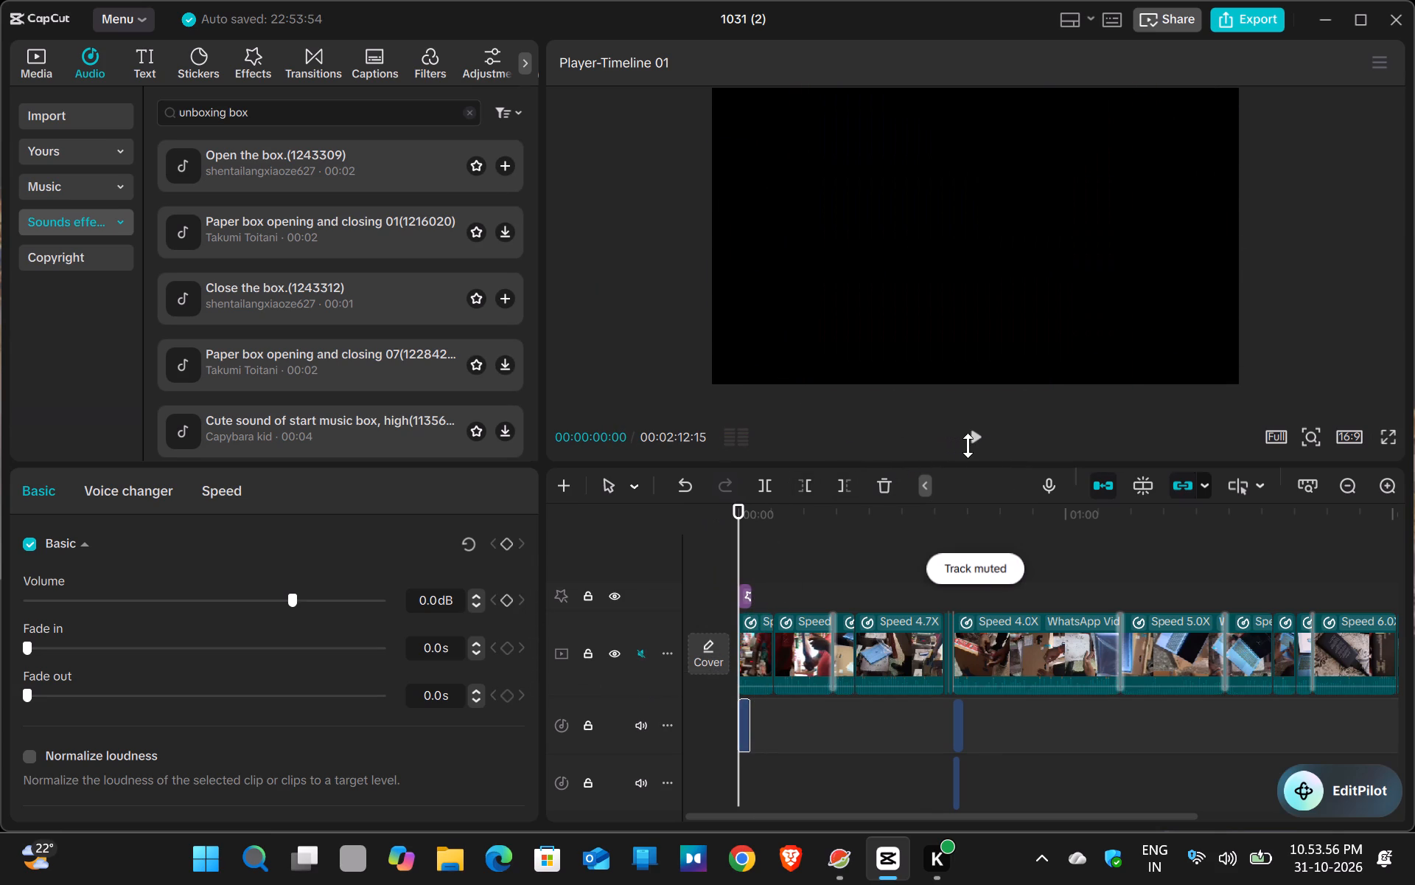
pyautogui.click(975, 442)
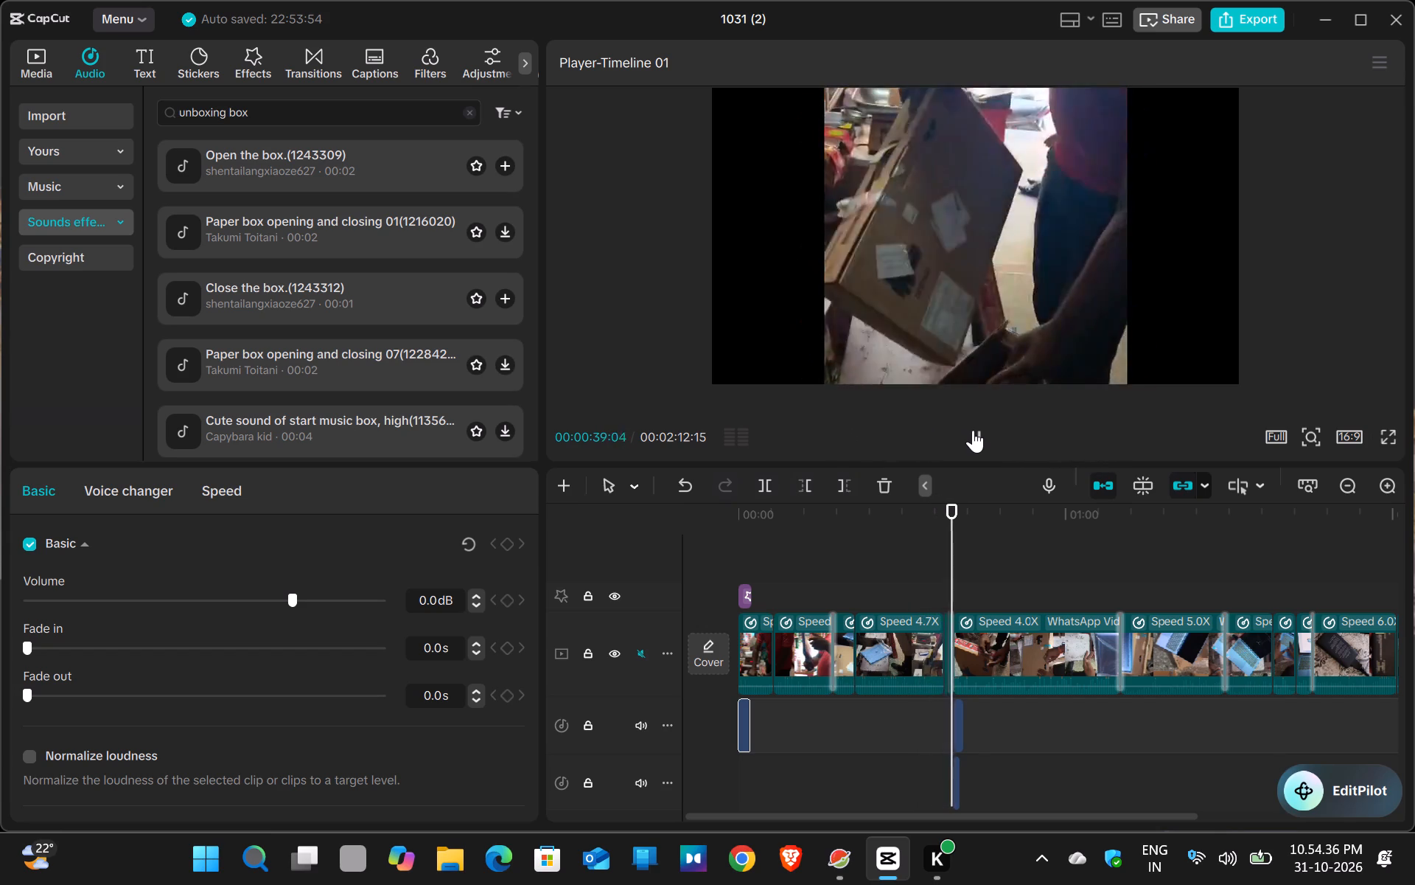
pyautogui.doubleClick(973, 430)
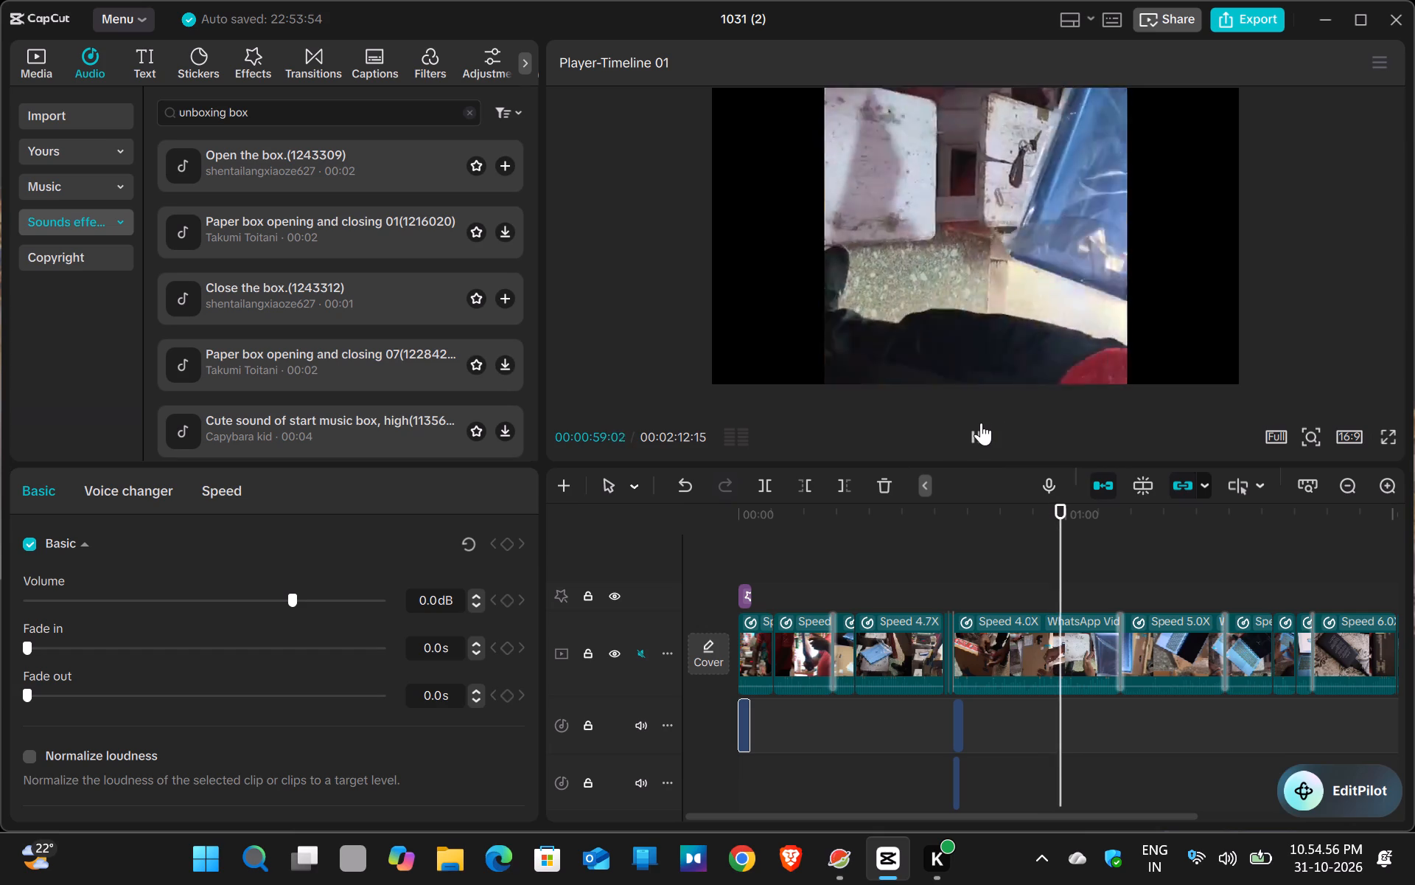
pyautogui.click(979, 426)
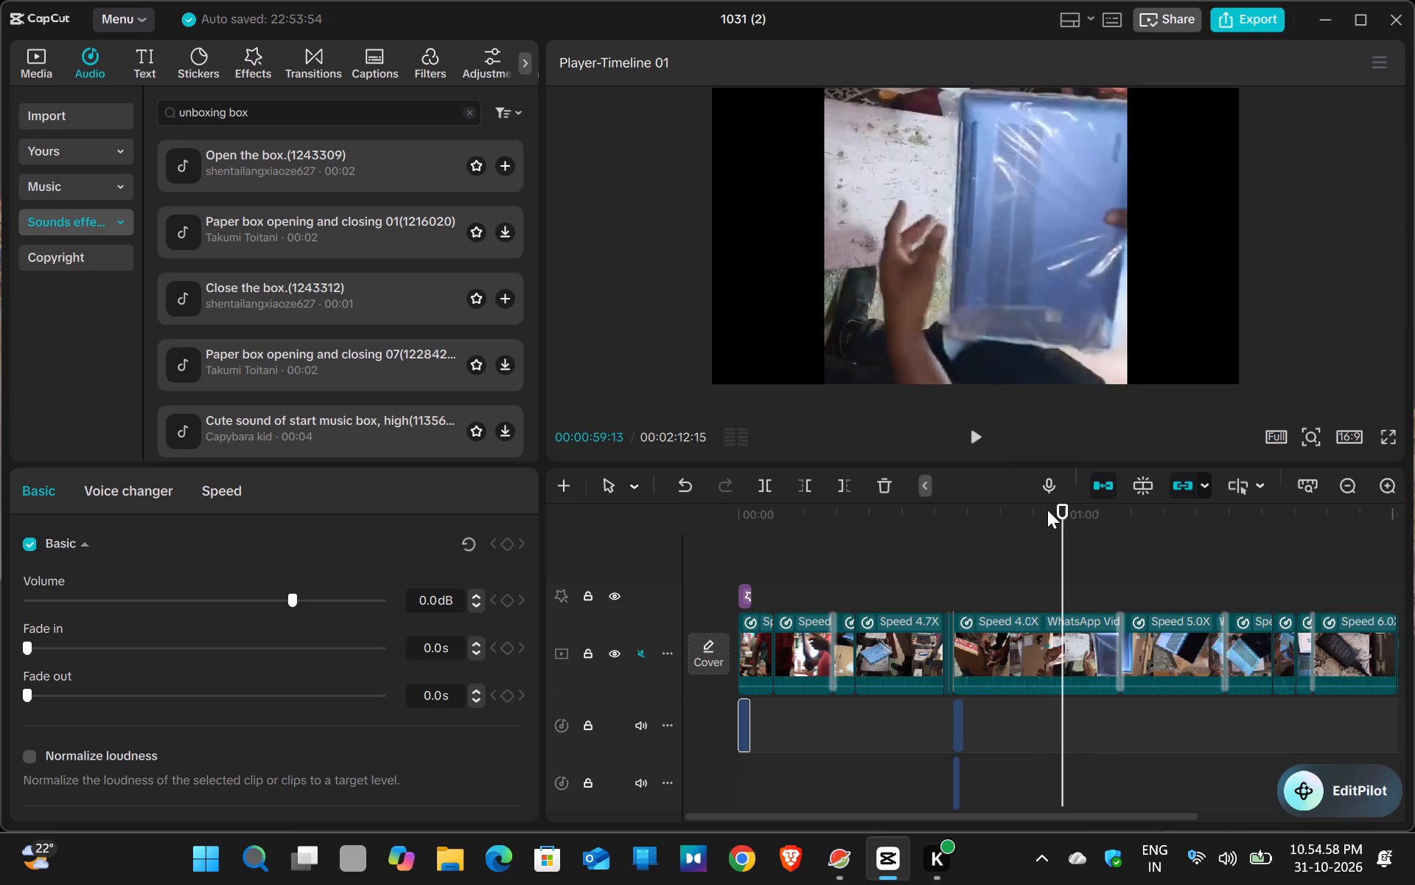
# Audition the box-handling sound effects and add "Pull the tissue paper out of the box 3" at 00:00:56:19.
pyautogui.click(1047, 509)
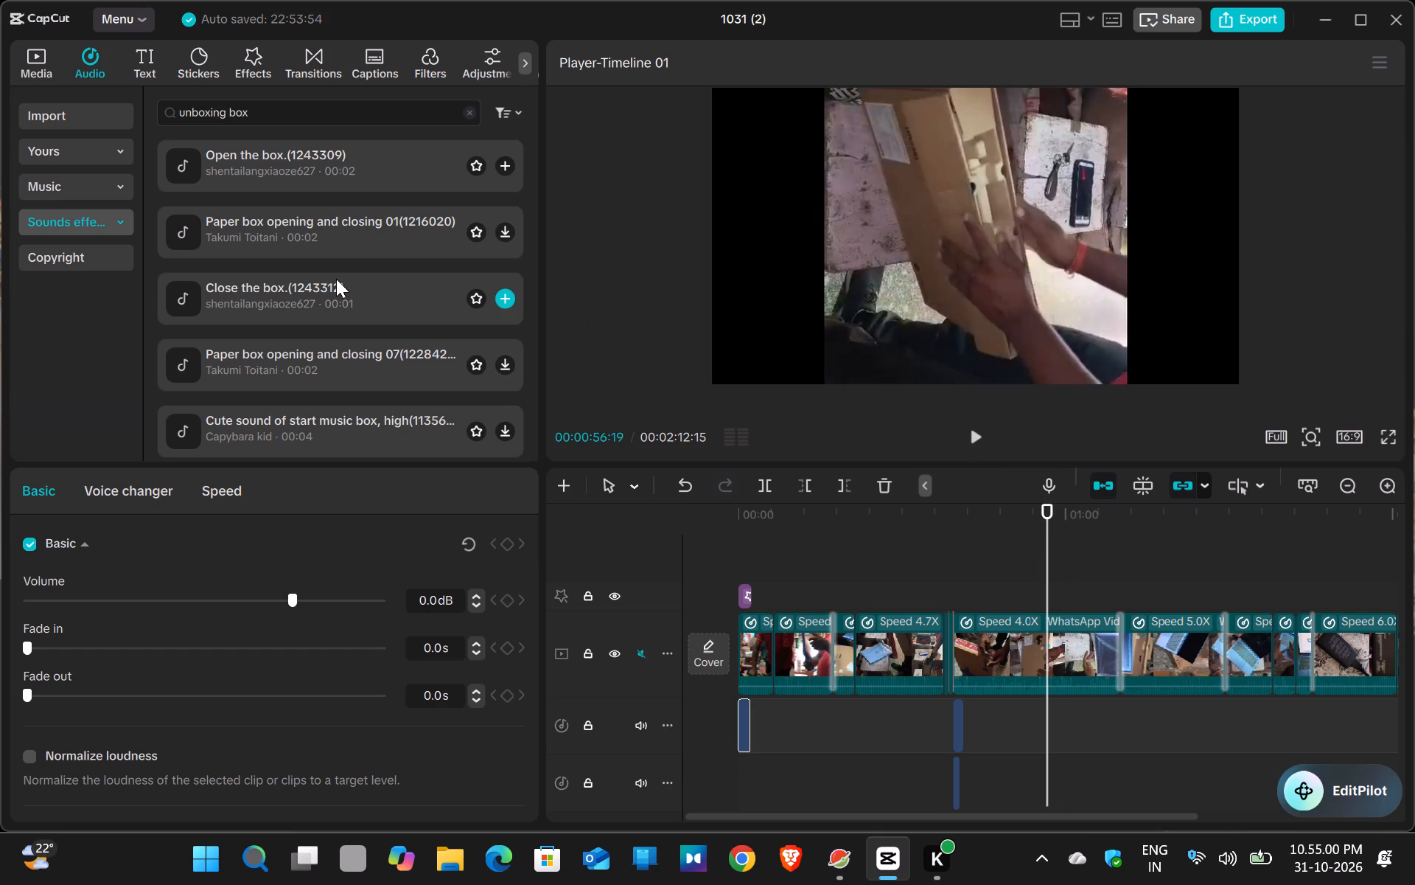
pyautogui.click(324, 291)
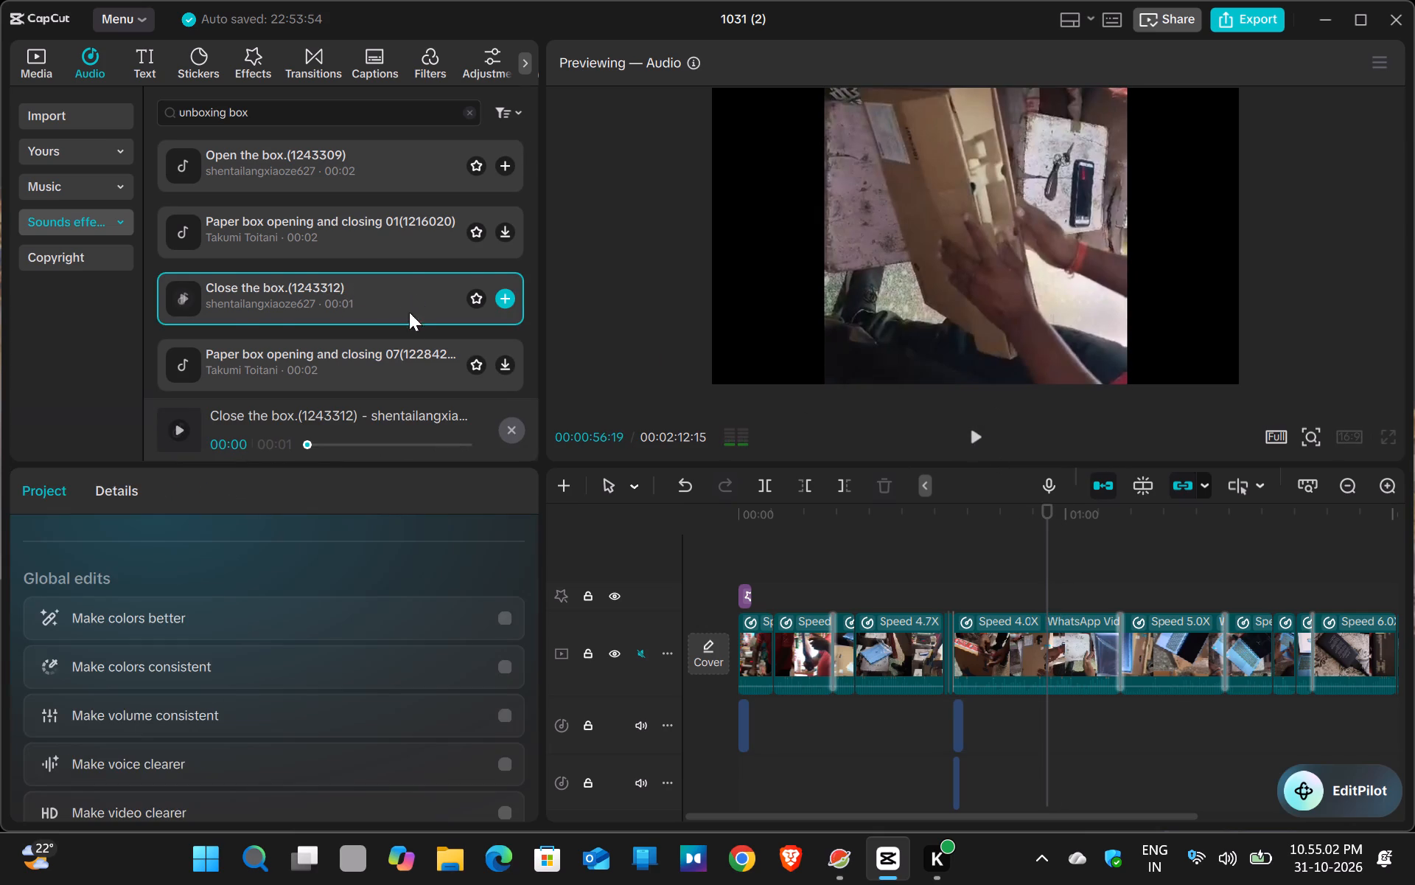
pyautogui.scroll(-1, 402, 341)
pyautogui.click(369, 269)
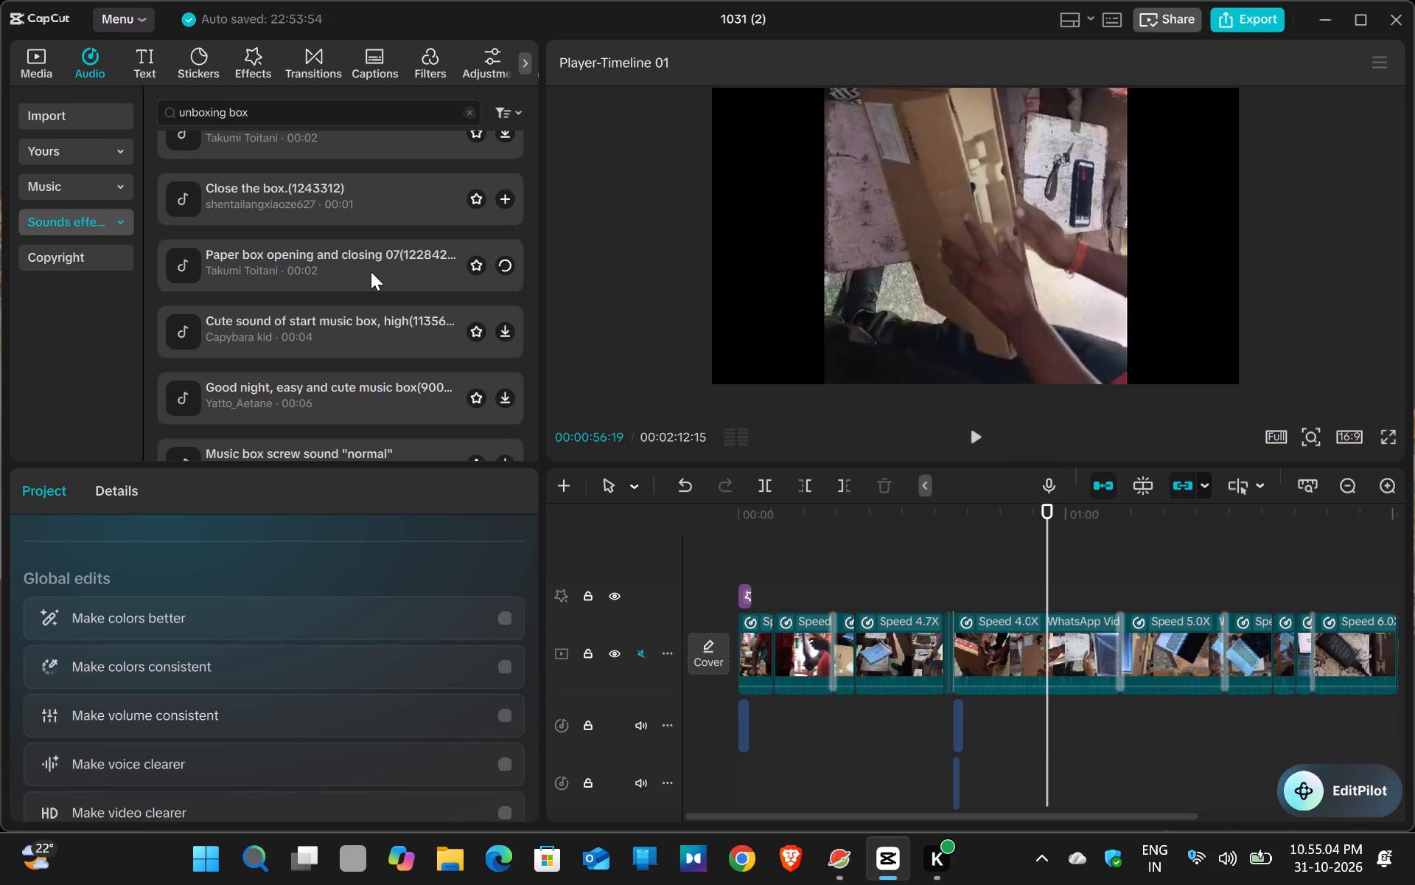
pyautogui.scroll(-2, 408, 268)
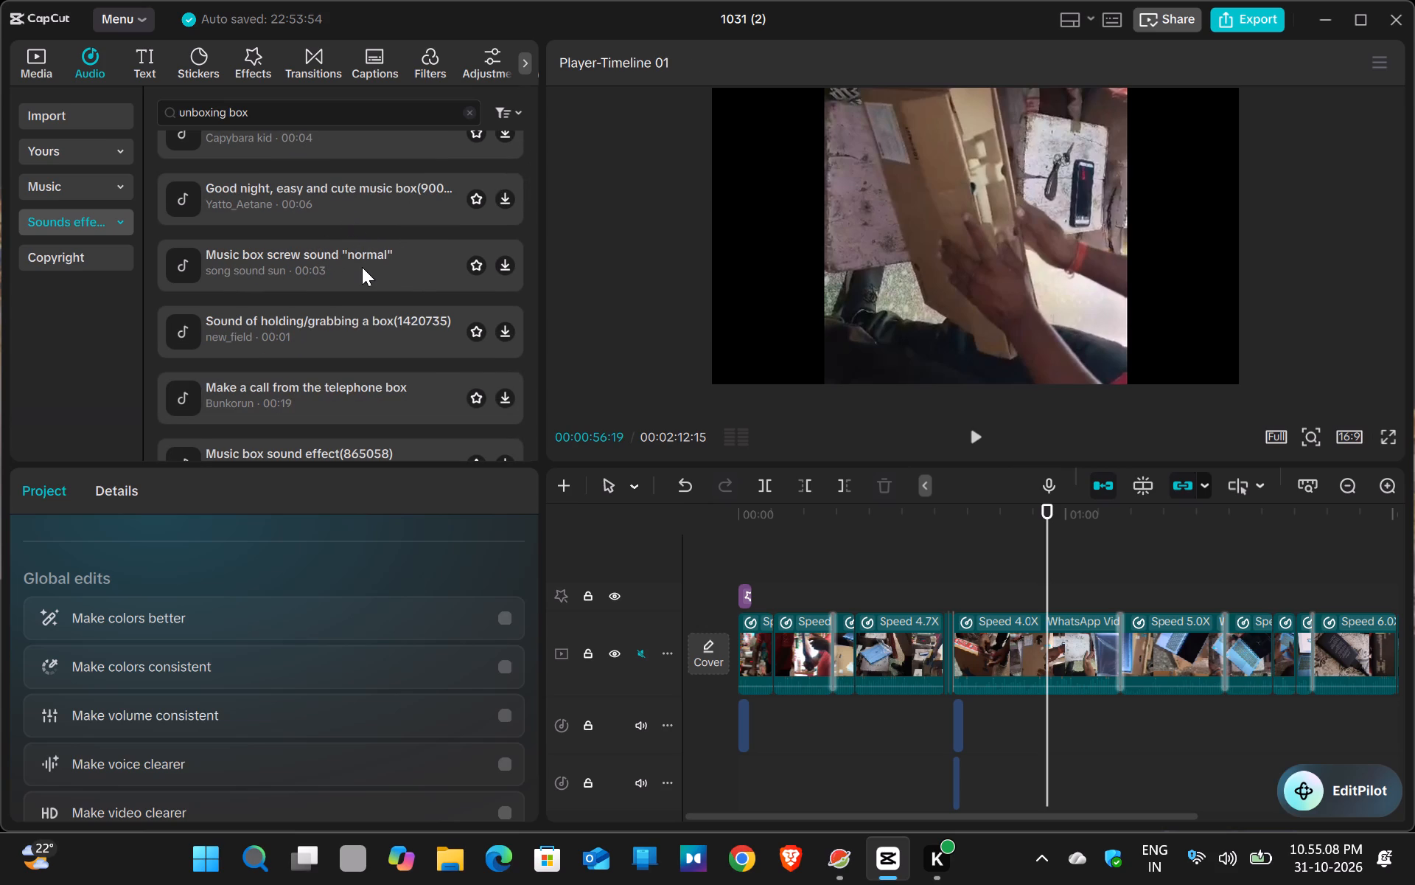
pyautogui.scroll(1, 362, 267)
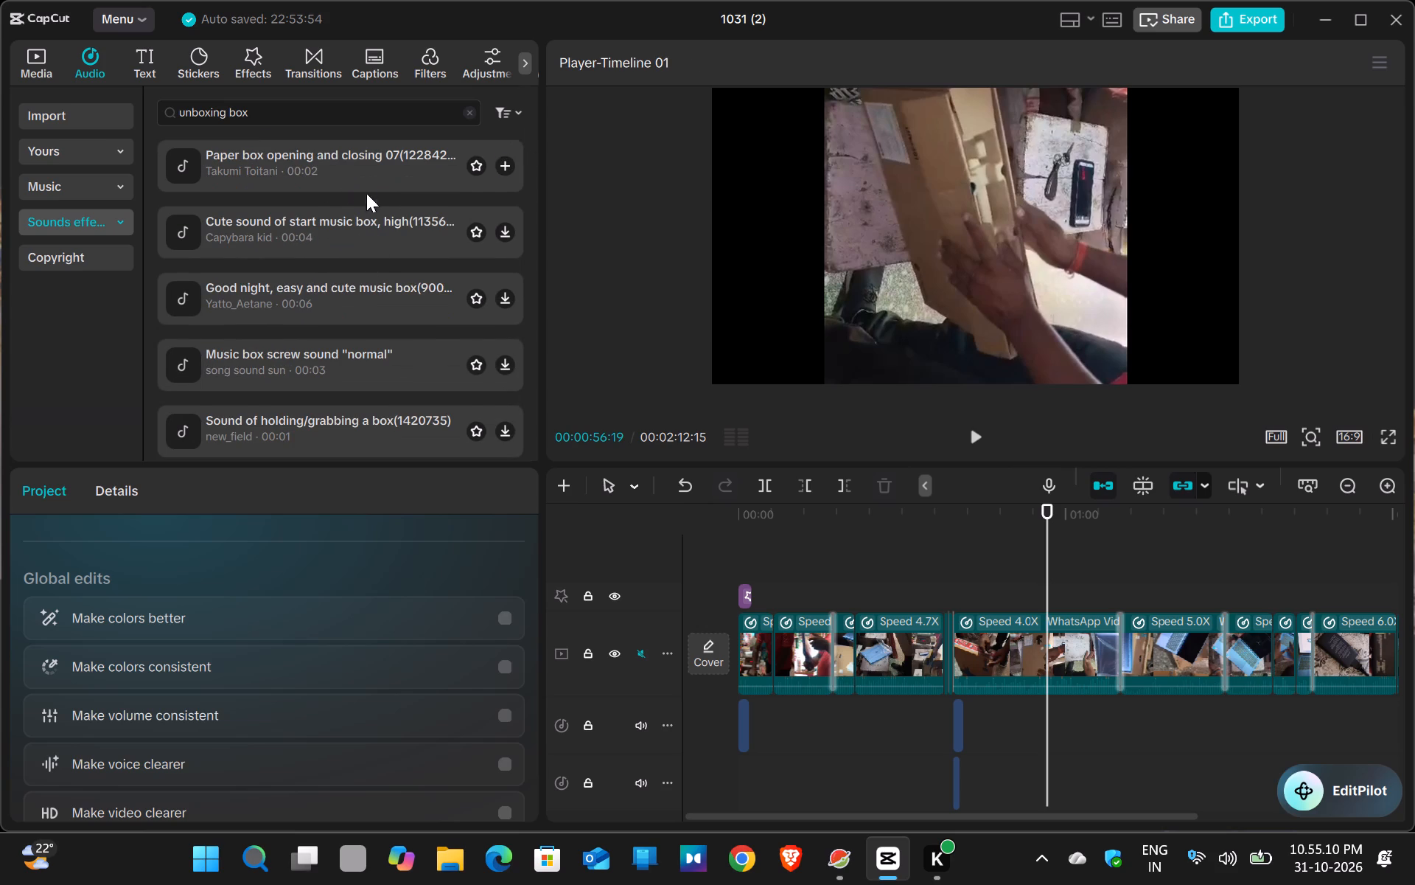
pyautogui.click(363, 176)
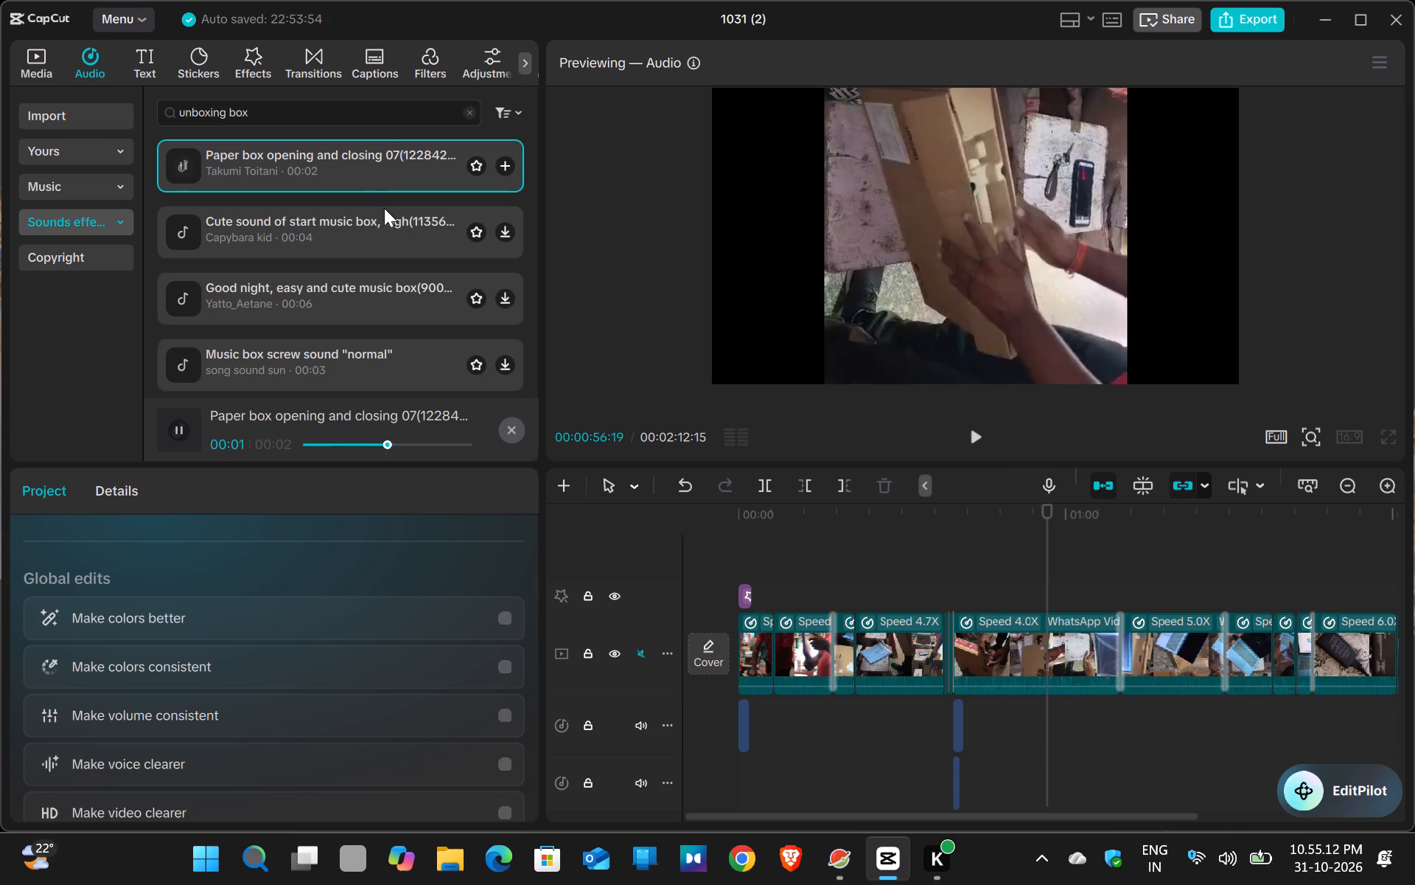
pyautogui.scroll(-3, 347, 288)
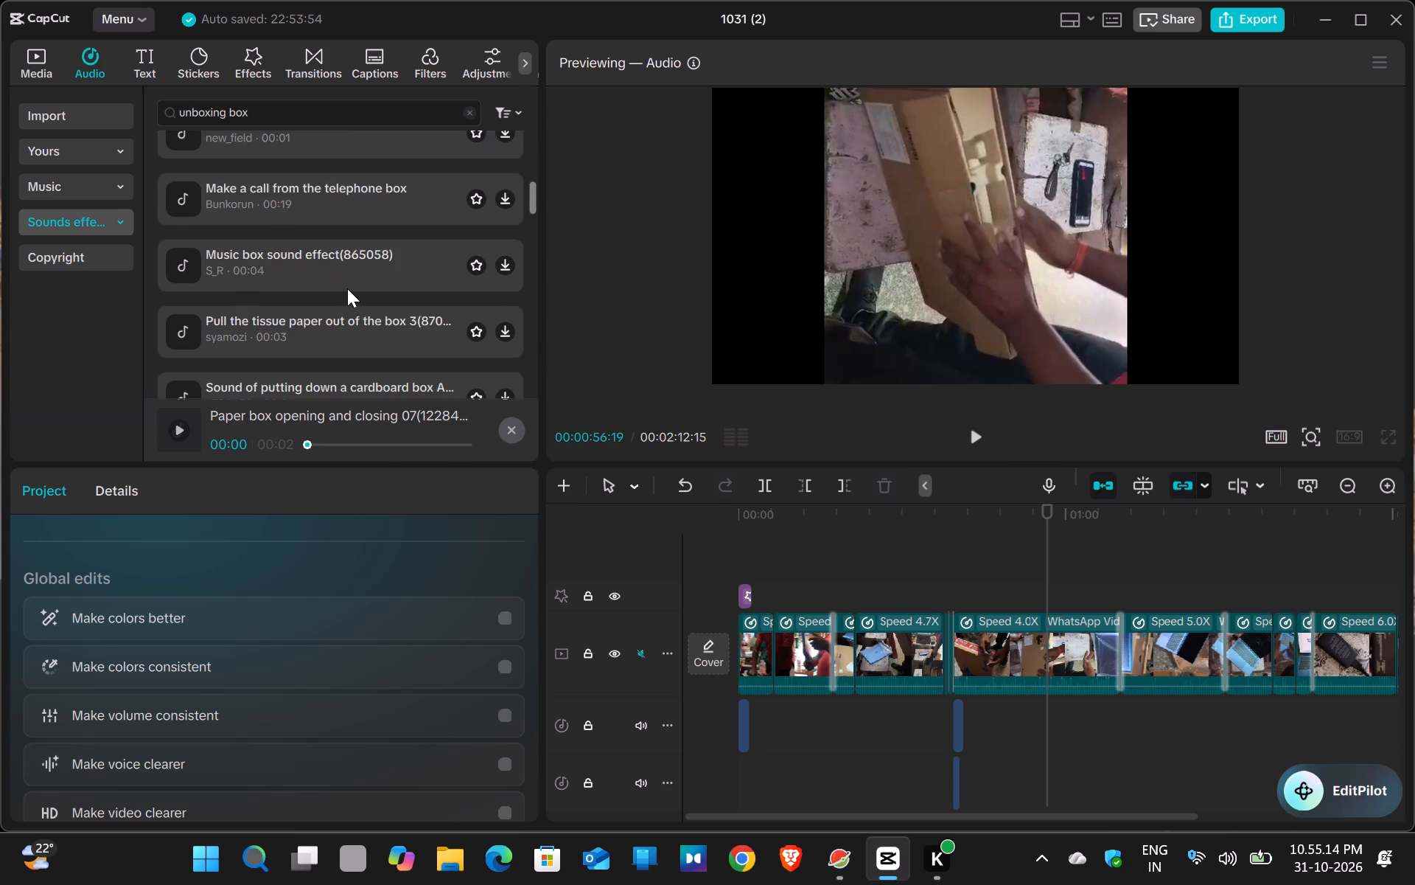
pyautogui.scroll(-1, 347, 288)
pyautogui.click(373, 246)
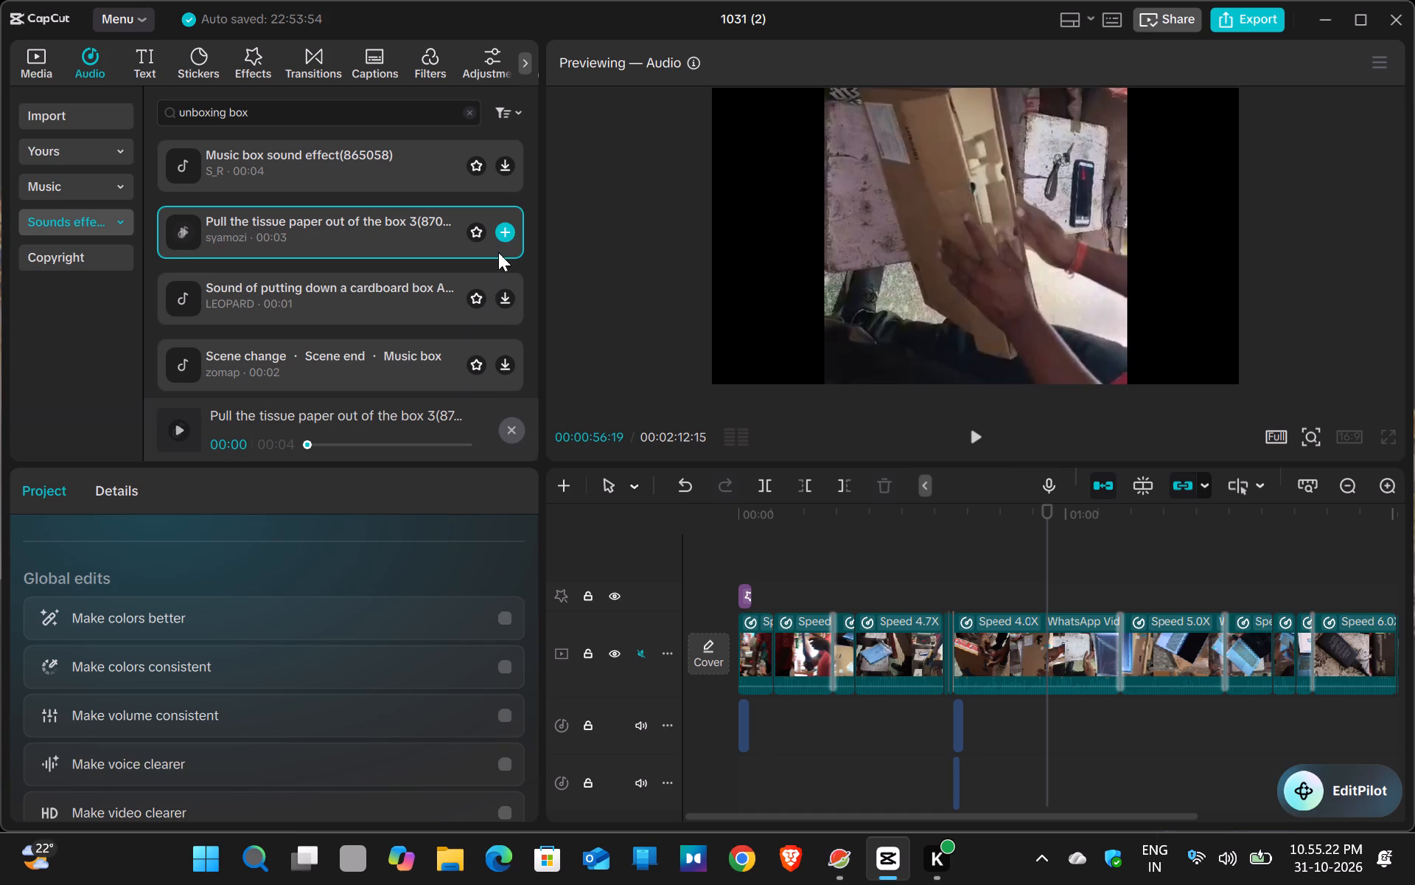
pyautogui.click(507, 232)
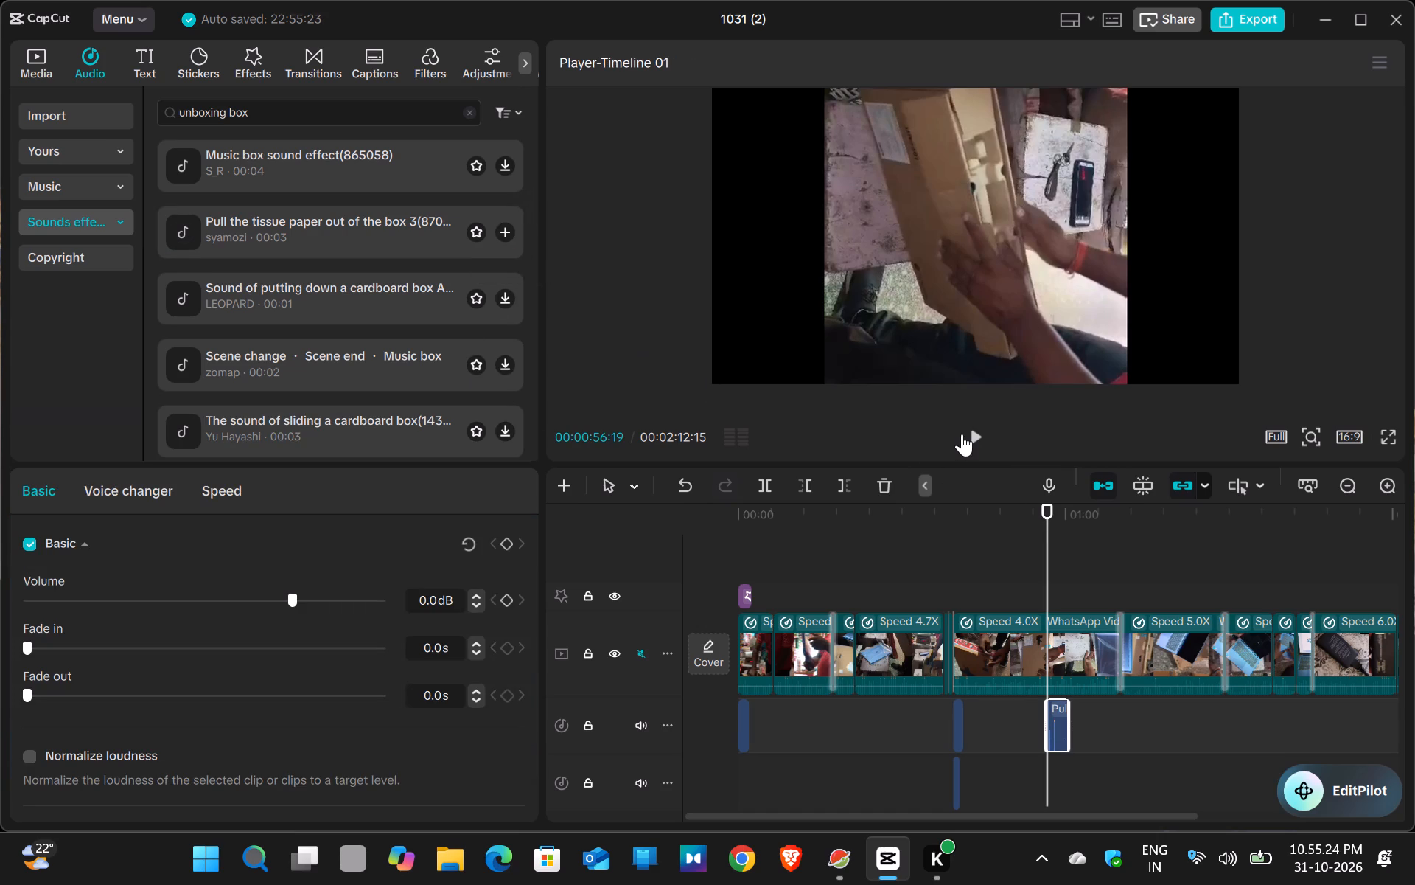
# Play back the tissue-paper sound and shift its clip slightly later, so it ends at about 00:01:02.
pyautogui.click(970, 431)
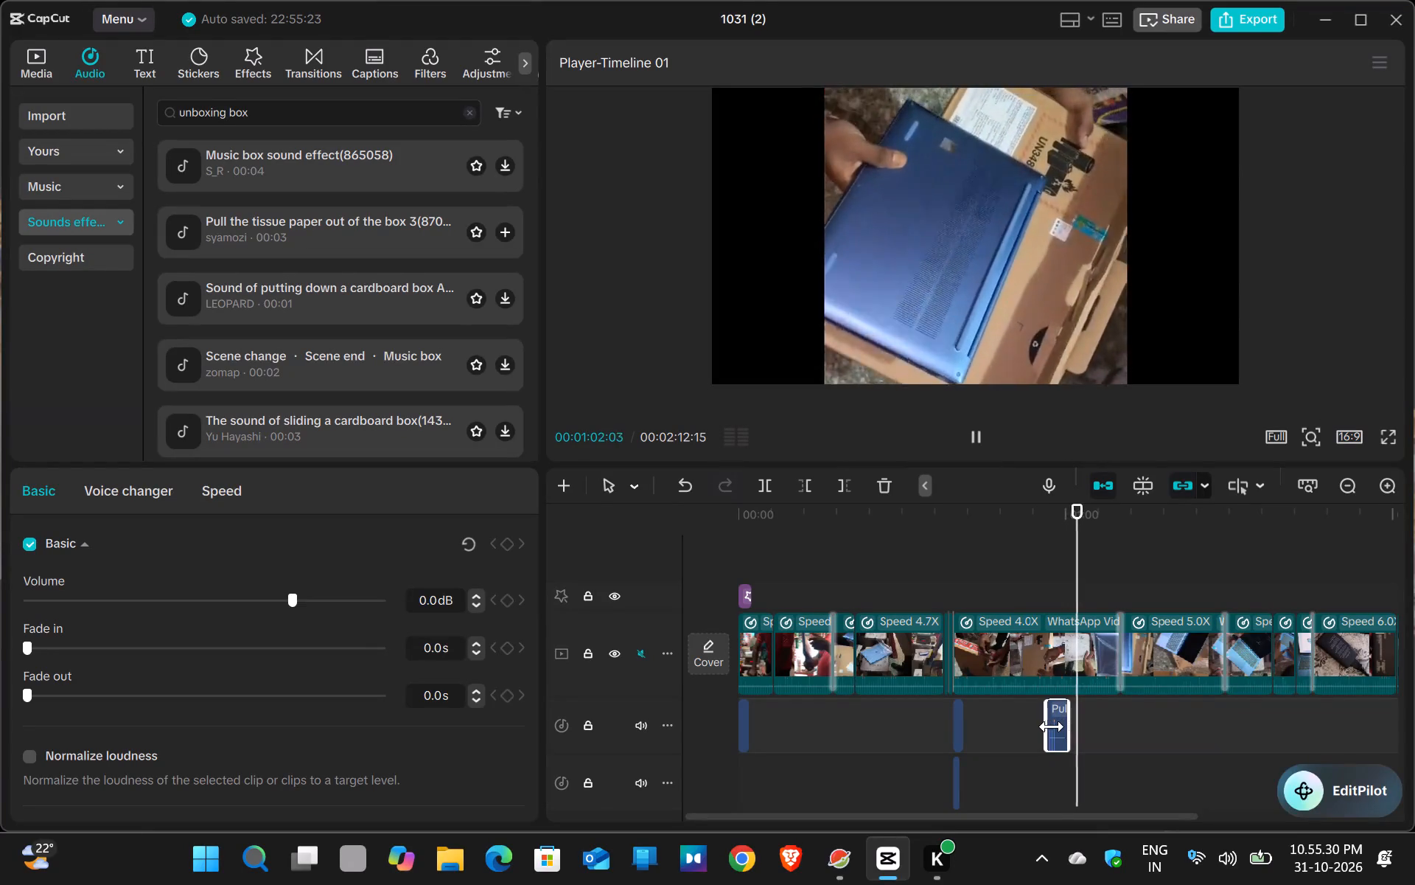
pyautogui.moveTo(1063, 721); pyautogui.dragTo(1080, 724)
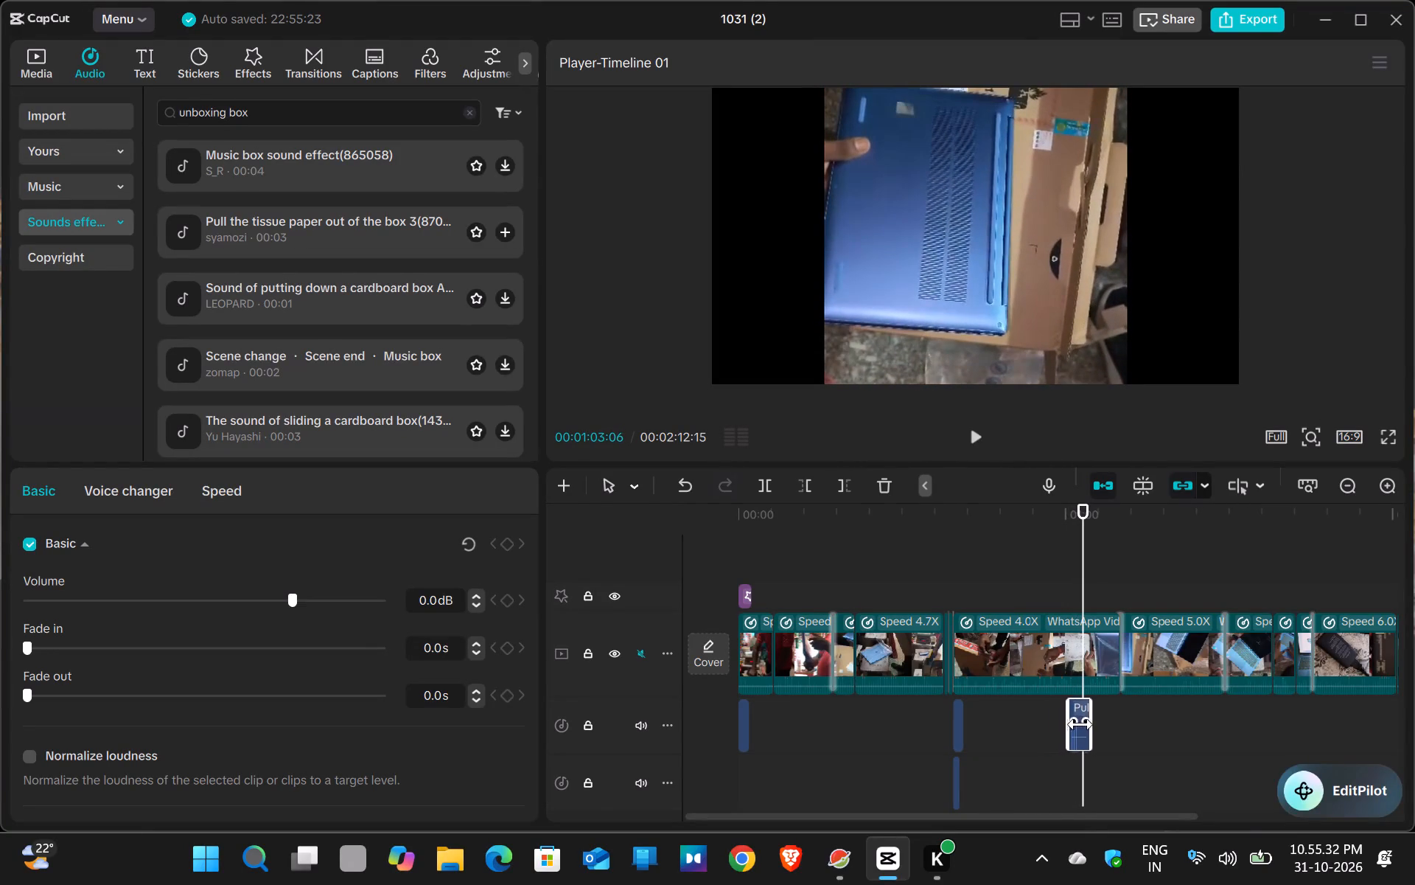
pyautogui.moveTo(1080, 724); pyautogui.dragTo(1072, 726)
pyautogui.click(1072, 726)
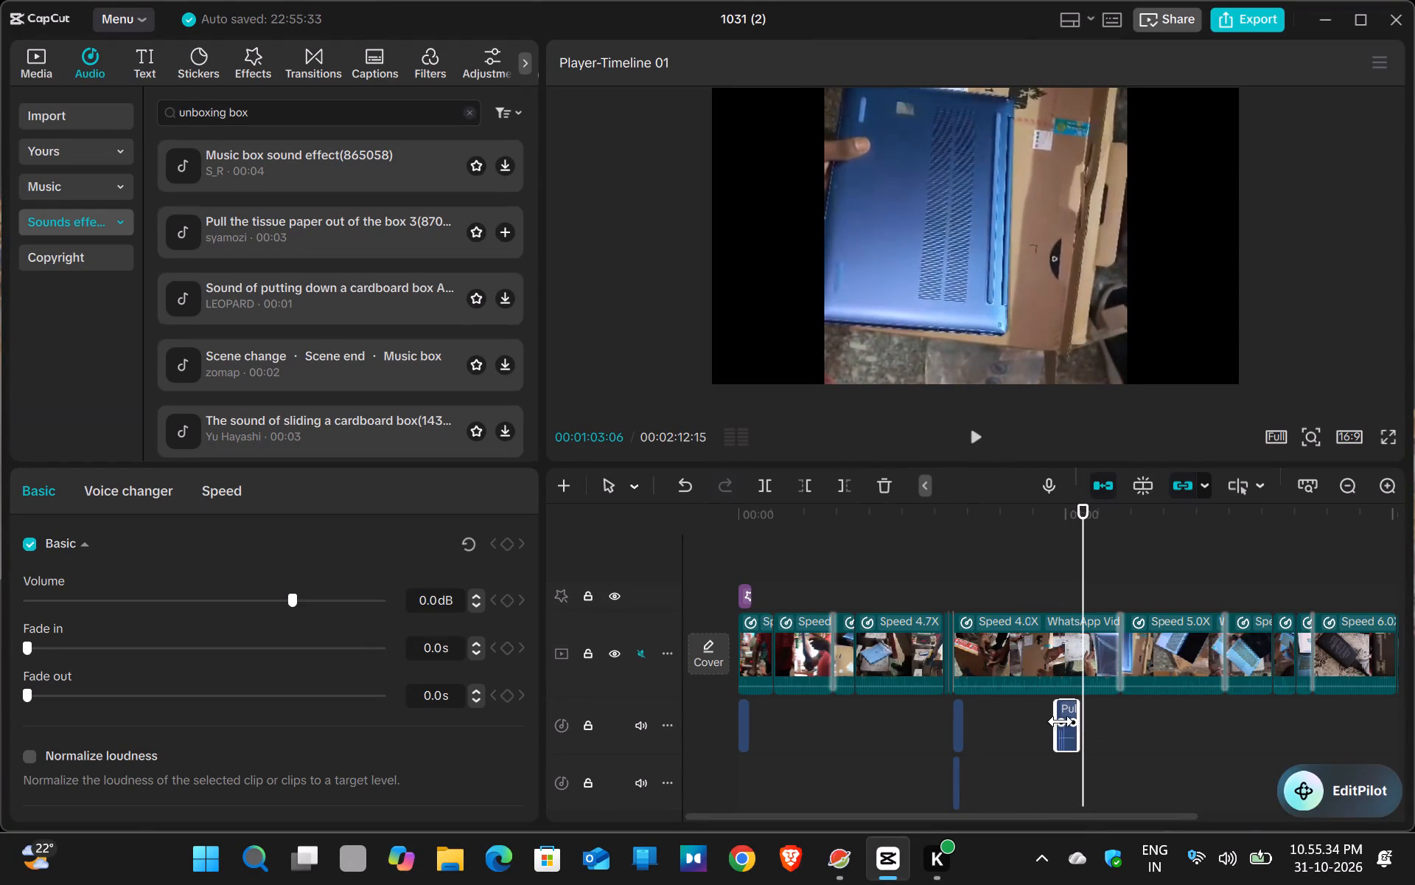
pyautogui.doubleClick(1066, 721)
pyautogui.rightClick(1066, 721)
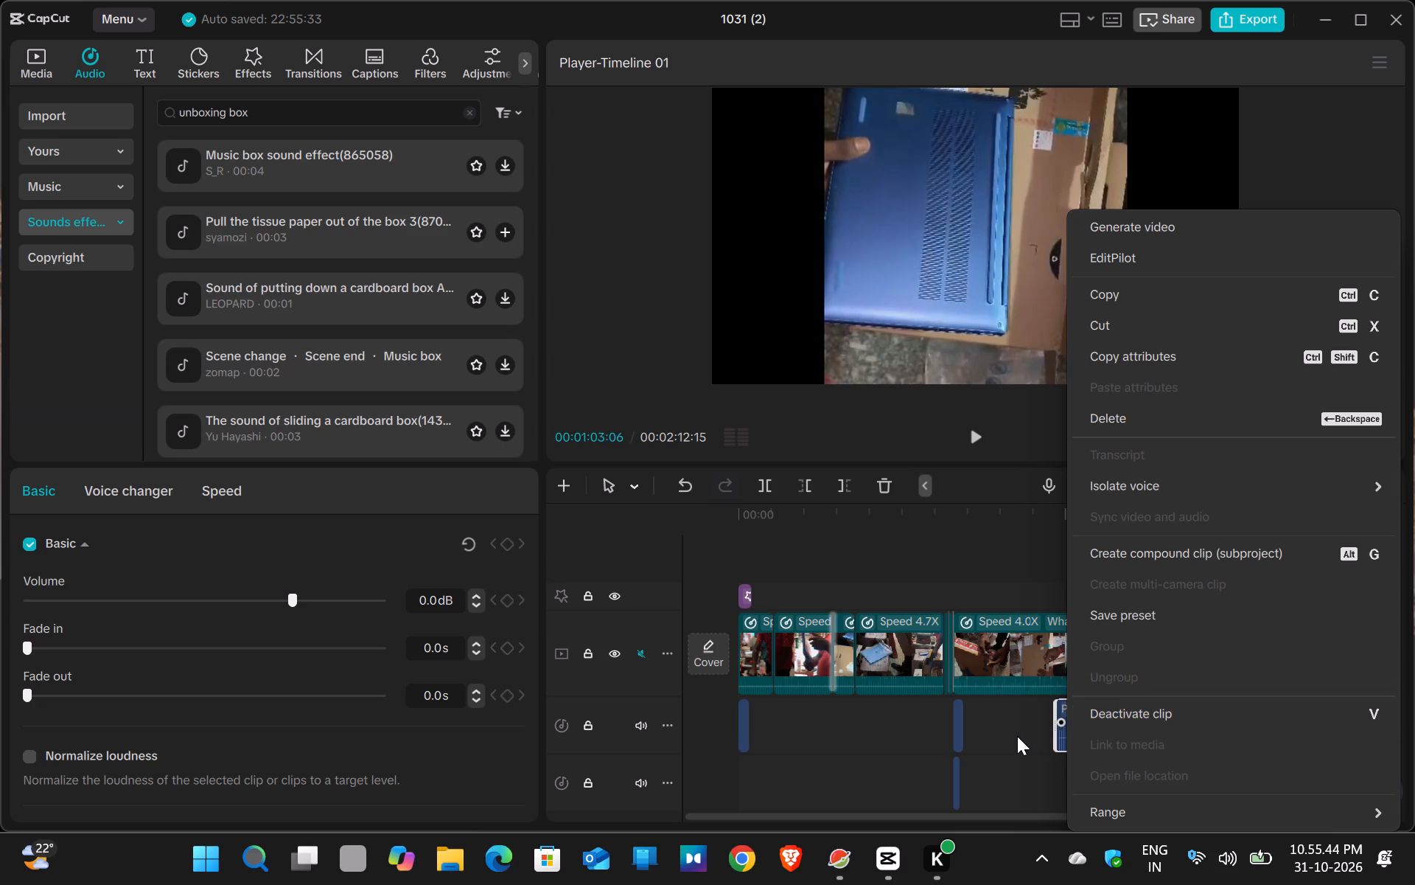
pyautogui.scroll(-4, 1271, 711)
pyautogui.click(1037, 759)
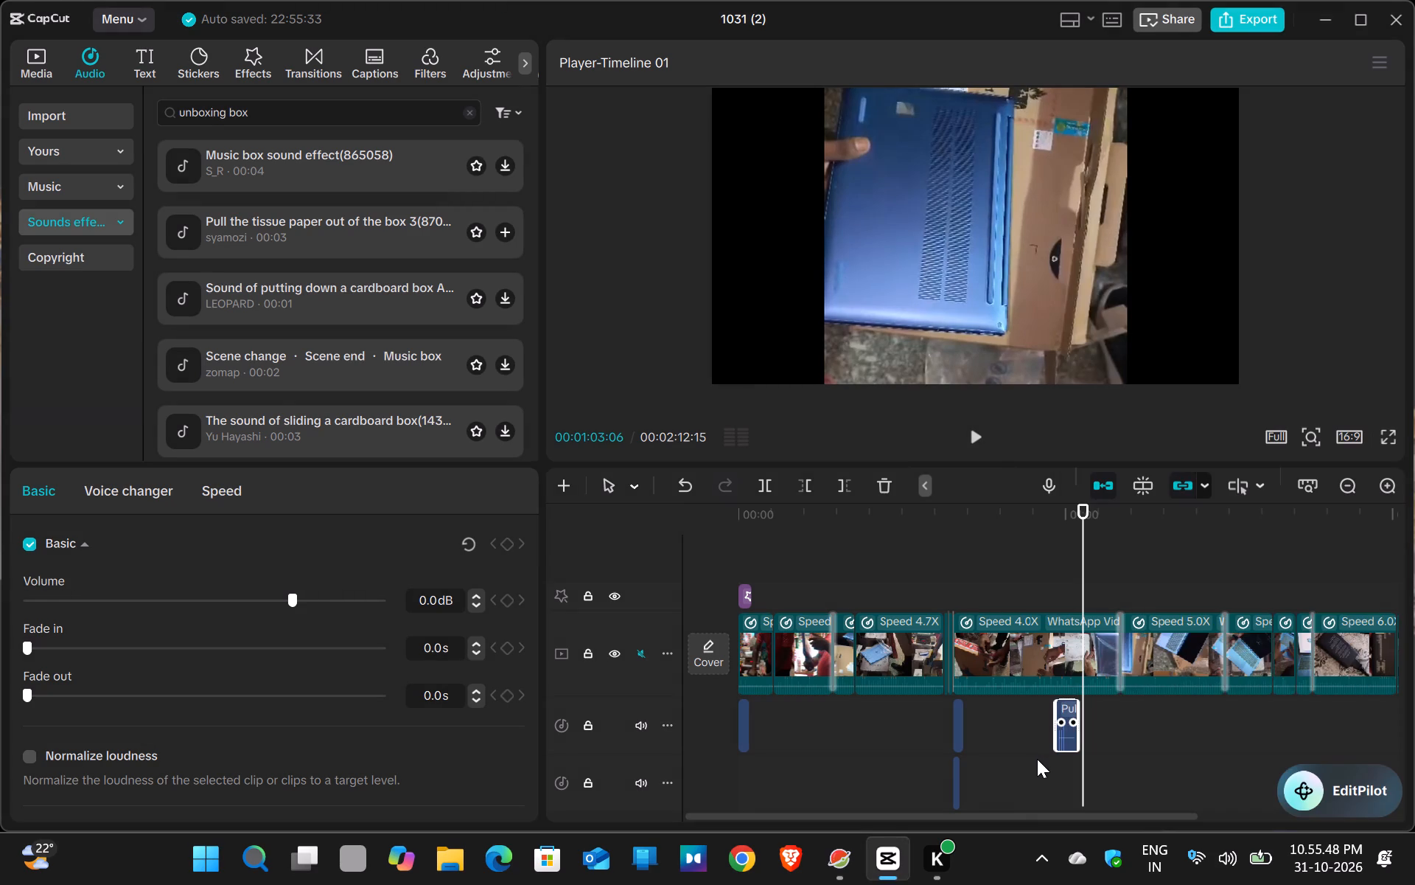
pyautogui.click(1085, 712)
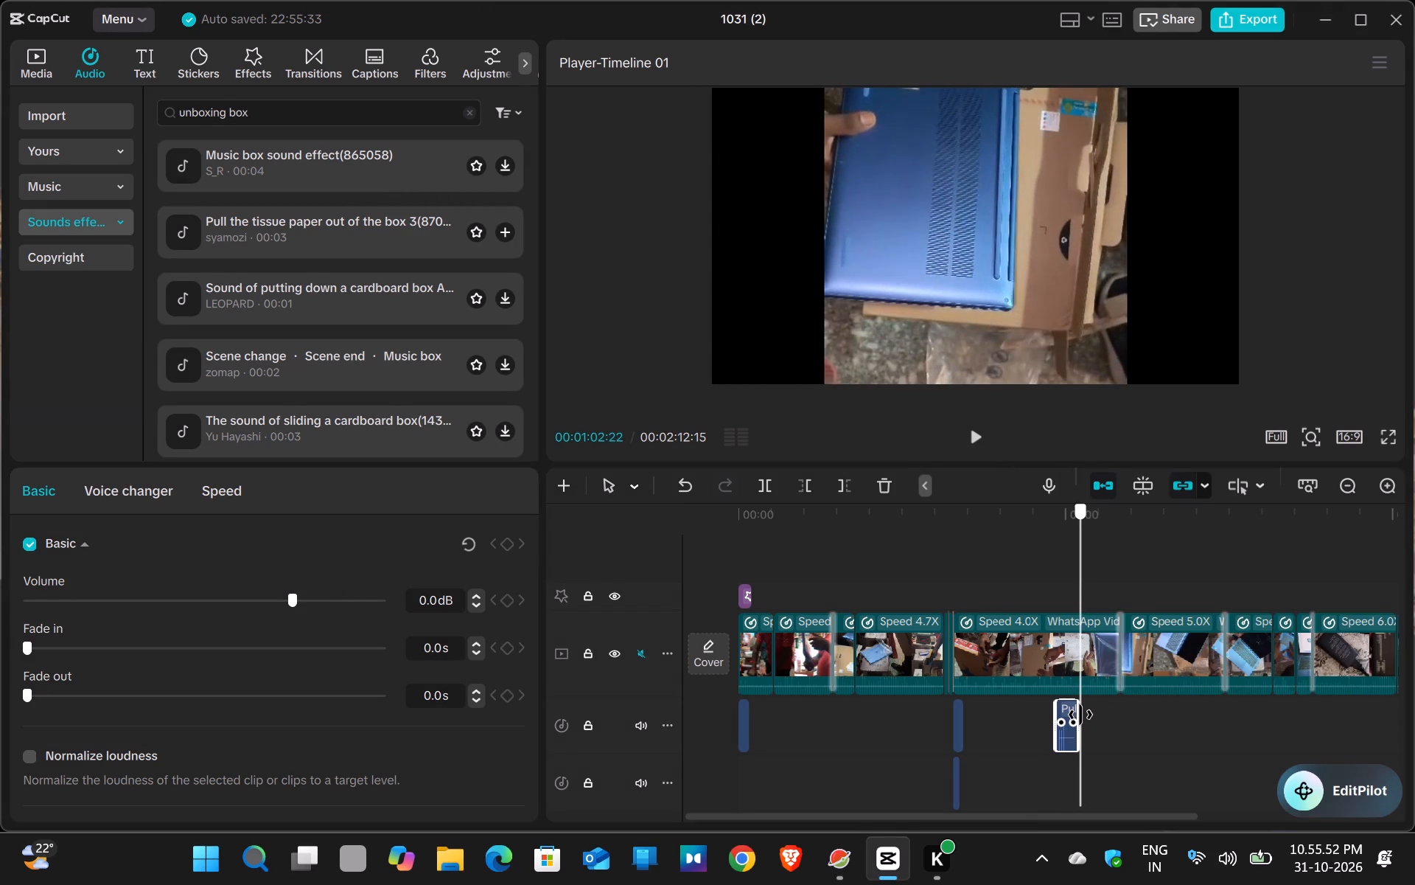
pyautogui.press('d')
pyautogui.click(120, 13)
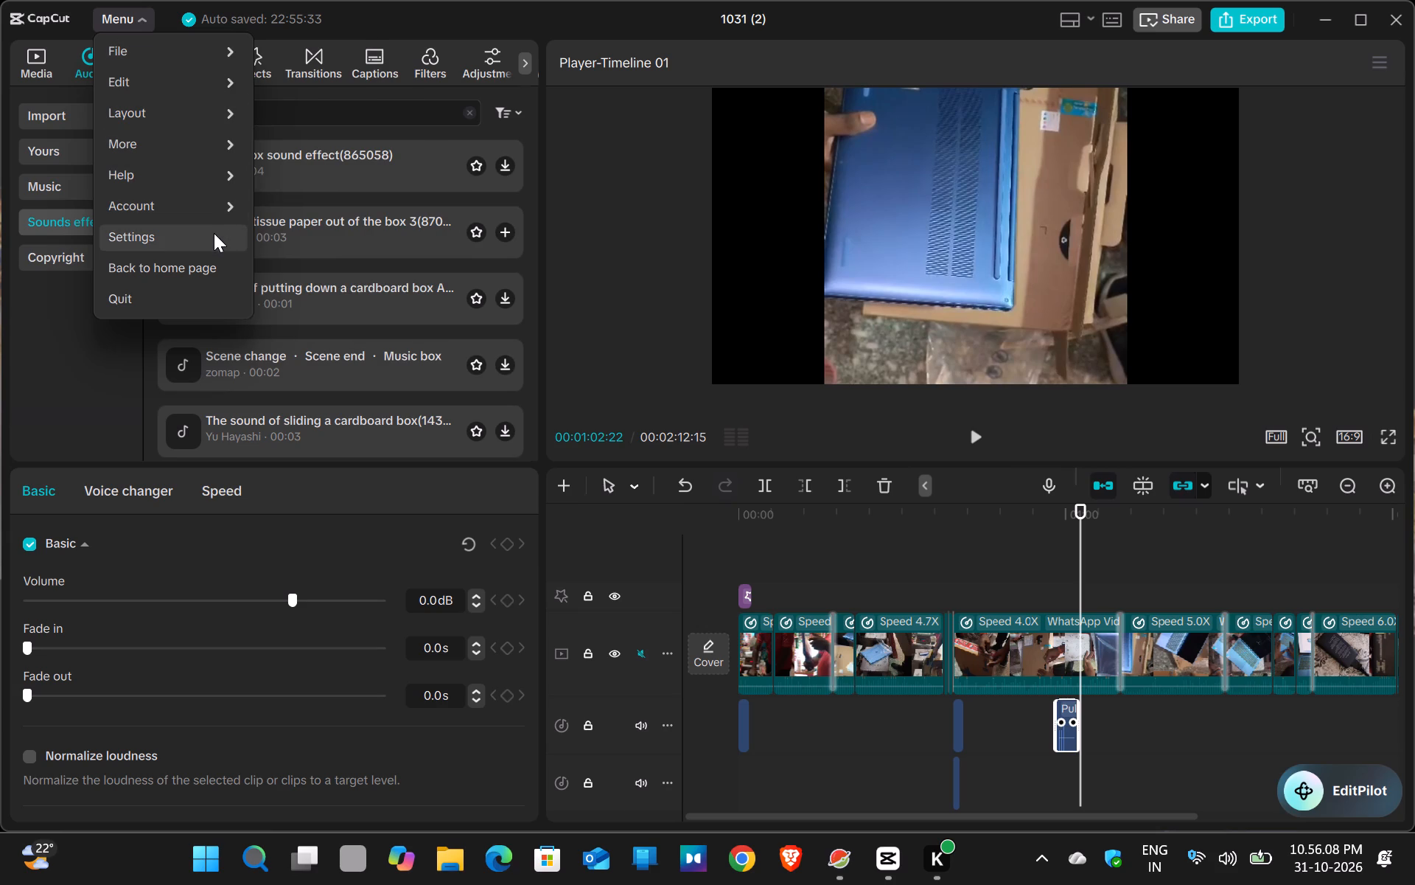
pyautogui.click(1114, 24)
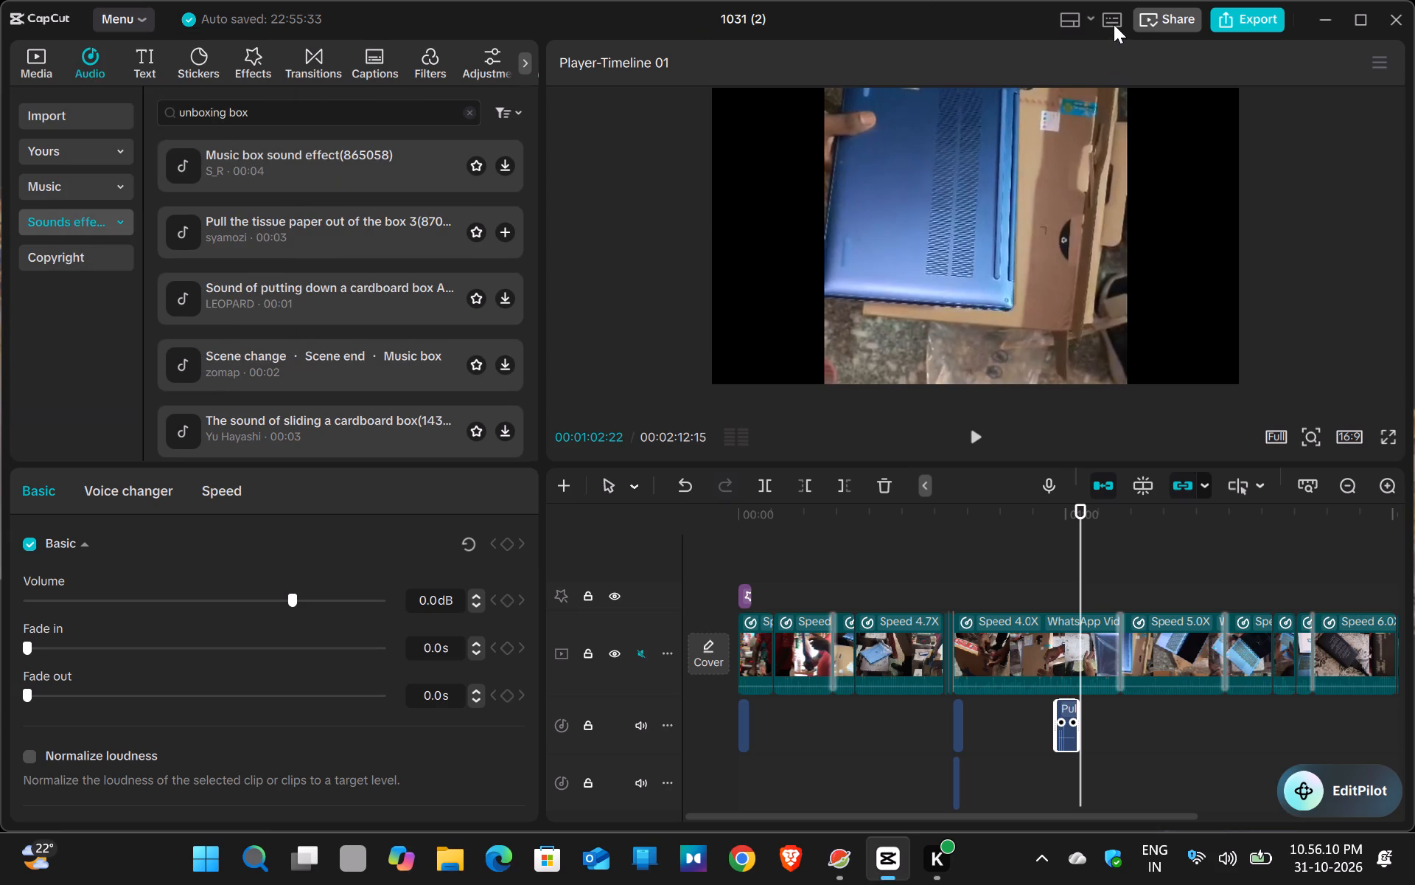
# Look through the full list of Timeline keyboard shortcuts for available clip-editing commands, and close it without changes.
pyautogui.click(1109, 15)
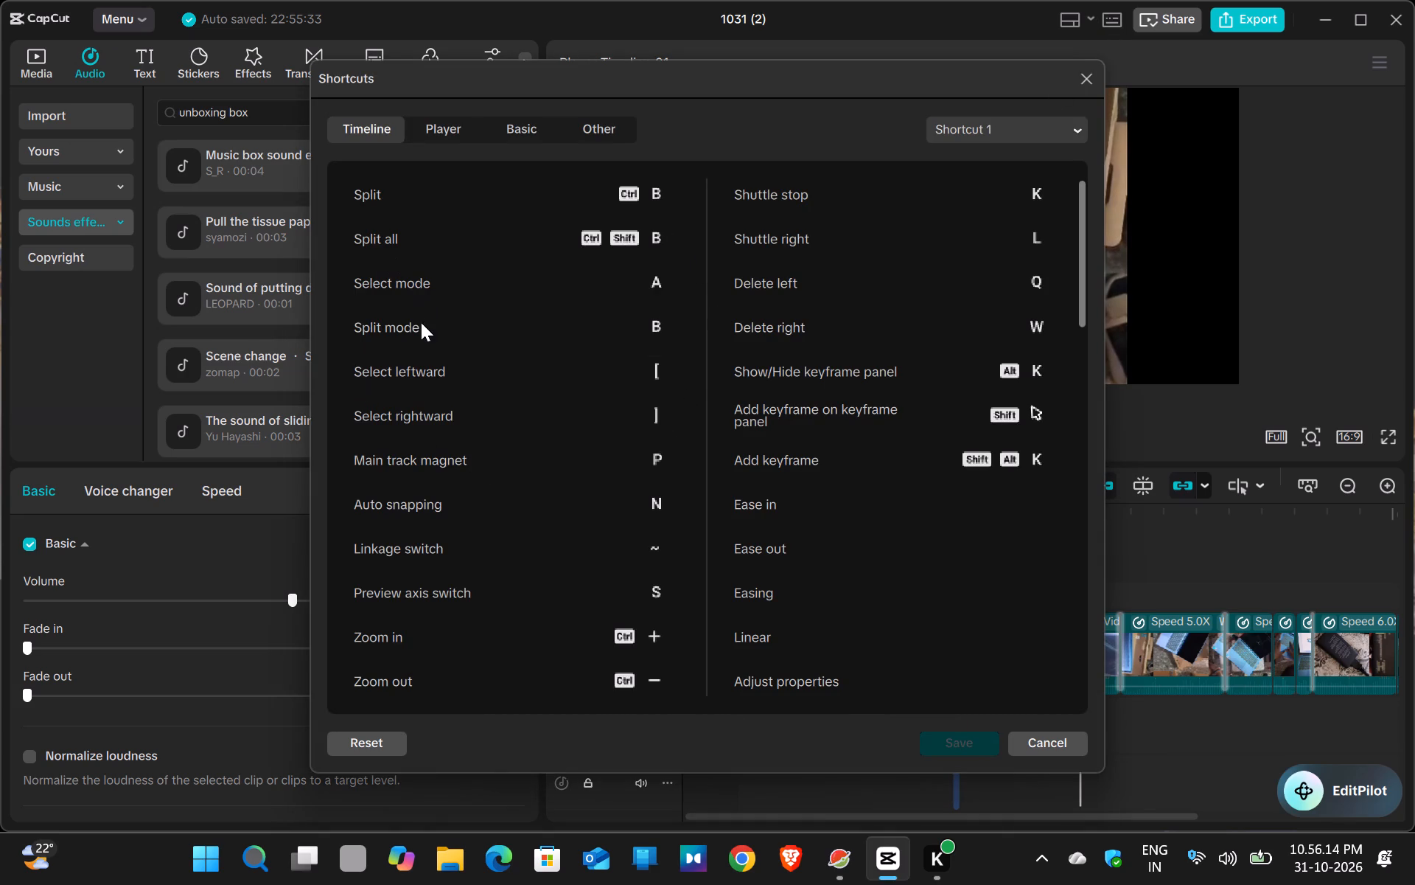
pyautogui.scroll(-2, 503, 454)
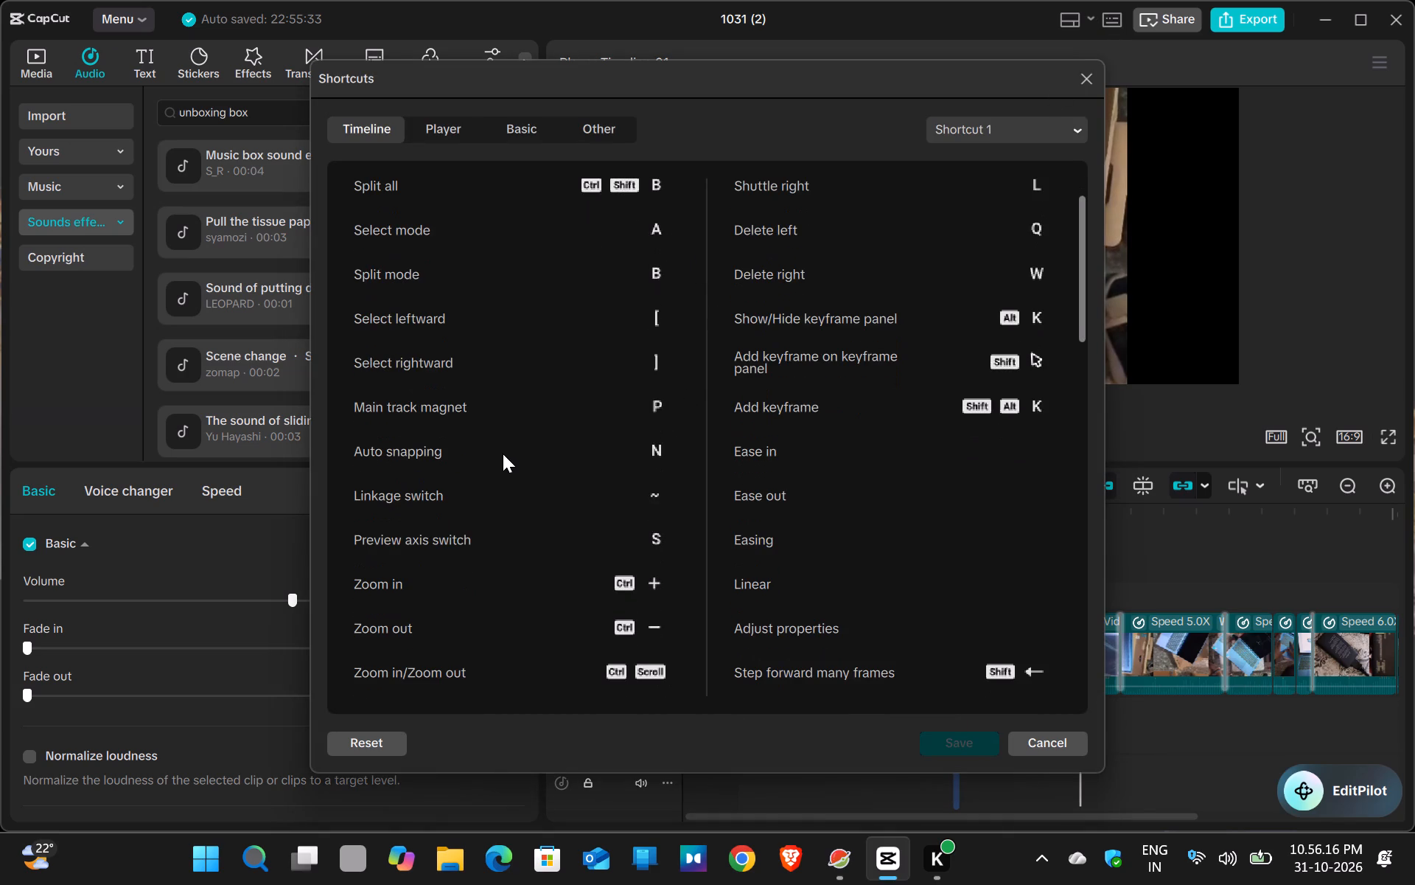
pyautogui.scroll(-4, 503, 454)
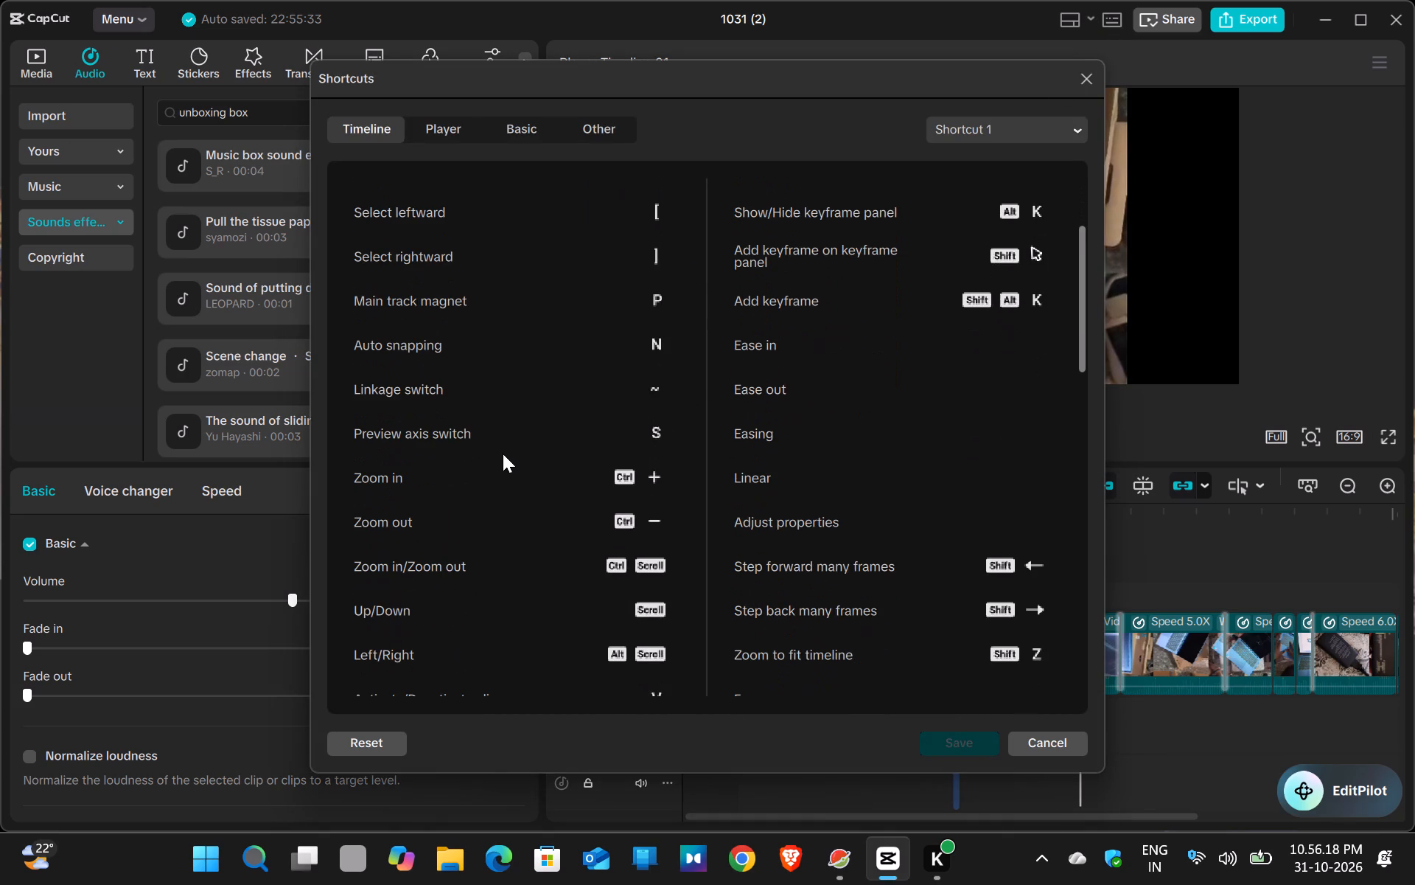
pyautogui.scroll(-7, 503, 454)
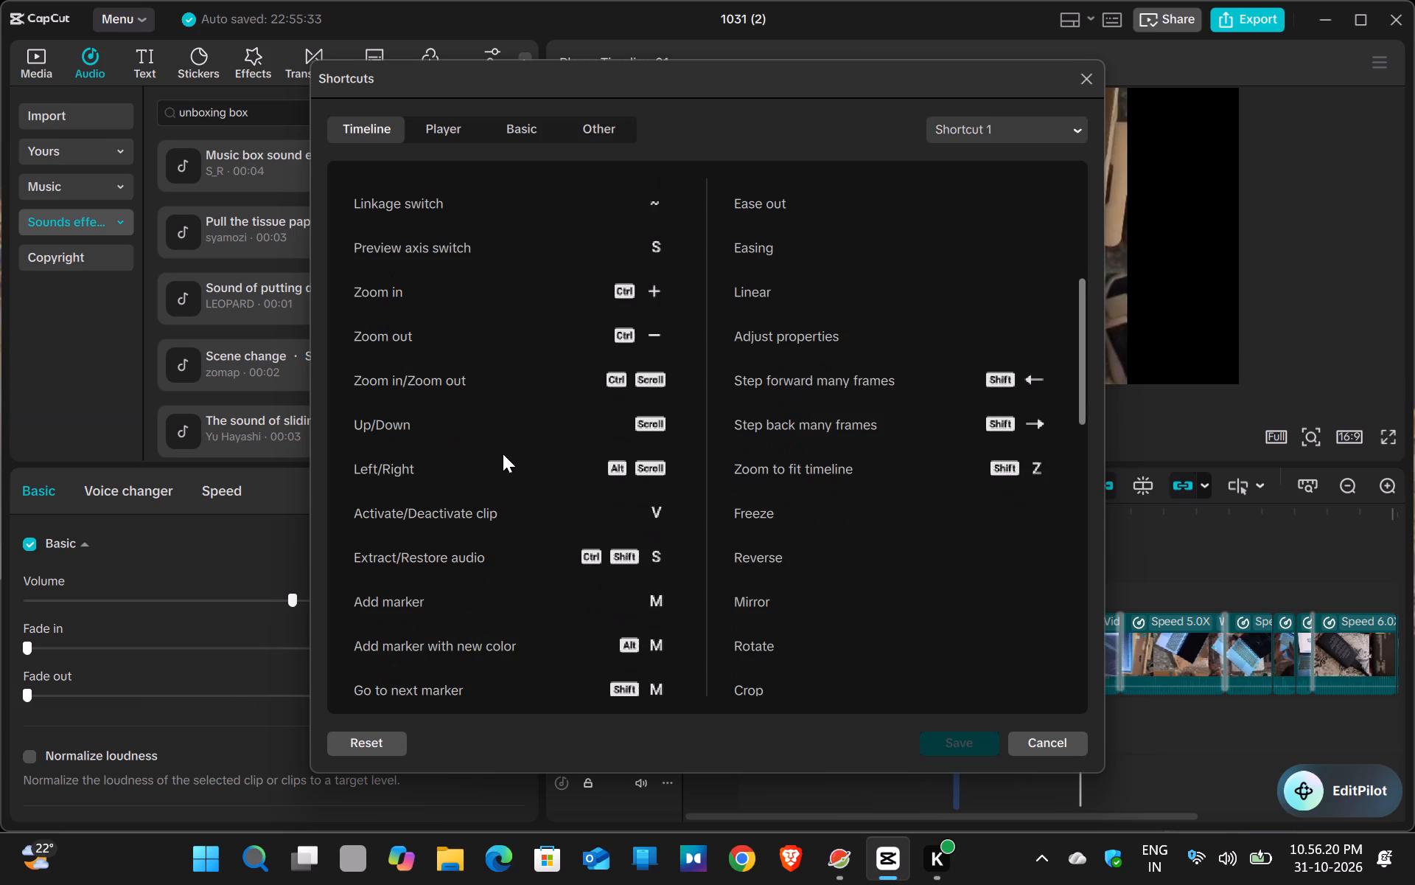
pyautogui.scroll(-3, 503, 454)
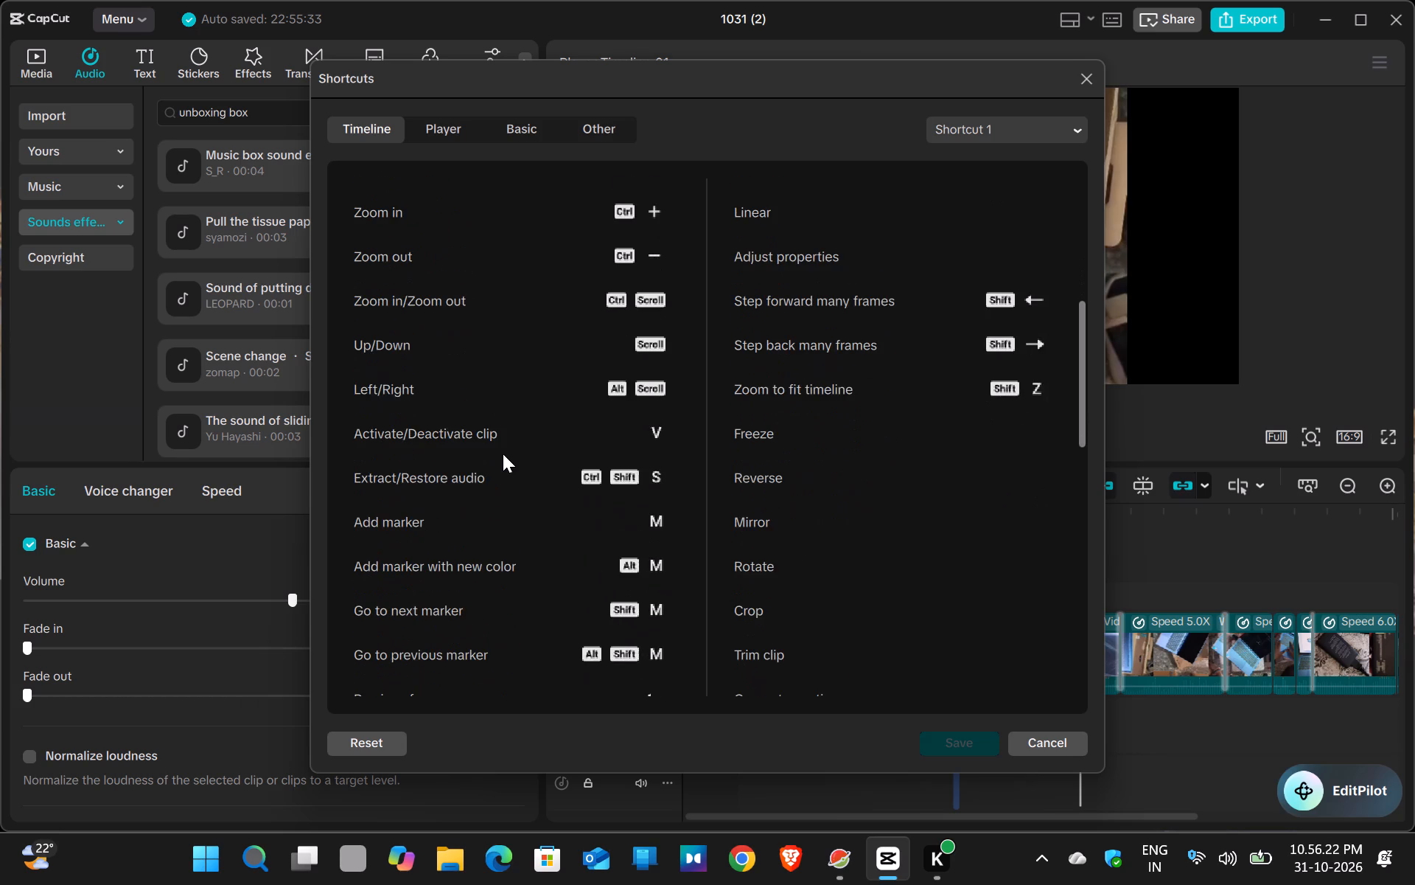
pyautogui.scroll(-2, 503, 454)
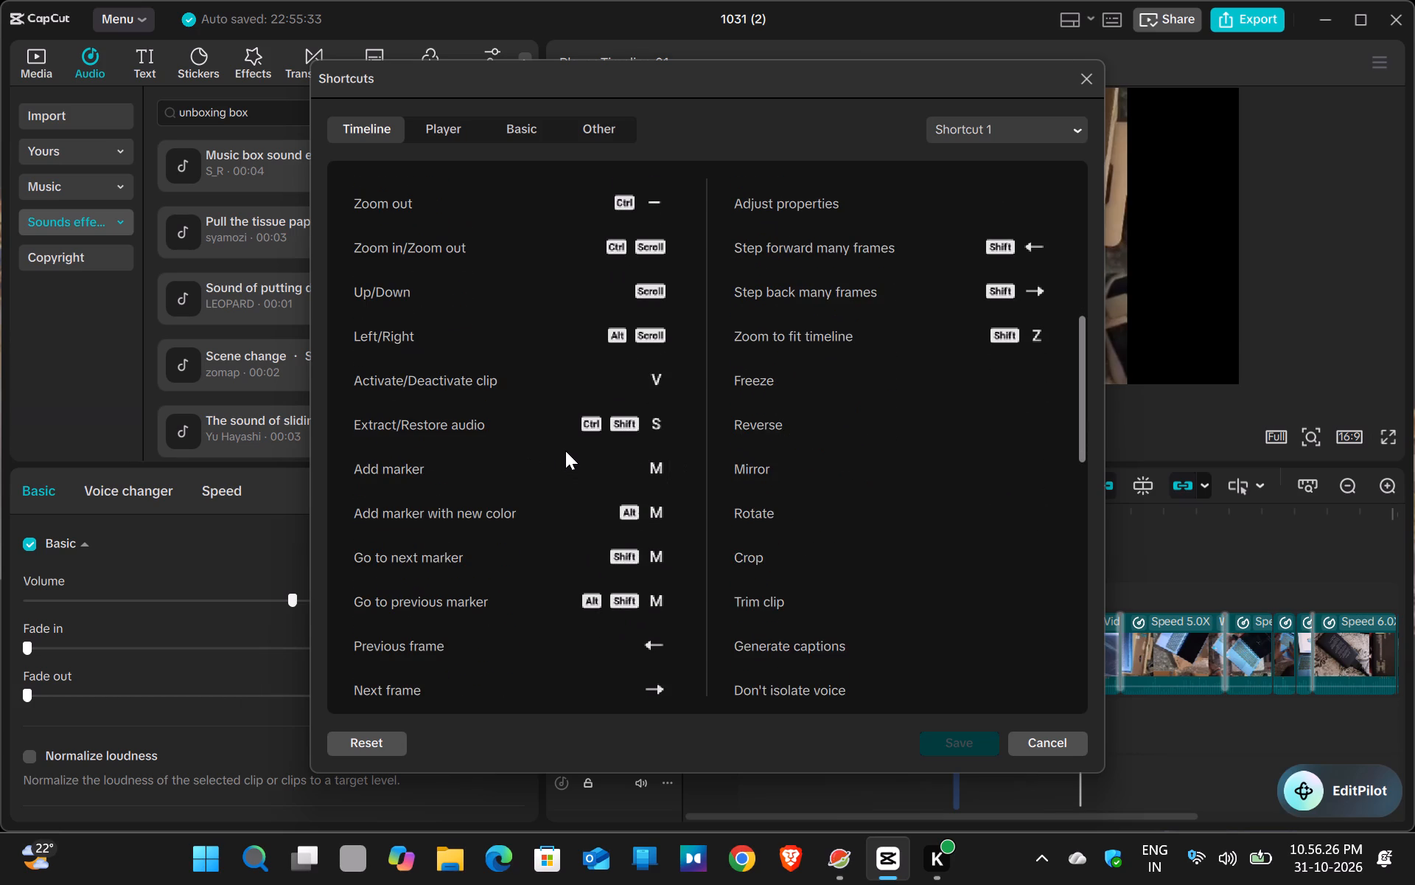
pyautogui.scroll(-5, 565, 451)
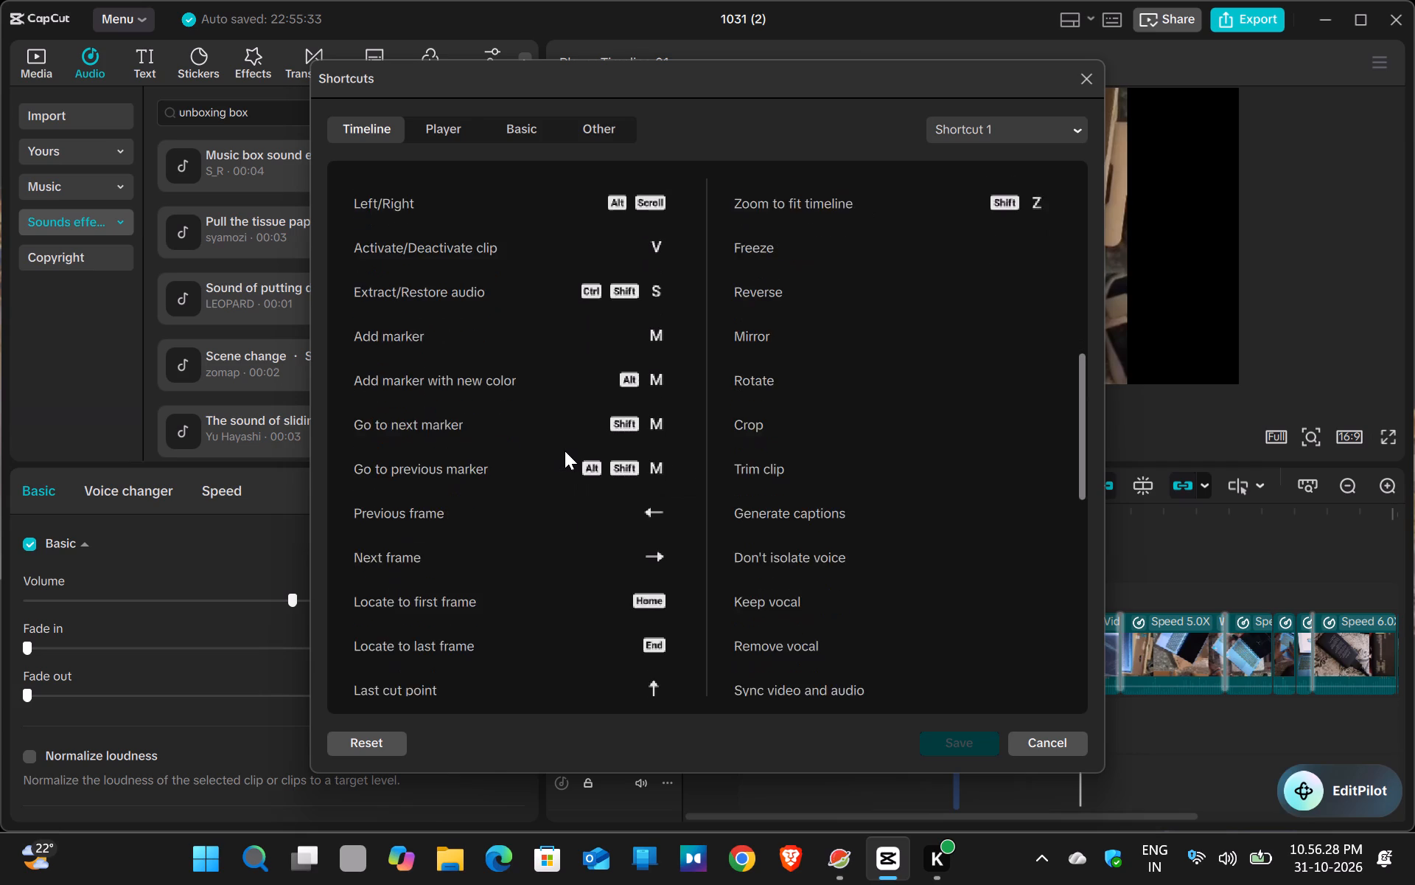
pyautogui.scroll(-7, 565, 451)
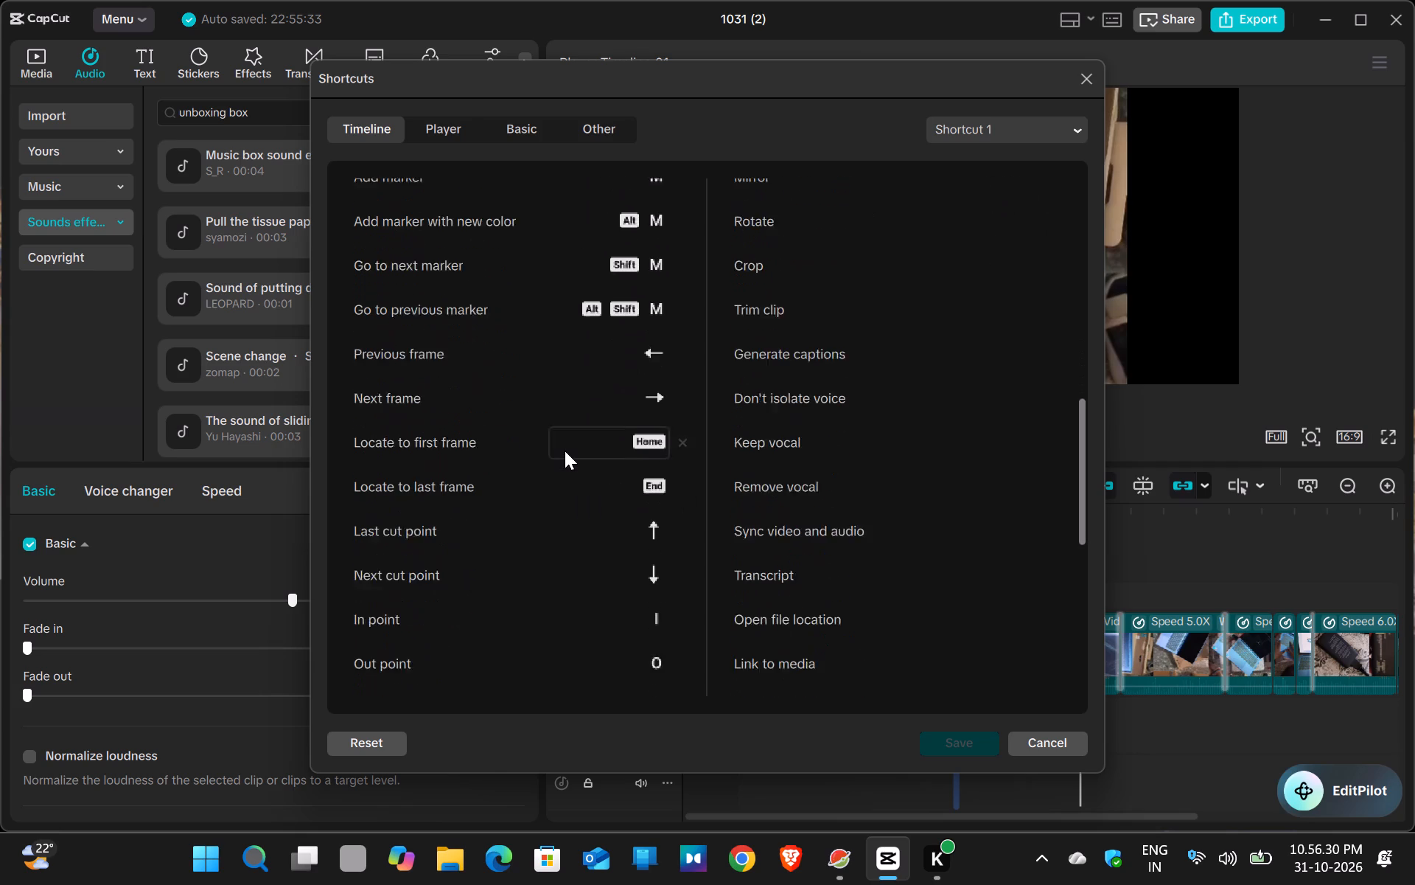
pyautogui.scroll(-7, 565, 451)
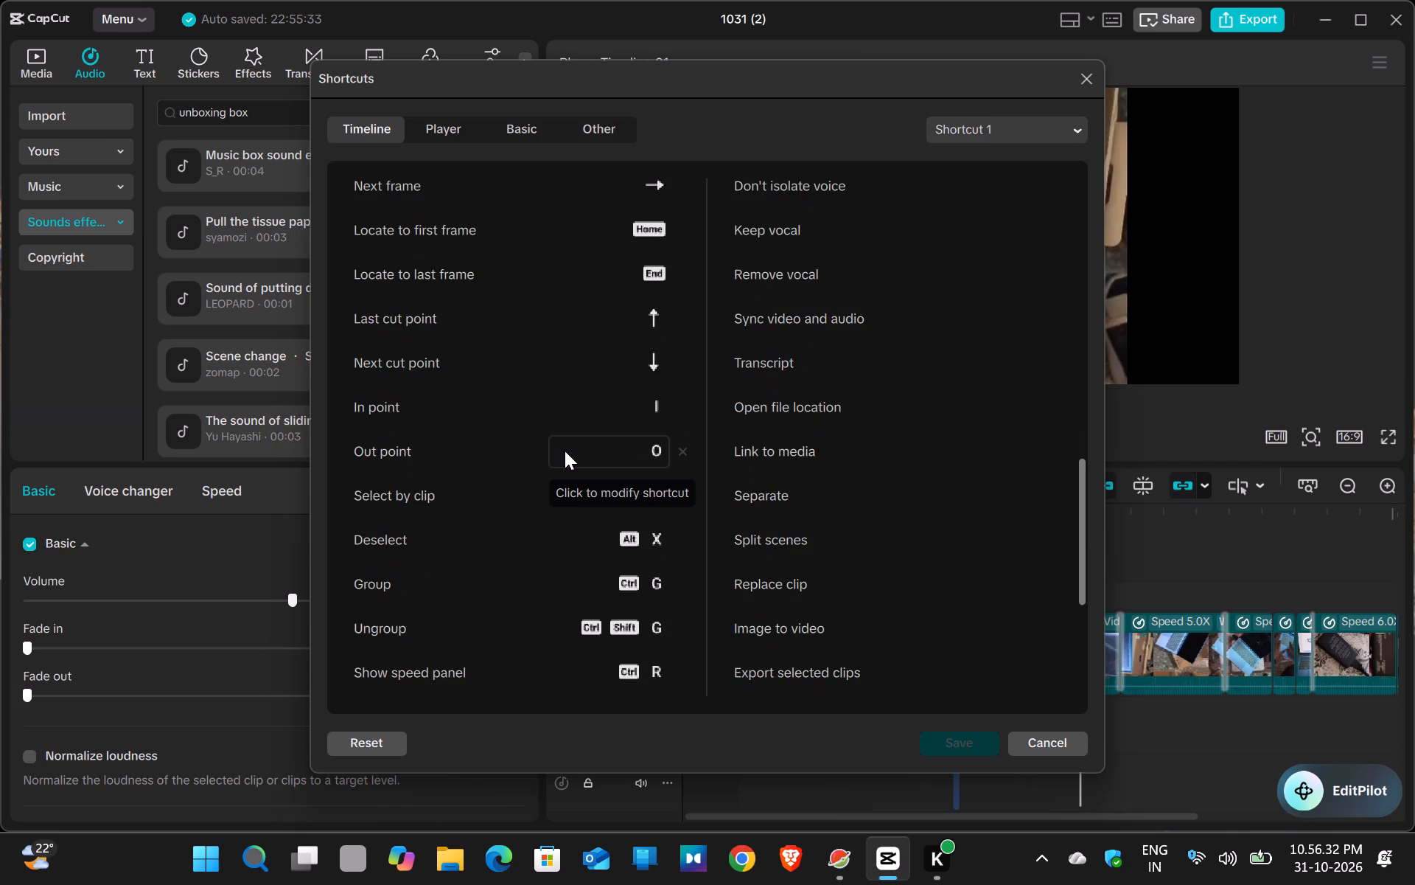
pyautogui.scroll(-4, 565, 451)
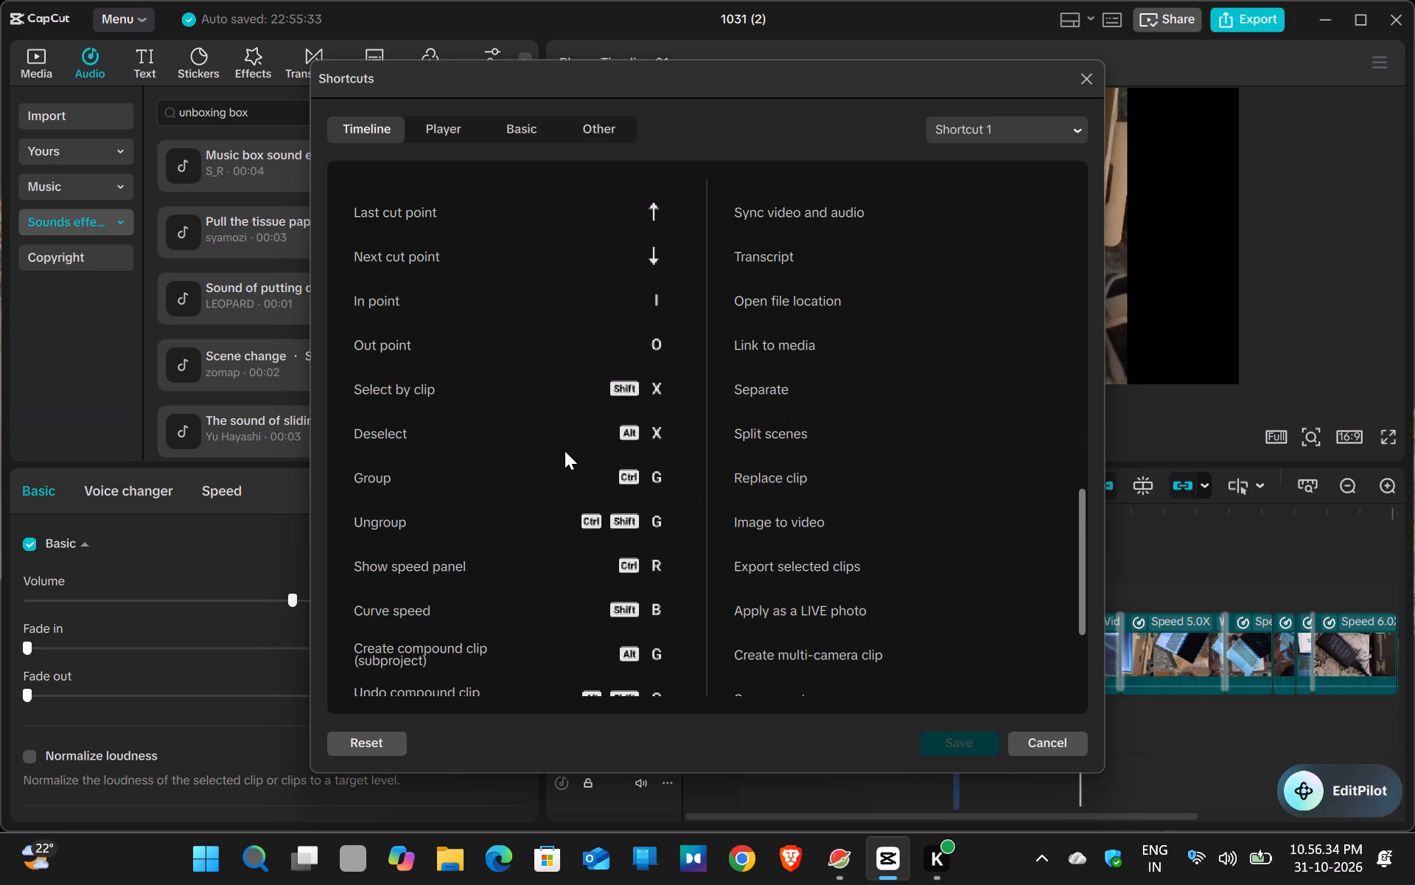
pyautogui.scroll(-5, 565, 451)
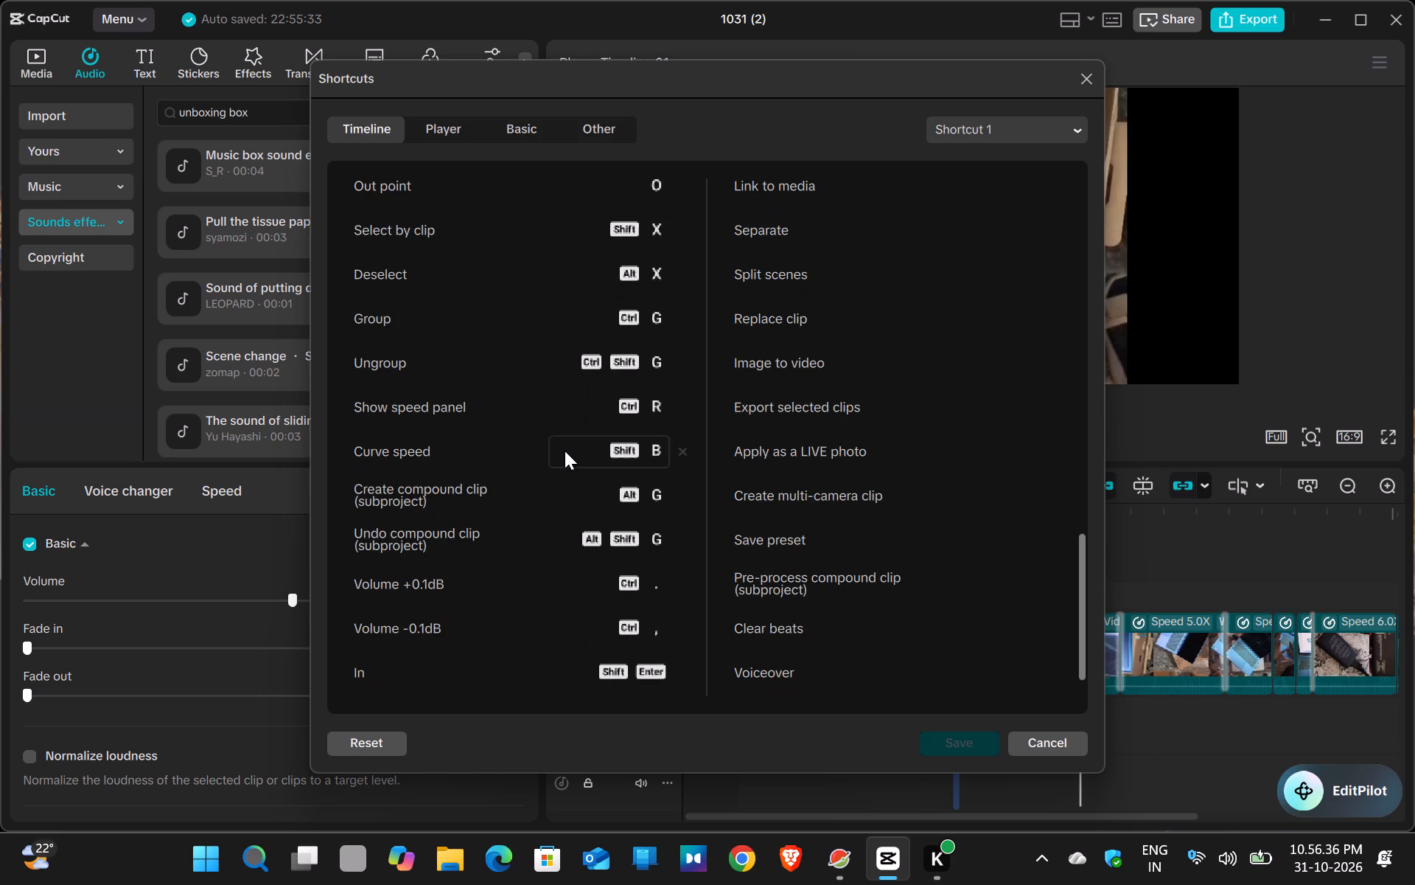
pyautogui.scroll(-4, 565, 451)
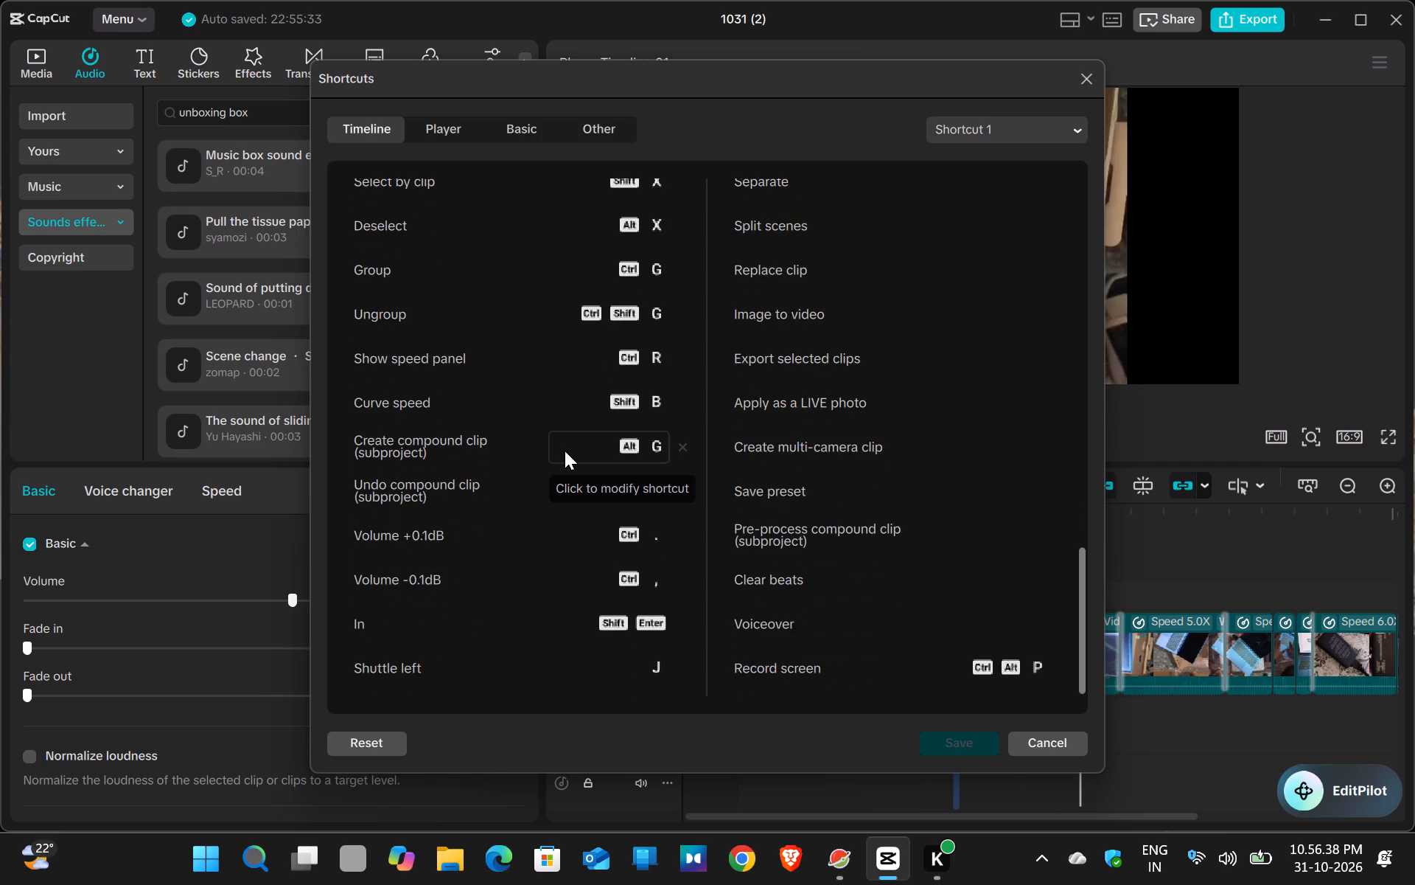
pyautogui.scroll(-6, 565, 451)
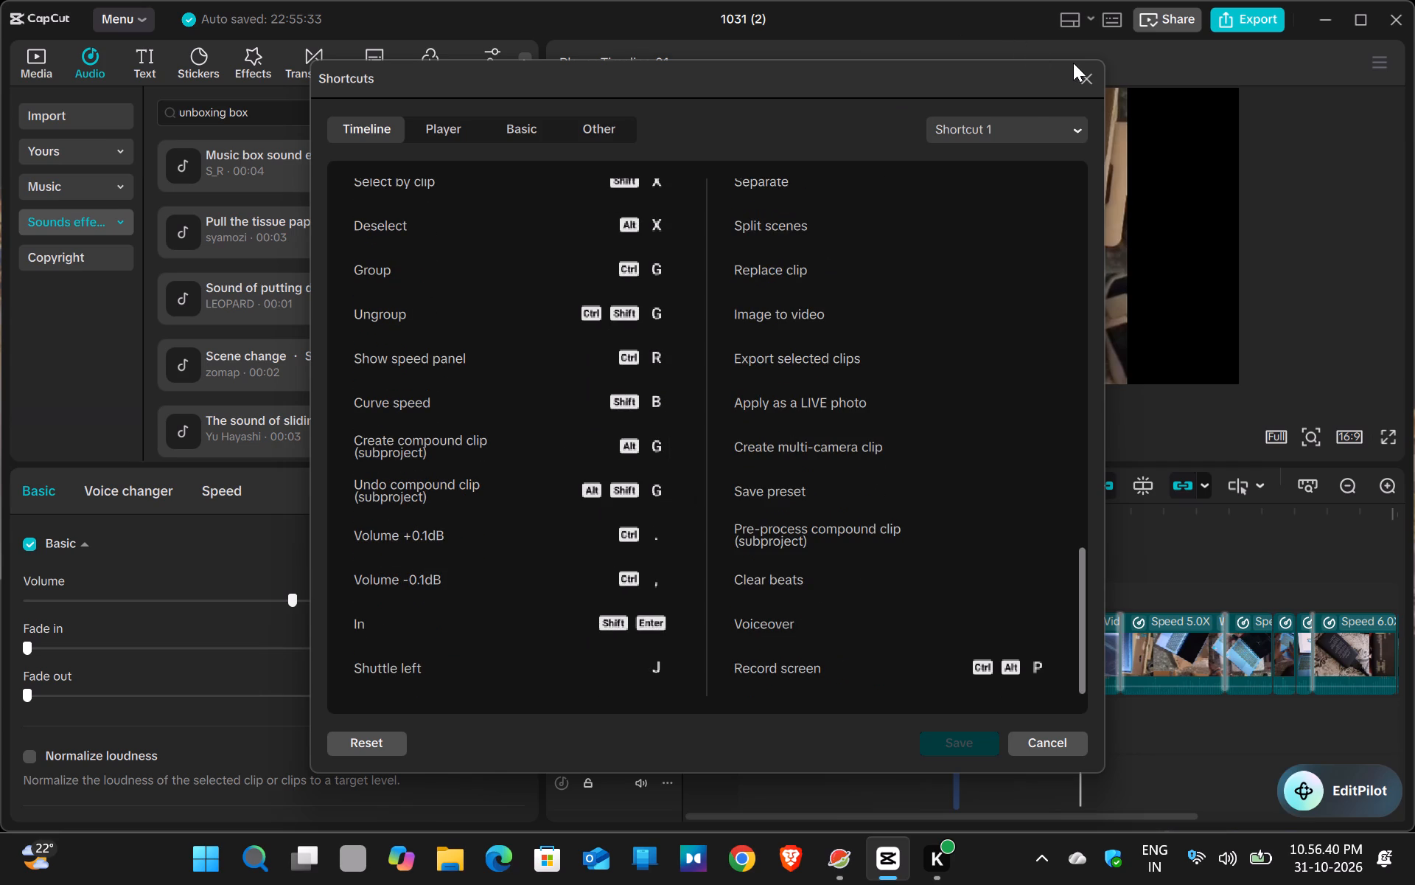
pyautogui.click(1074, 66)
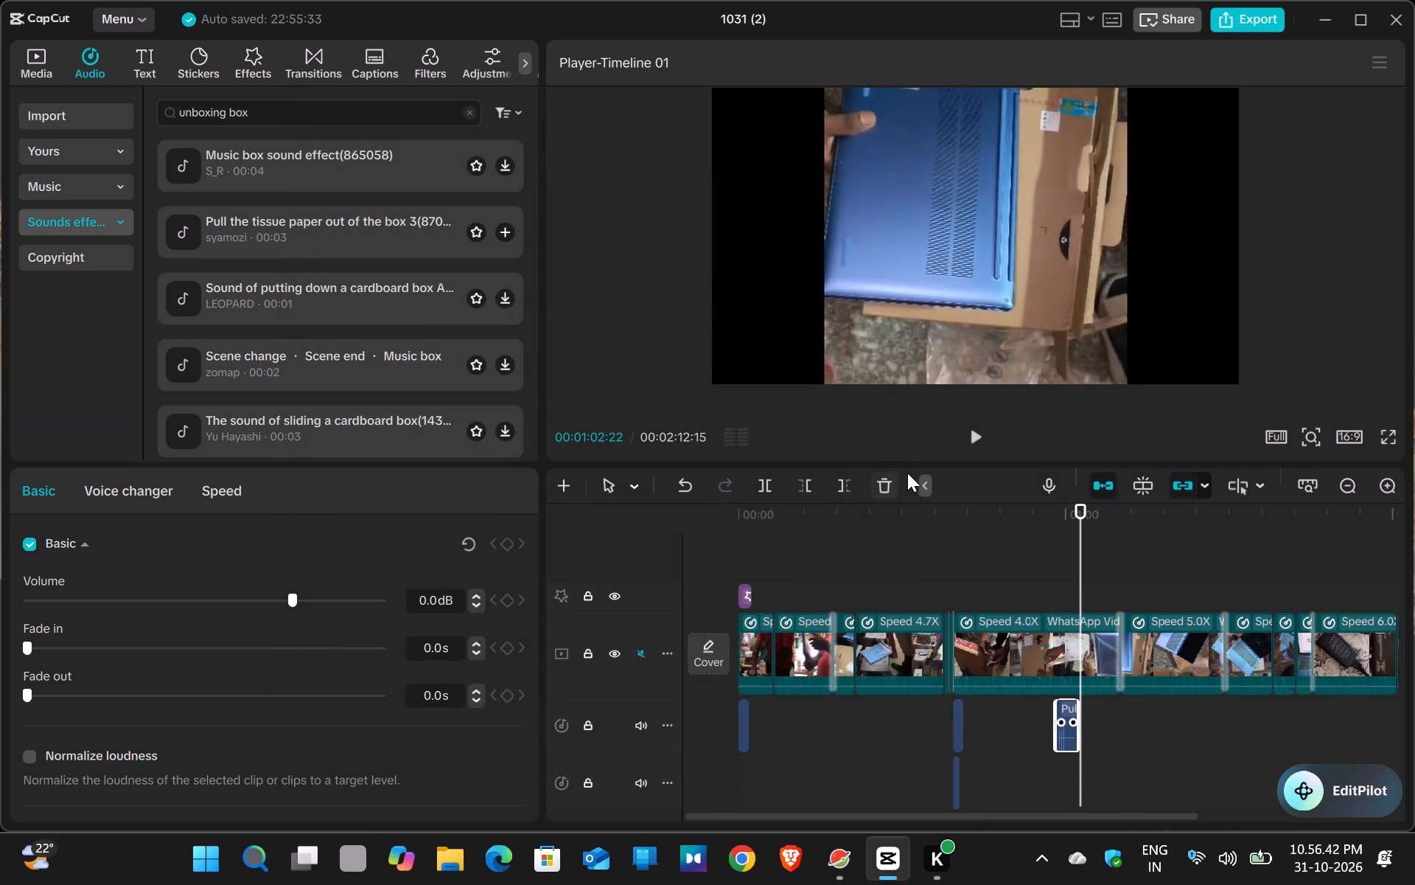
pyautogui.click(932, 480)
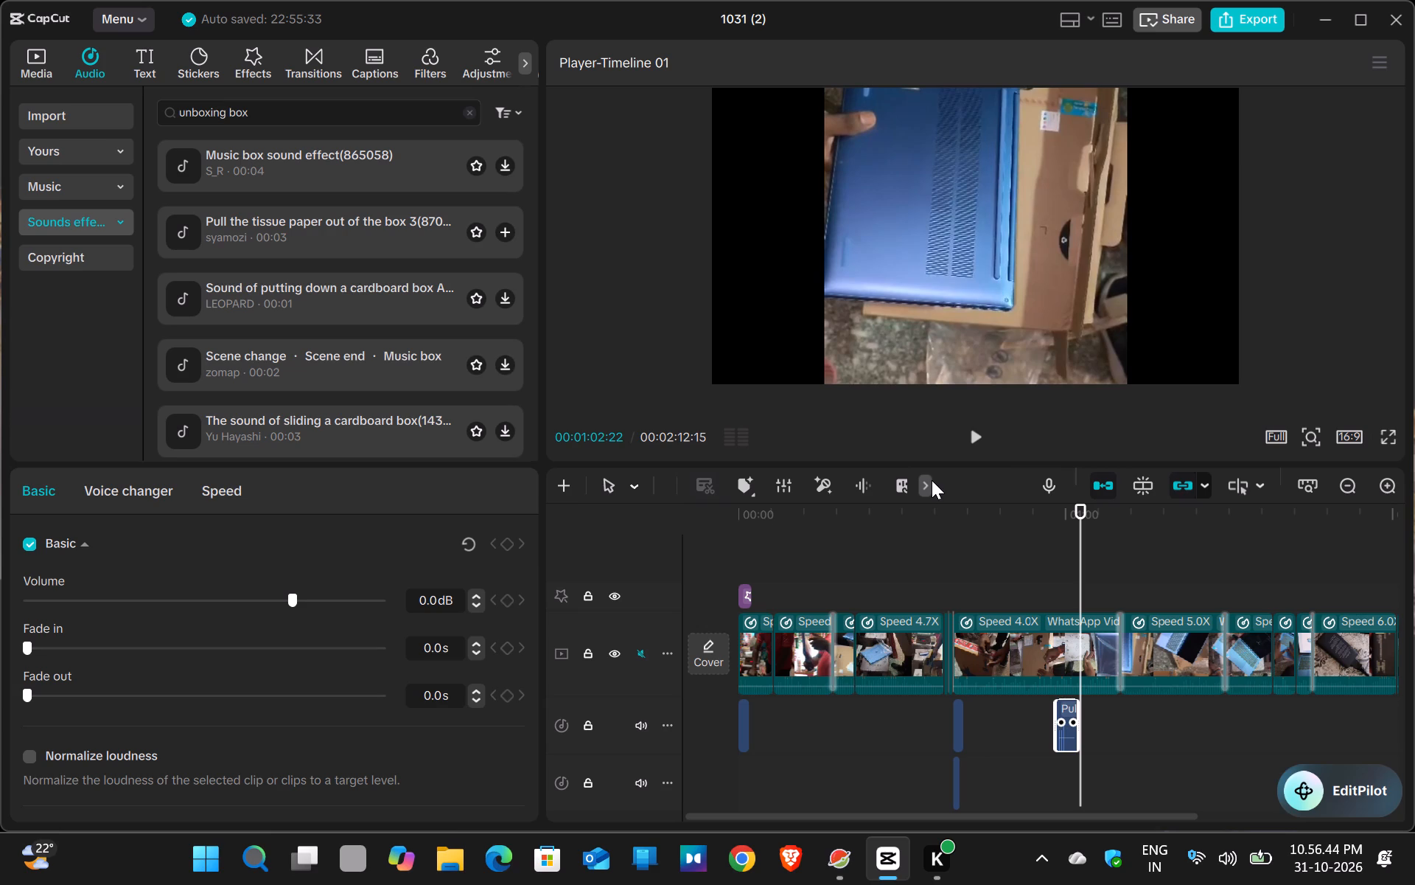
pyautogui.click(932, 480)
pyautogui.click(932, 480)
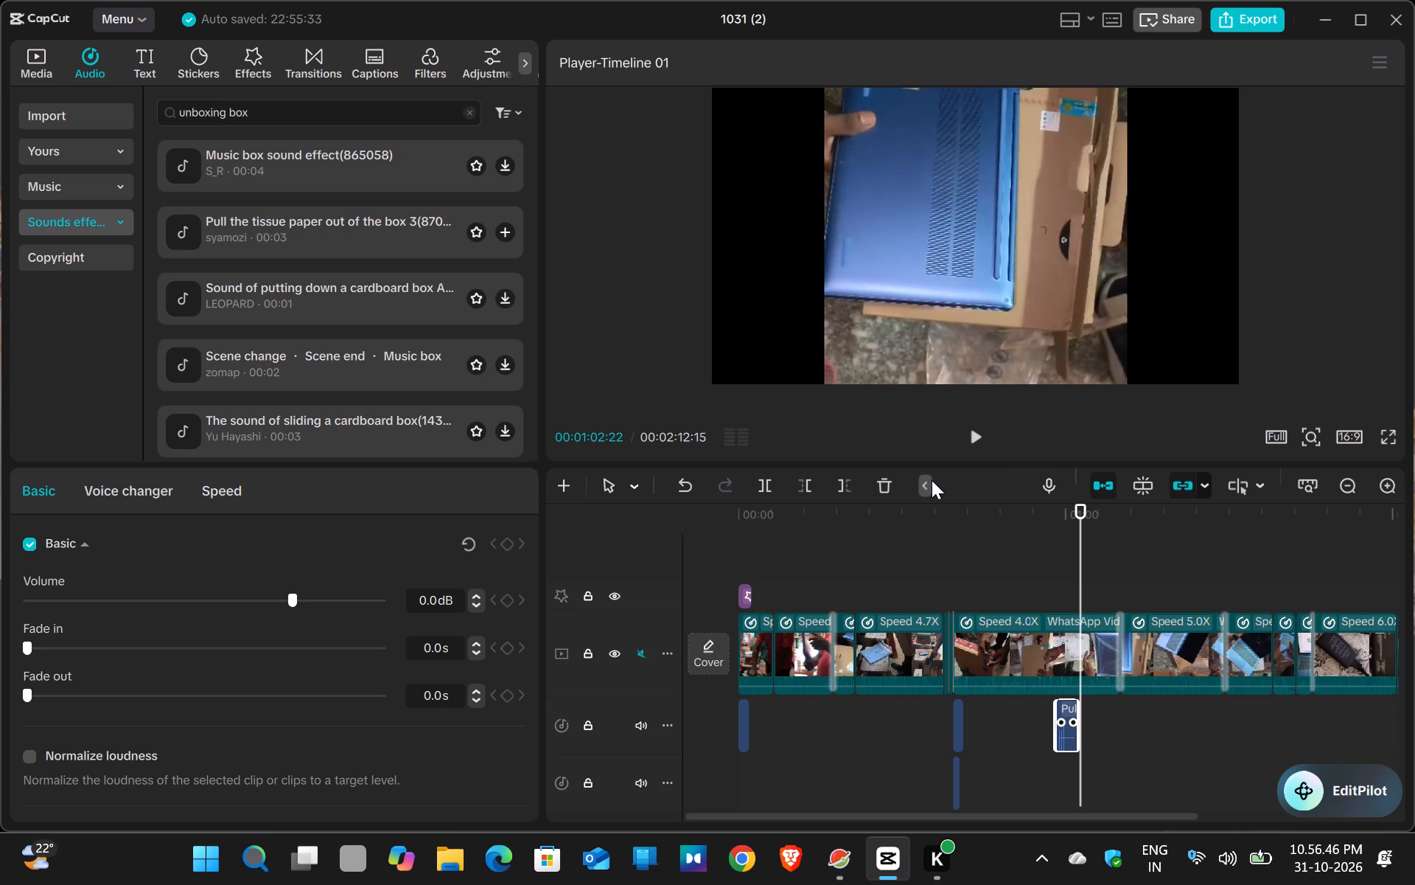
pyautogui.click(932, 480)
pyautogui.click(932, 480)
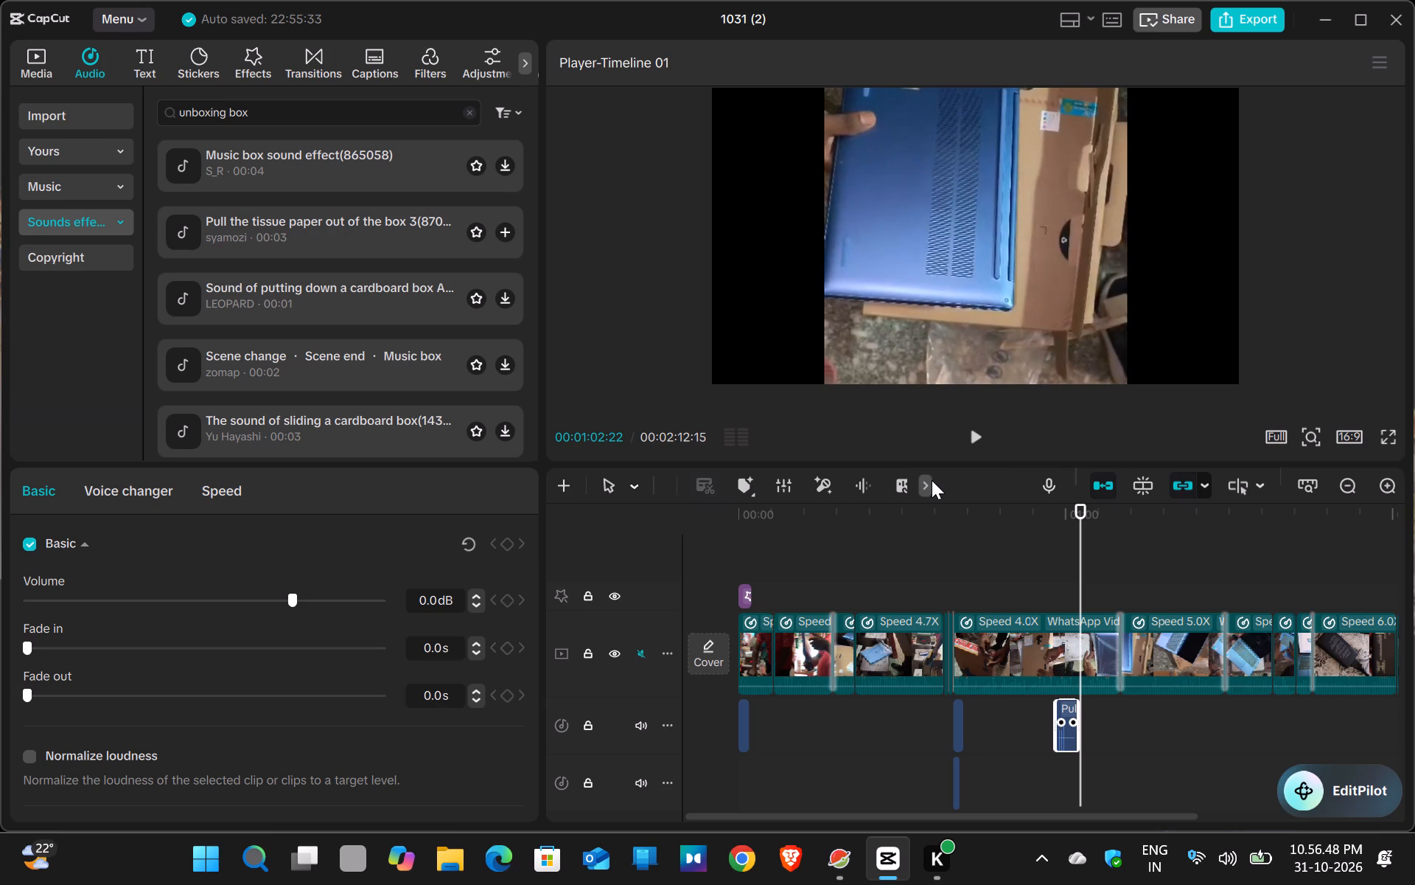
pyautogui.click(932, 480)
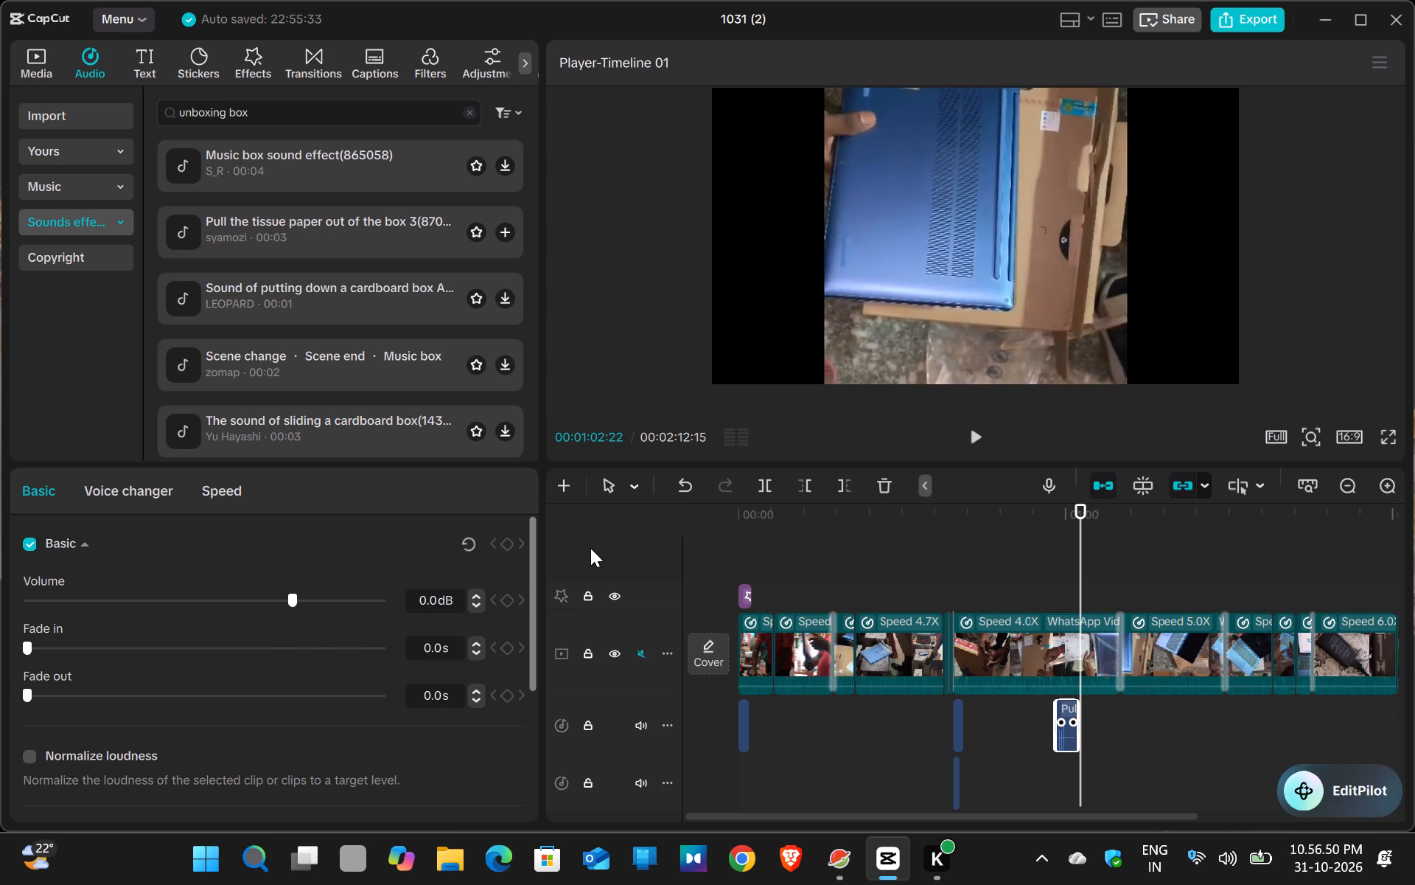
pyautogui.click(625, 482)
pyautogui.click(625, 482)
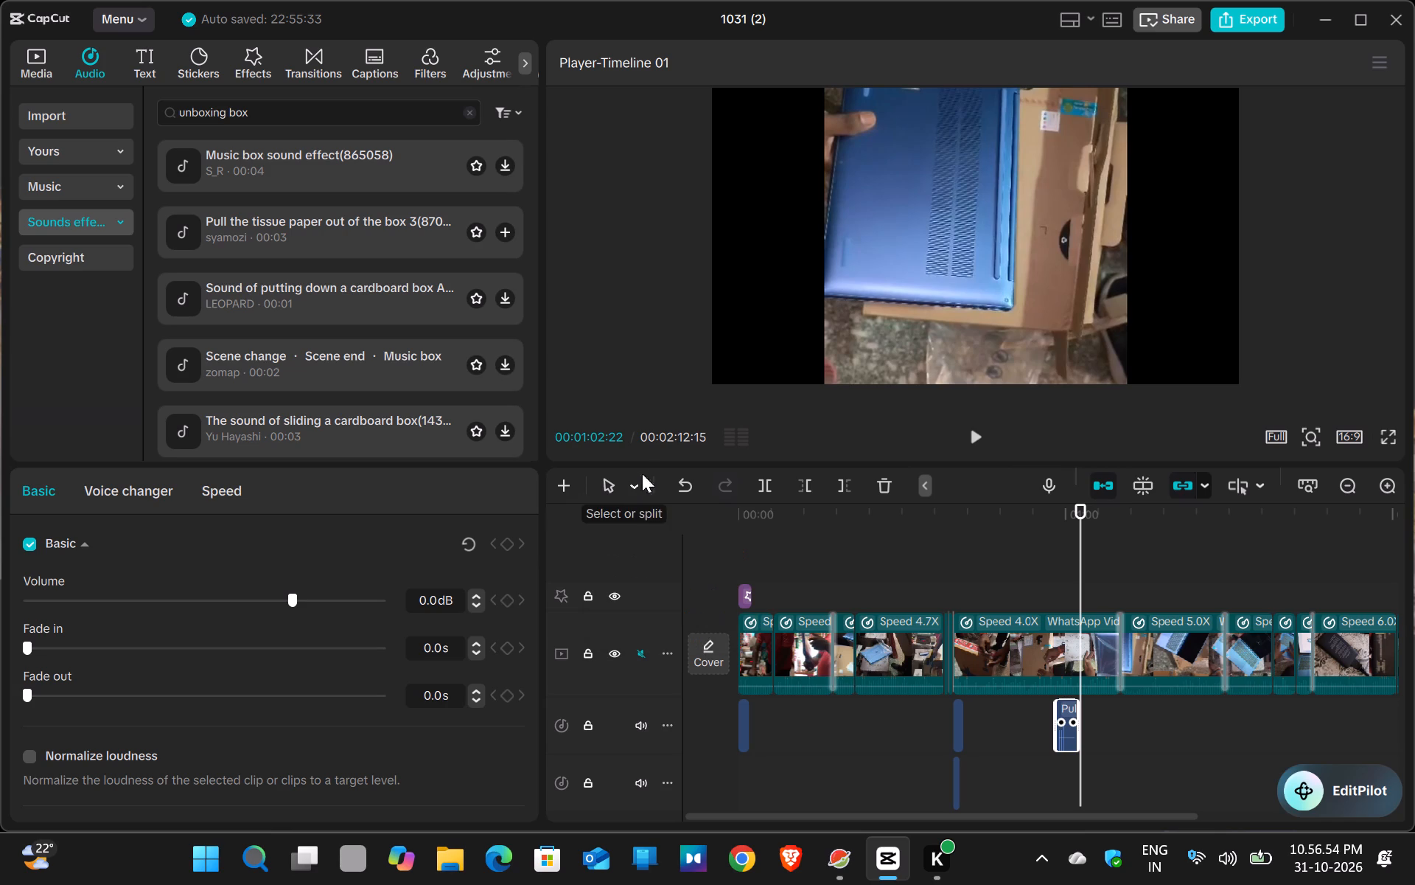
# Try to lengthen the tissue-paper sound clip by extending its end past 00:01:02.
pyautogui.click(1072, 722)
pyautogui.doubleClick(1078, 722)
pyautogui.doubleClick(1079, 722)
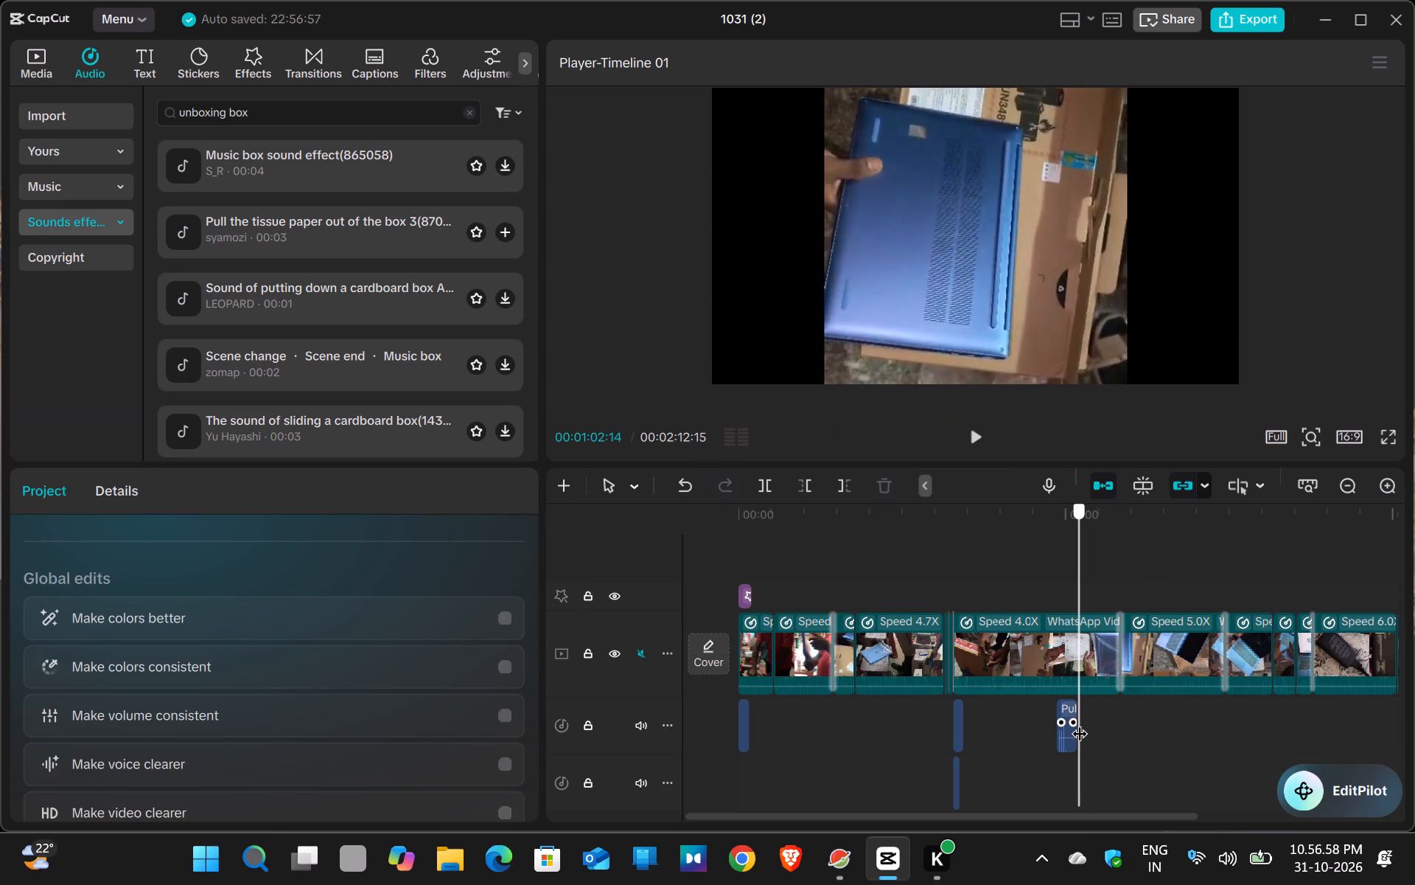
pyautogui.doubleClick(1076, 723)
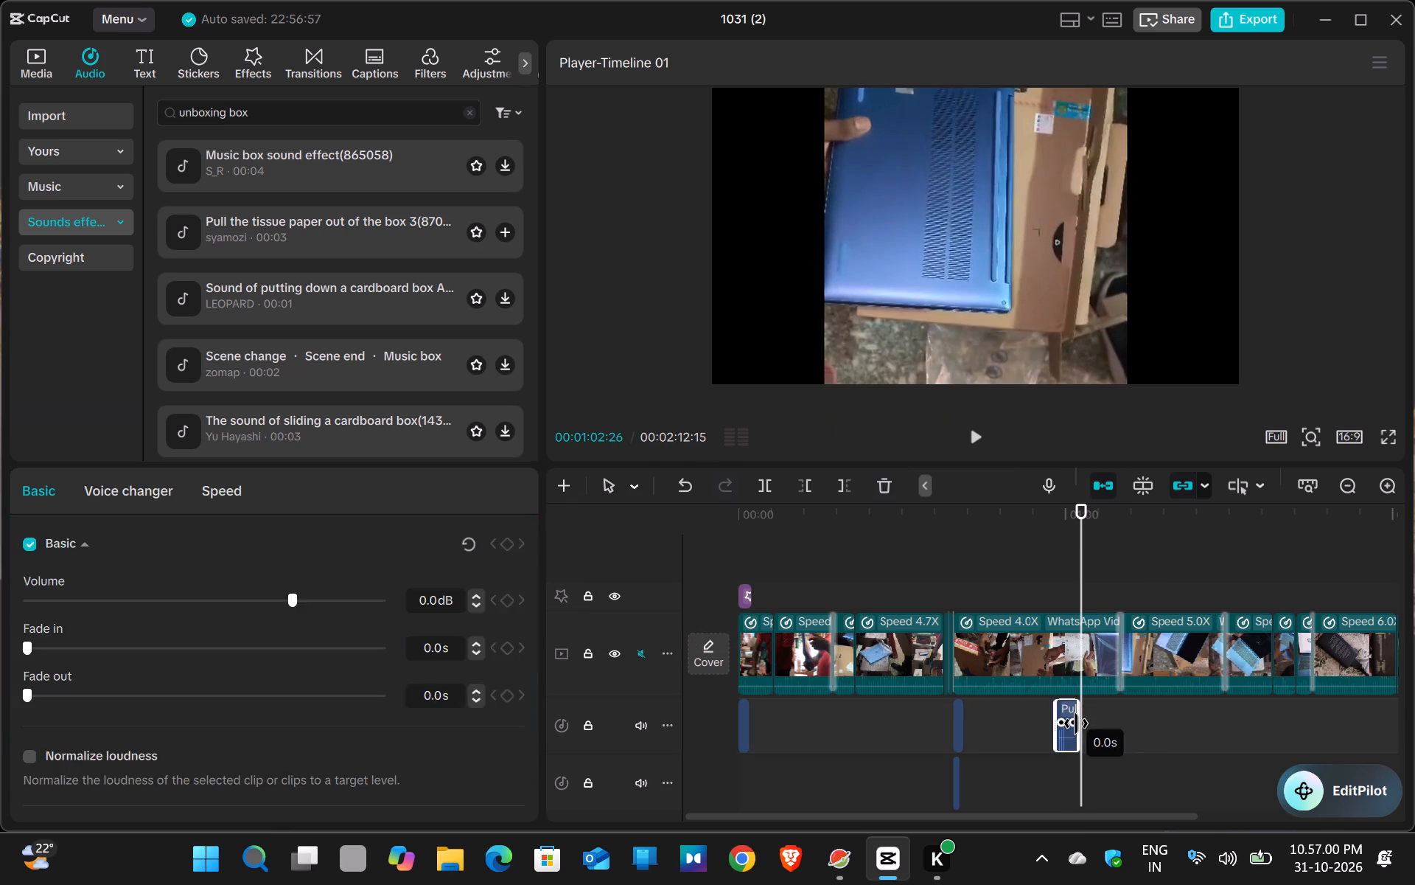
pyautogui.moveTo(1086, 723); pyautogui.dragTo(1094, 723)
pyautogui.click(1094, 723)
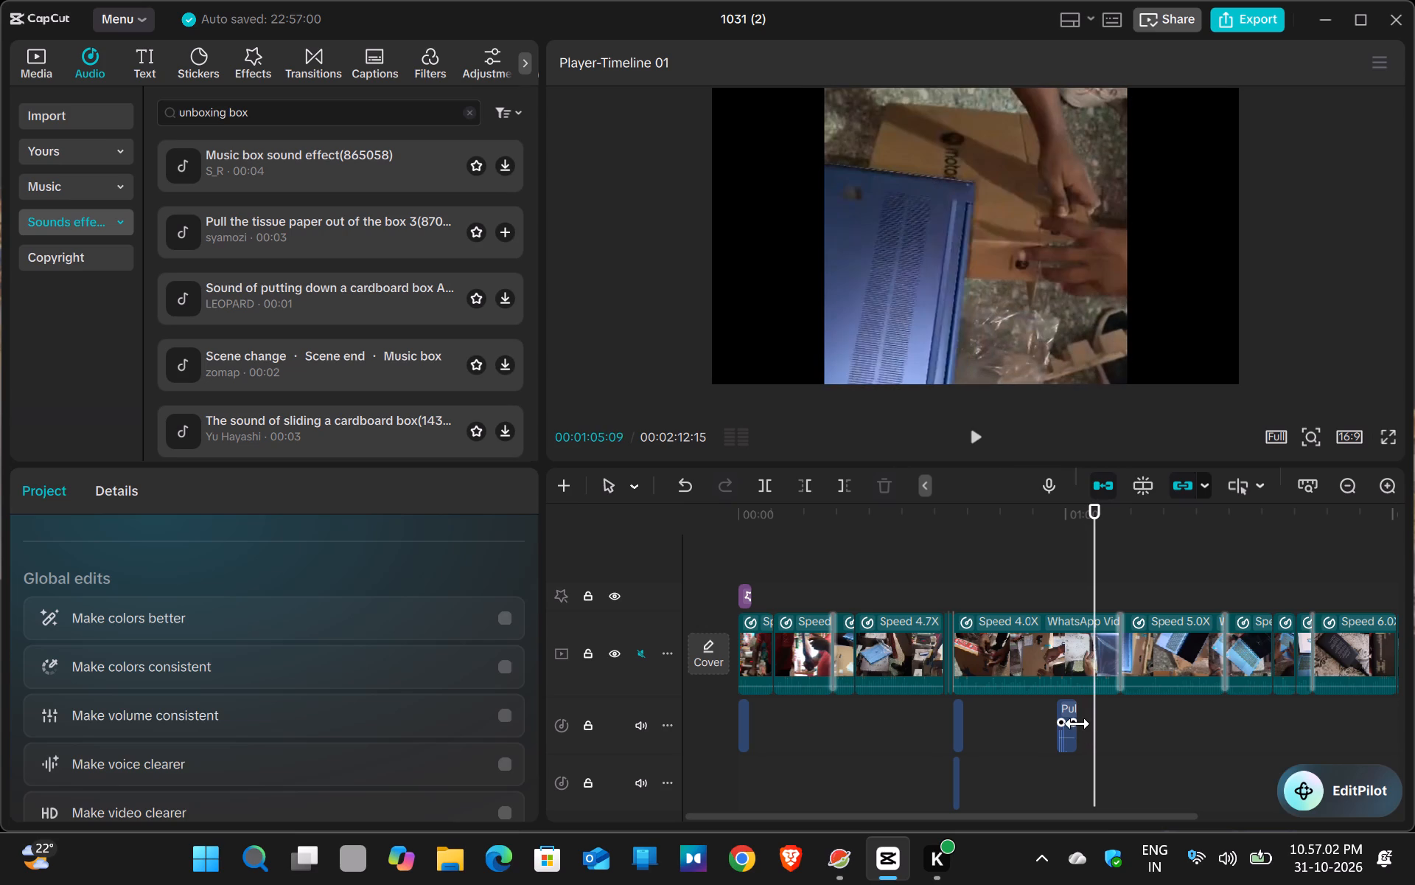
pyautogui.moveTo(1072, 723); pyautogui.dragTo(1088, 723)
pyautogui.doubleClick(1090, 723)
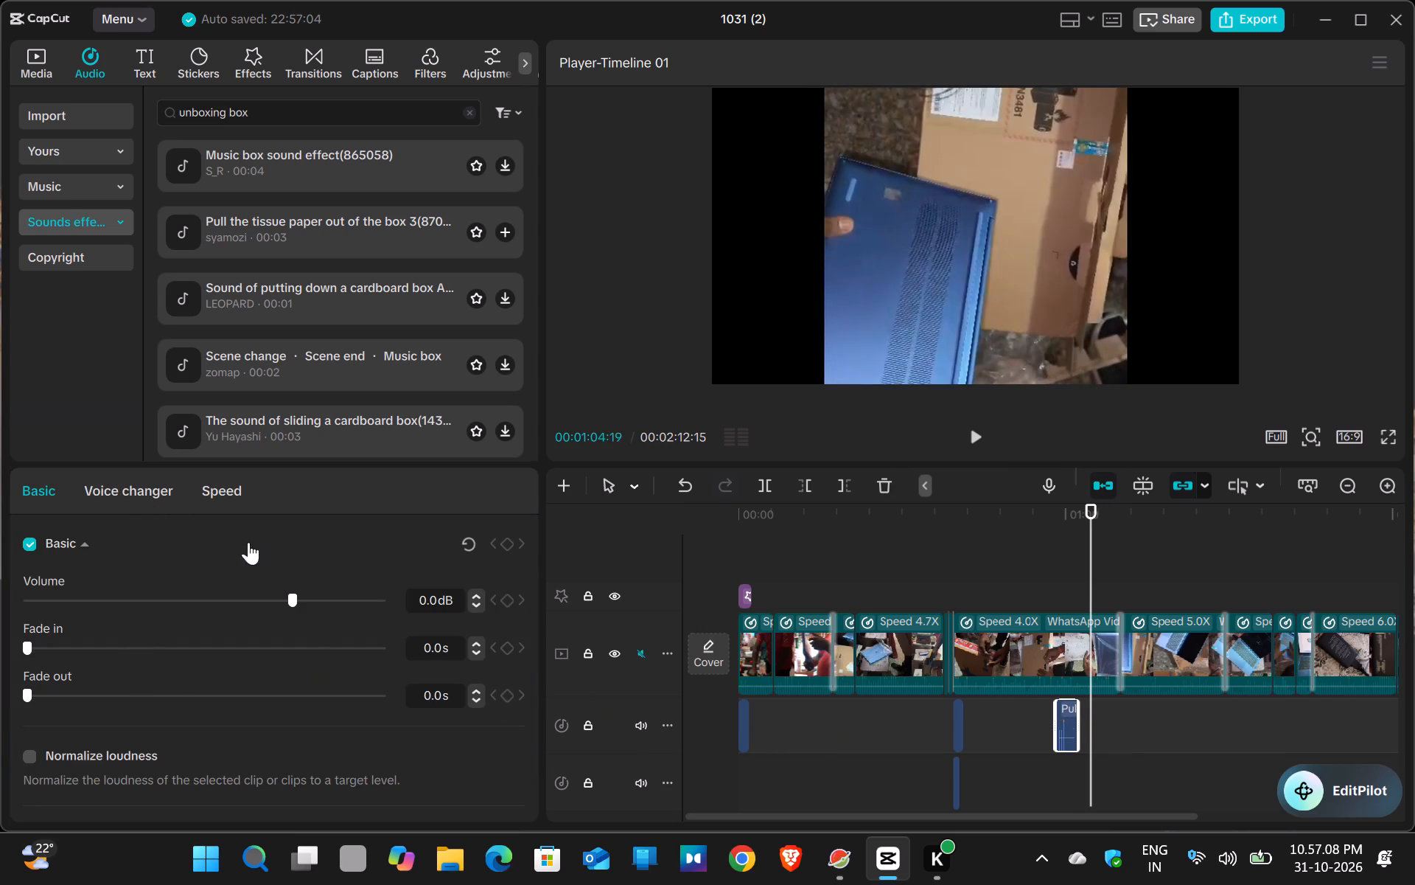
# Raise the volume of the tissue-paper sound clip to 11.1 dB.
pyautogui.click(289, 600)
pyautogui.moveTo(314, 599); pyautogui.dragTo(405, 595)
pyautogui.moveTo(405, 595); pyautogui.dragTo(332, 605)
pyautogui.click(332, 605)
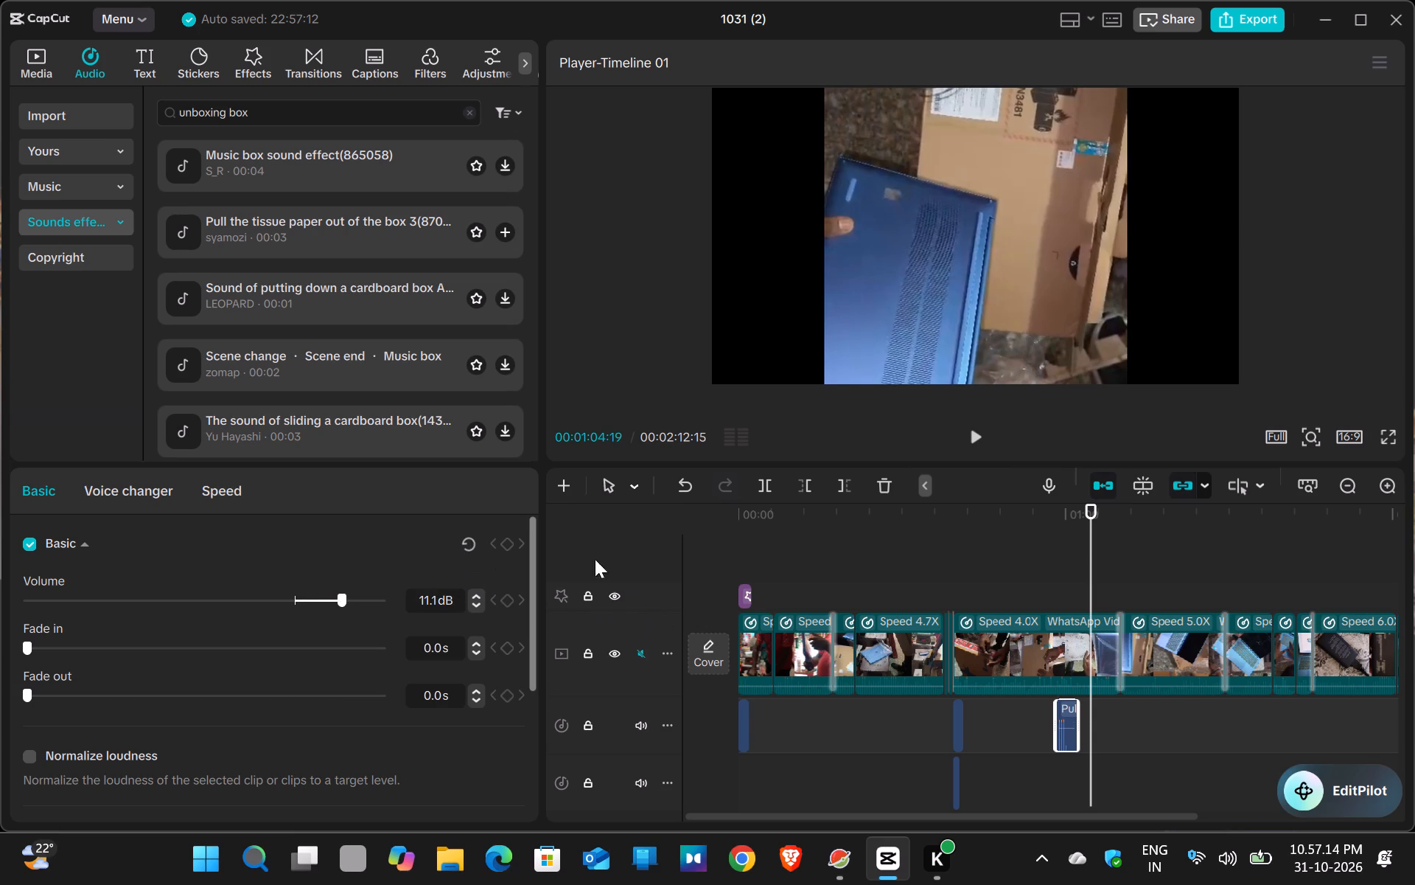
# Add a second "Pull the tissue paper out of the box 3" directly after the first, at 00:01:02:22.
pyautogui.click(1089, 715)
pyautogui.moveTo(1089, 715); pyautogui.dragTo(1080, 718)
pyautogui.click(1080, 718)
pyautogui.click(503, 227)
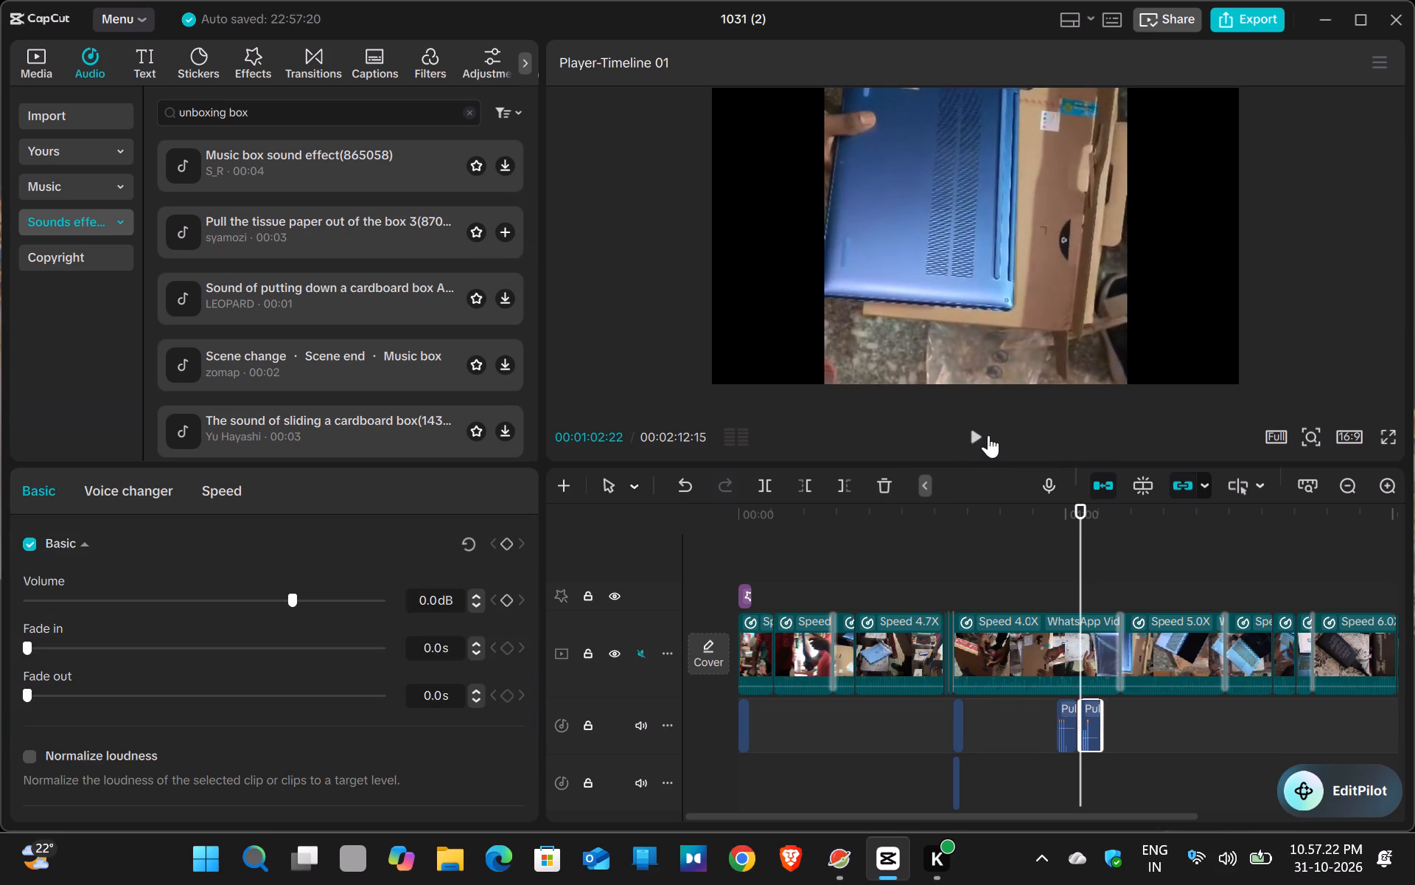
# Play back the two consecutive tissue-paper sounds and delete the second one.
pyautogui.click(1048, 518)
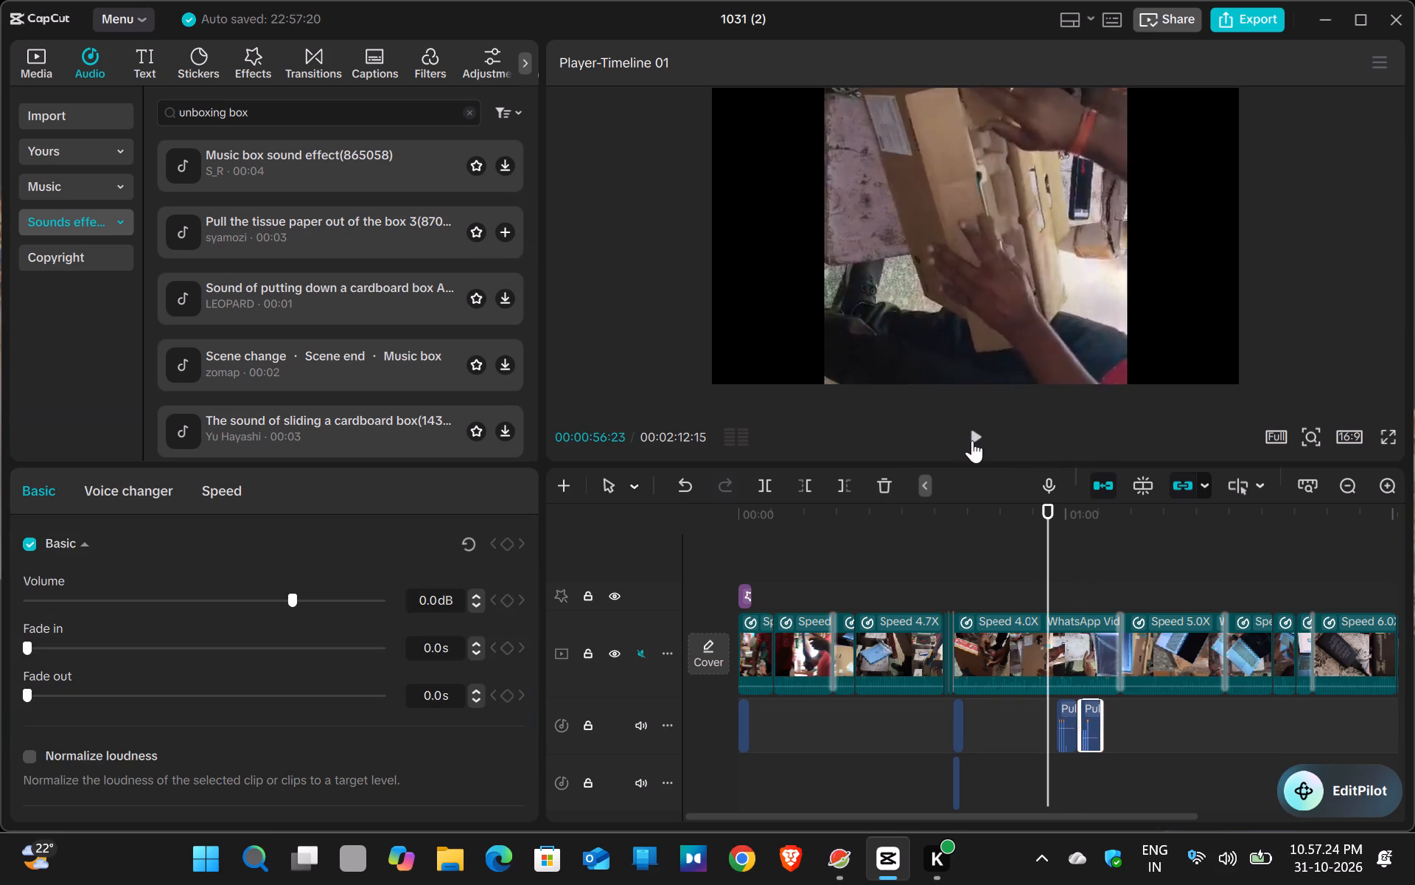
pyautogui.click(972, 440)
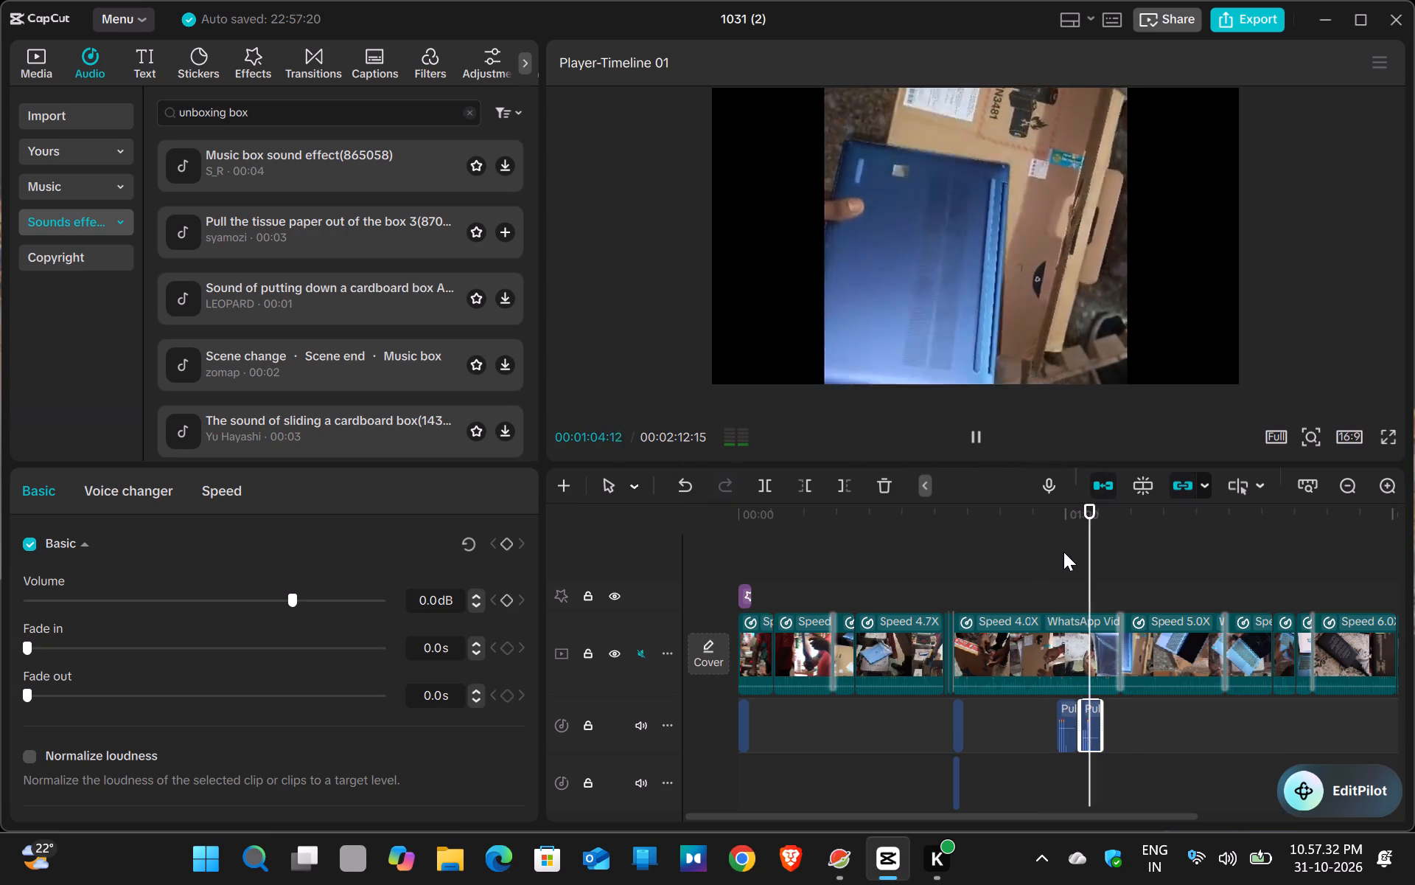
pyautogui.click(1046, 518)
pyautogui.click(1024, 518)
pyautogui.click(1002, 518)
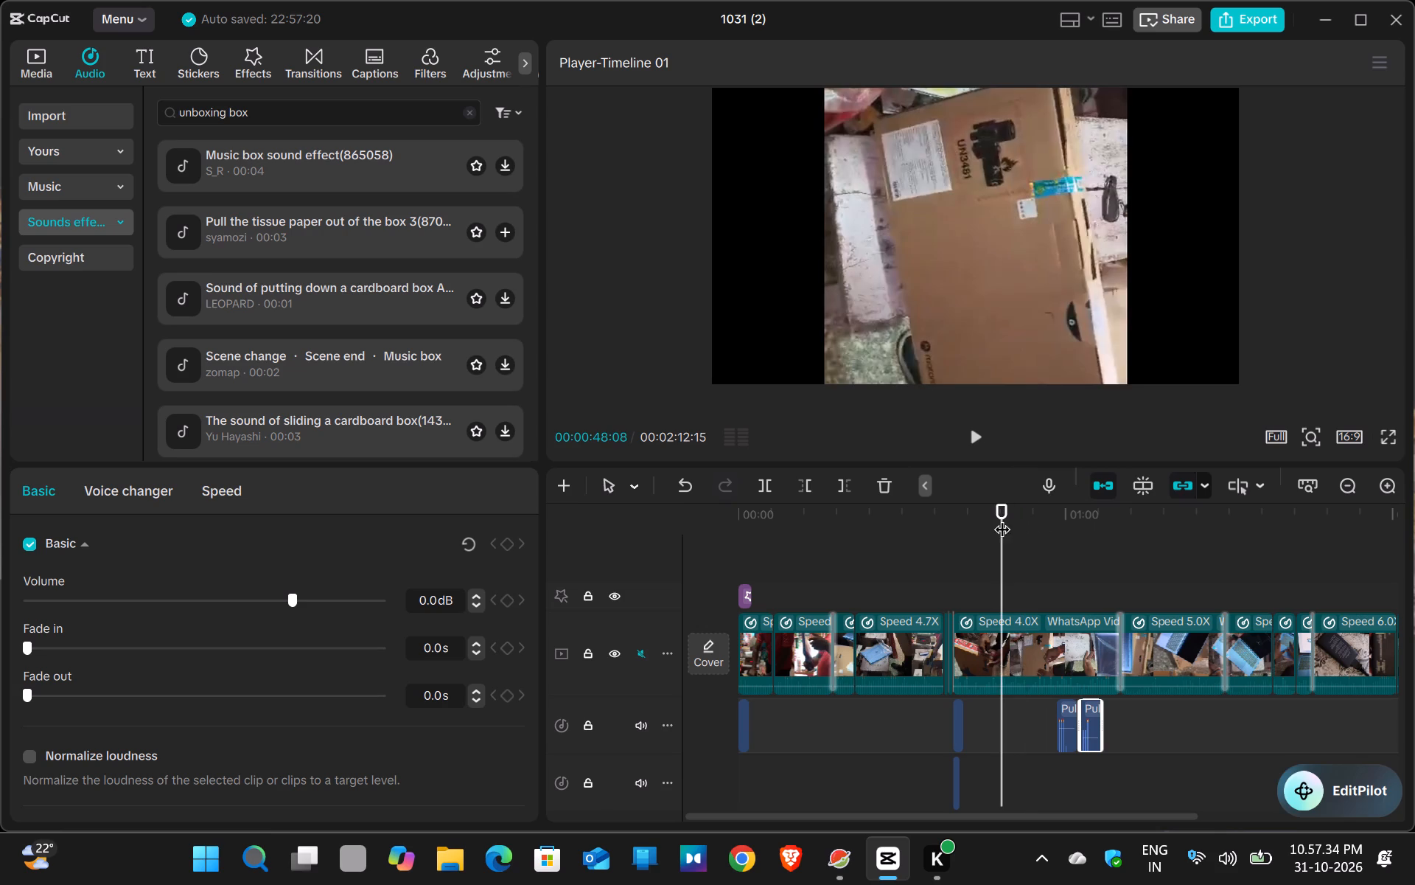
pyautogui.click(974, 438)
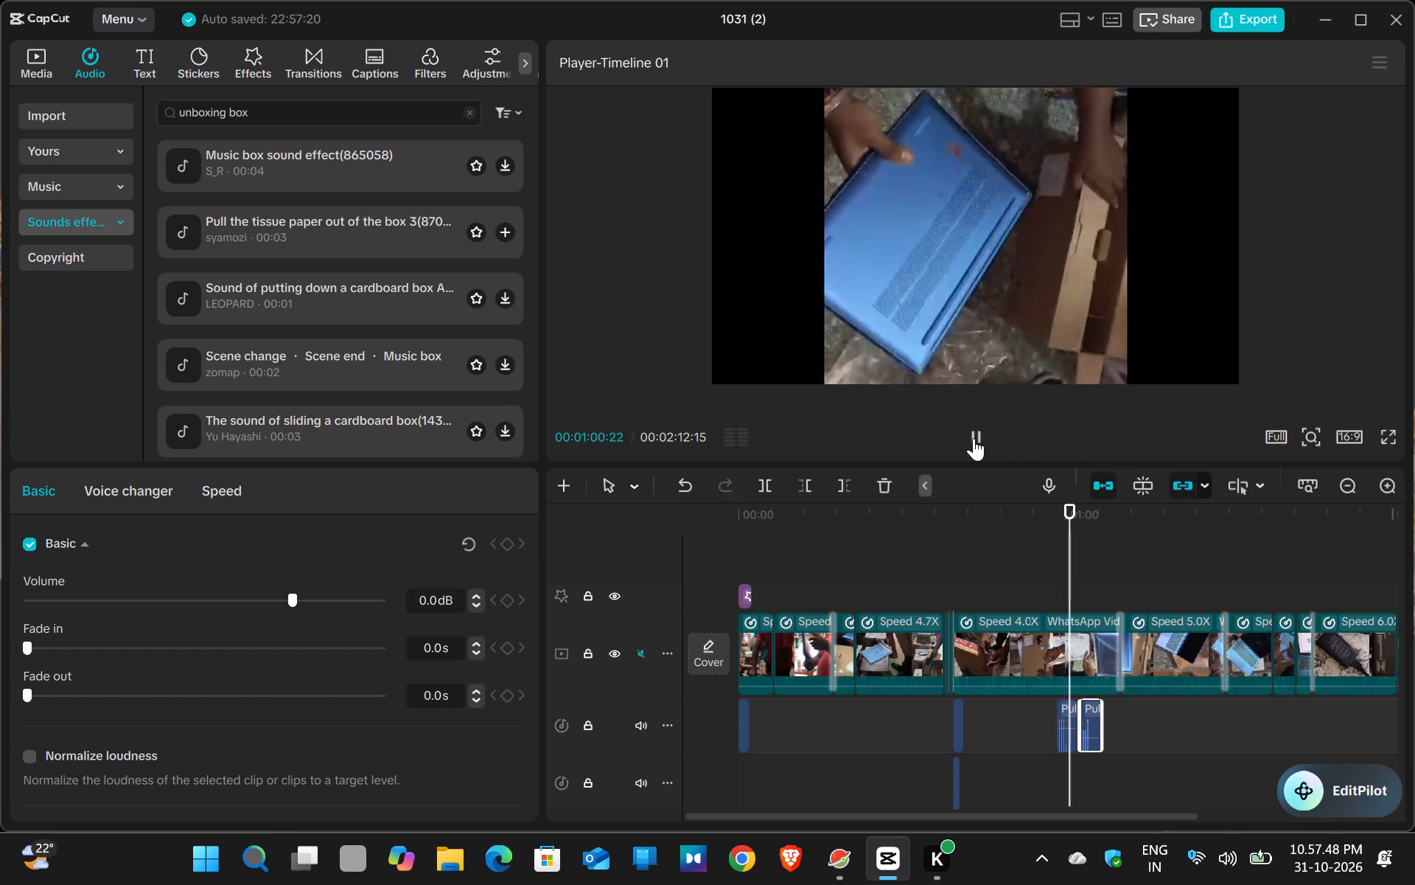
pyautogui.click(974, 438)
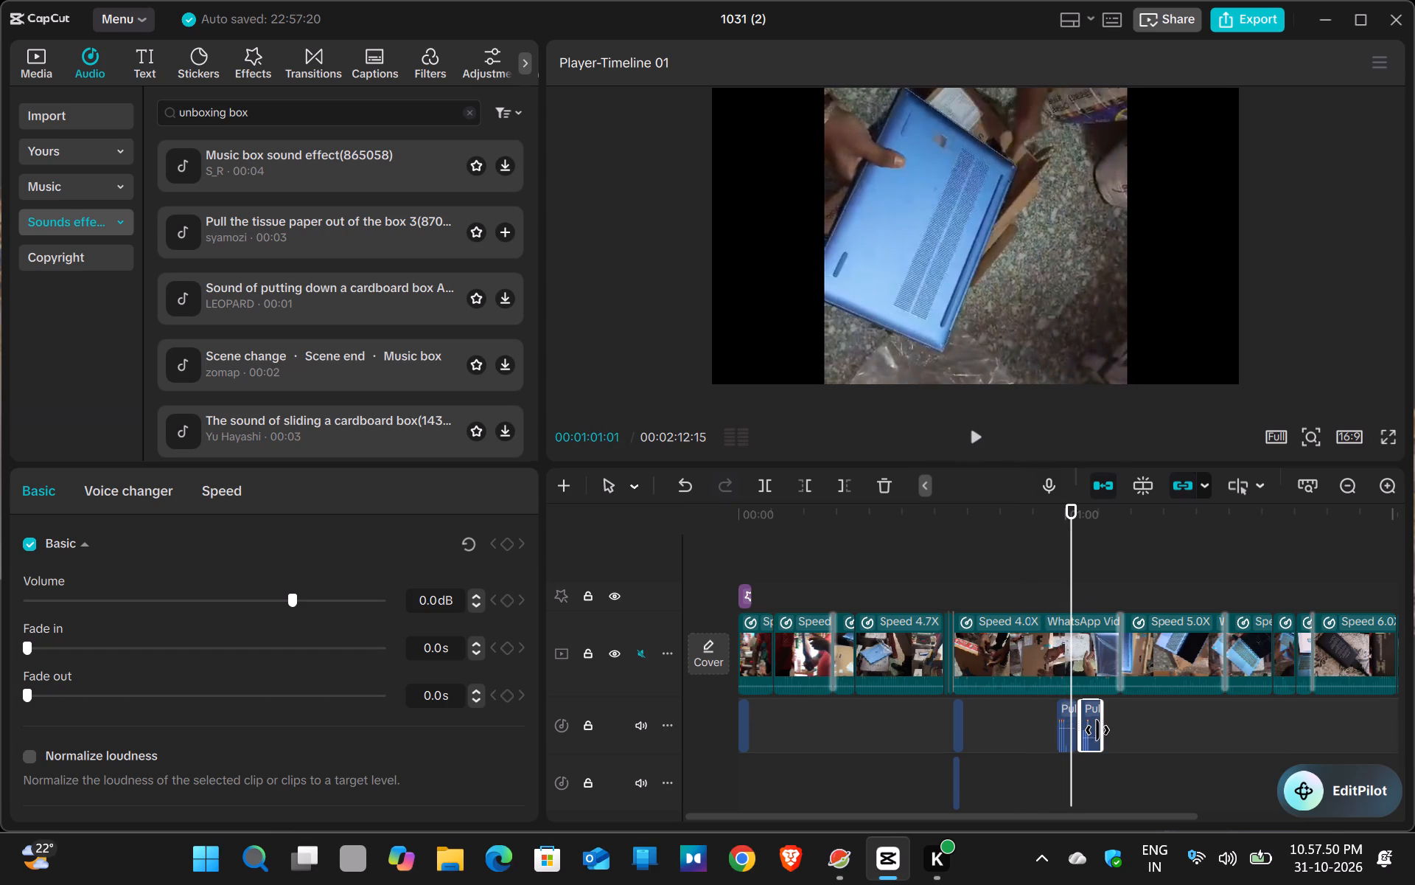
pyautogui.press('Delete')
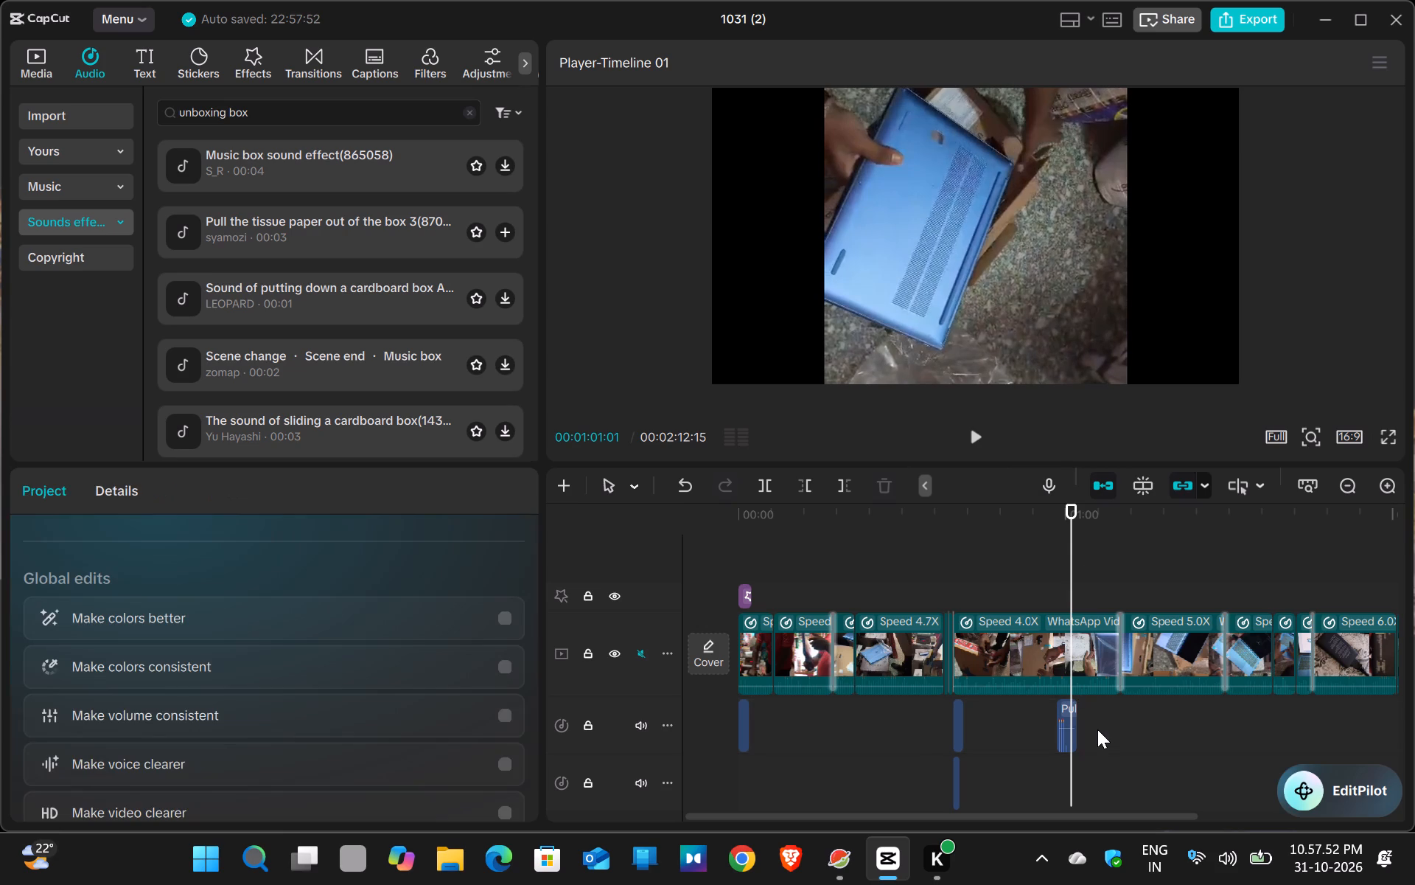
# Add the trending sound effect "Magic reveal" at the laptop's Motorola logo moment, 00:01:23:09, and play it back.
pyautogui.click(986, 440)
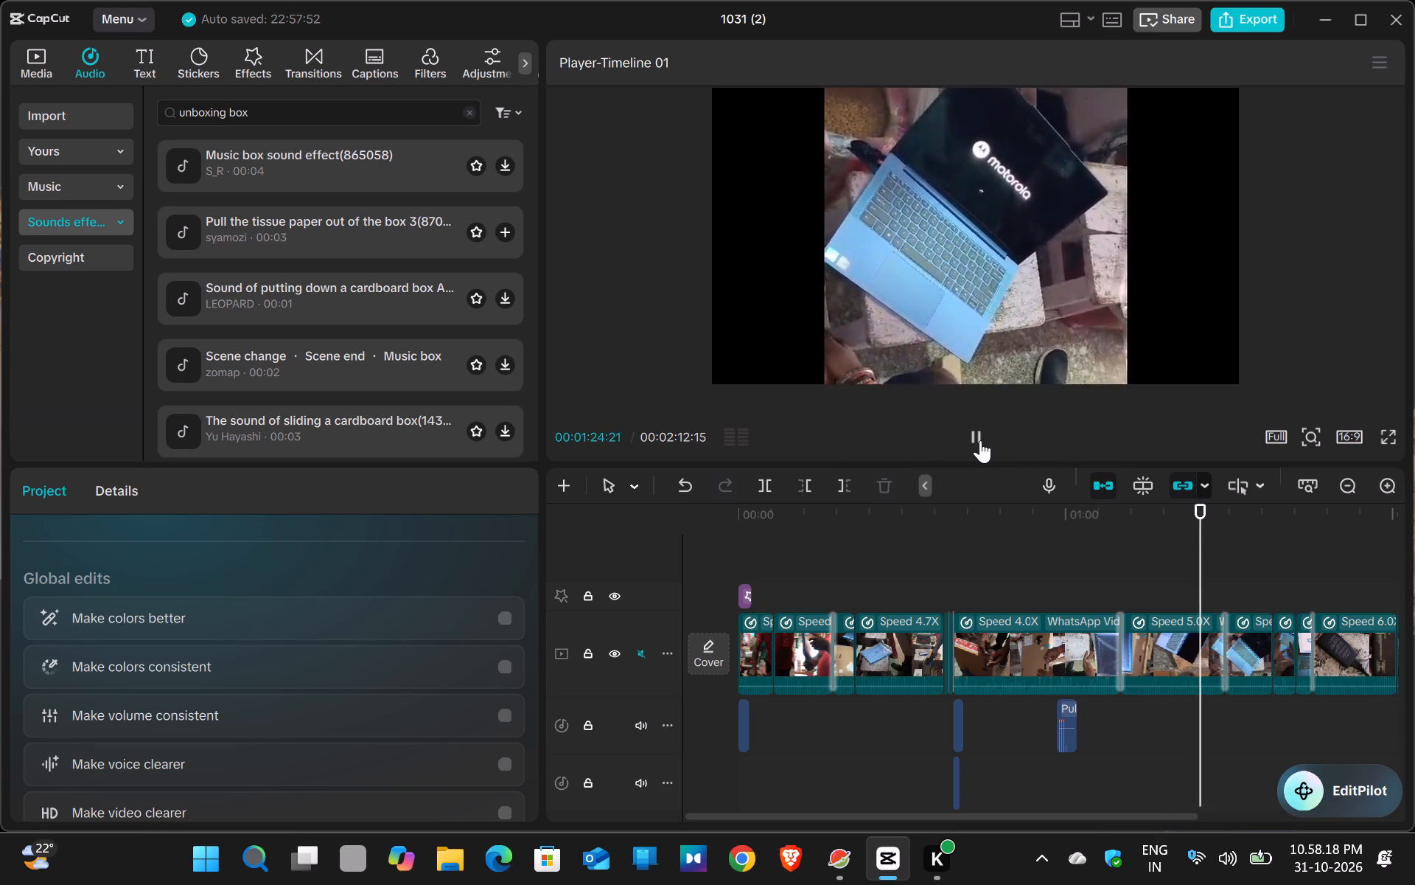
pyautogui.click(1164, 514)
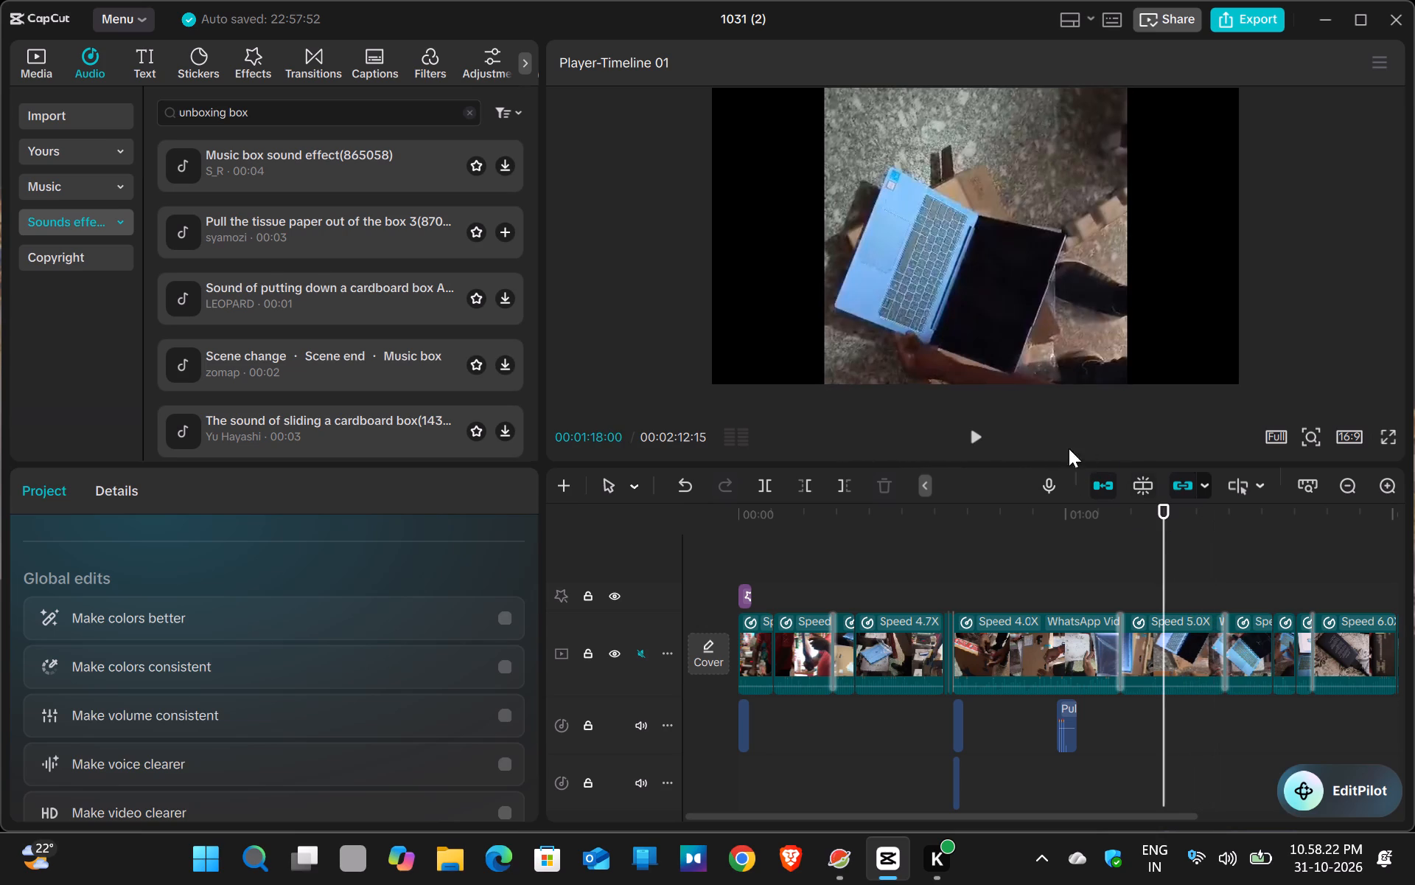
pyautogui.click(984, 444)
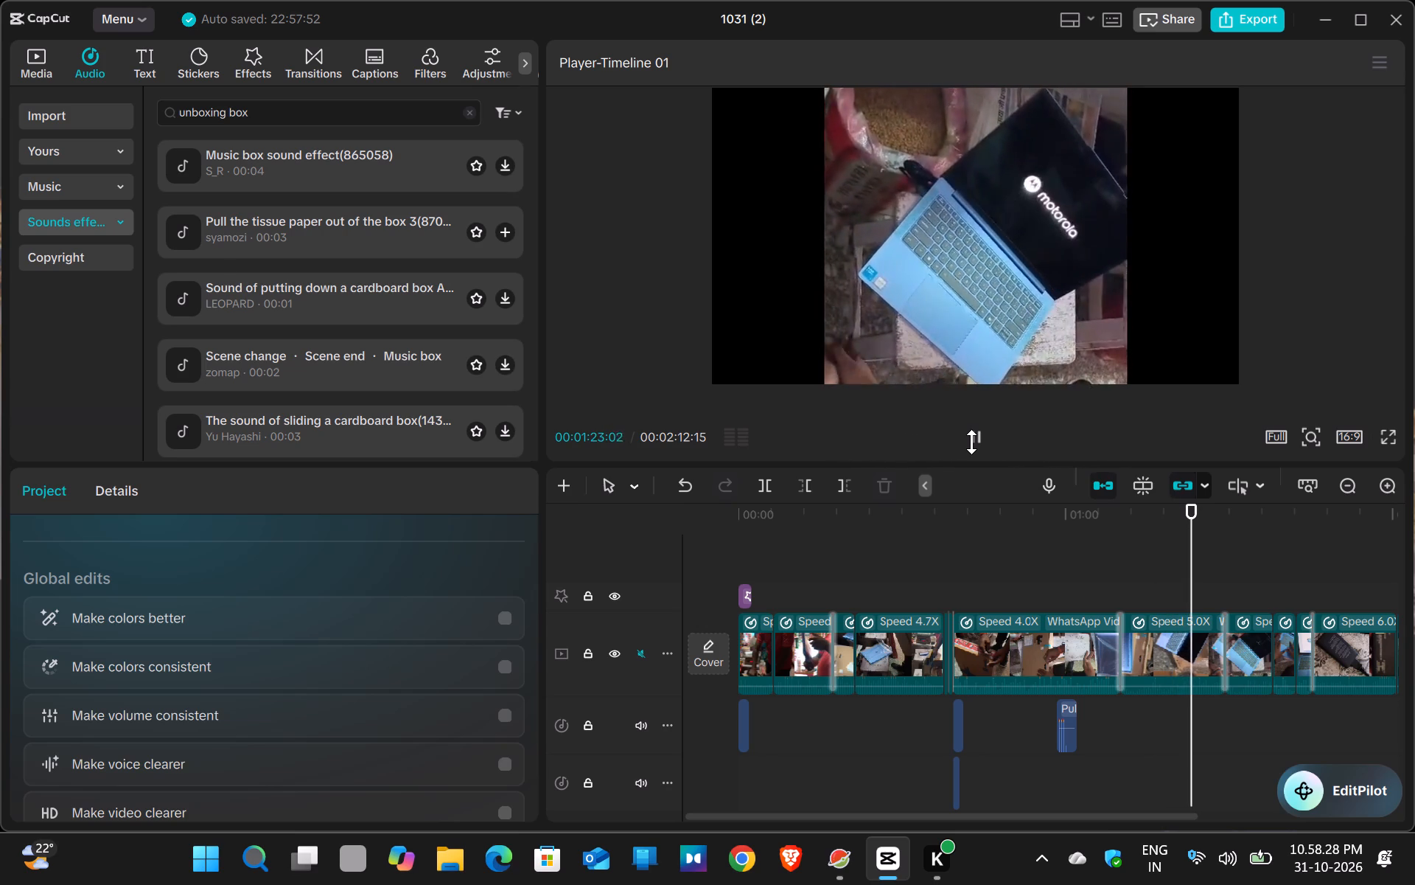
pyautogui.click(971, 442)
pyautogui.scroll(8, 445, 366)
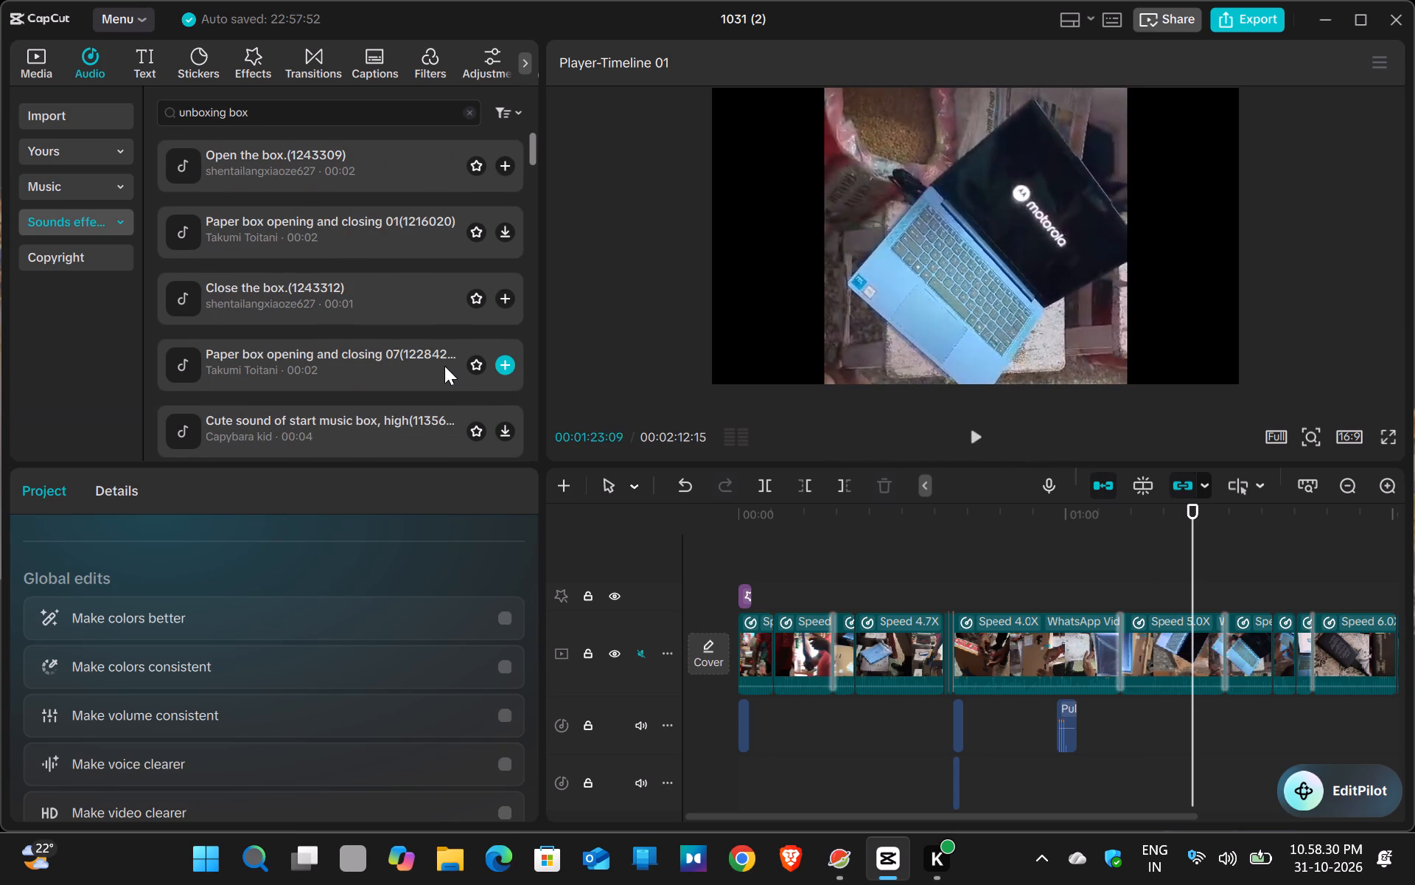
pyautogui.scroll(4, 444, 366)
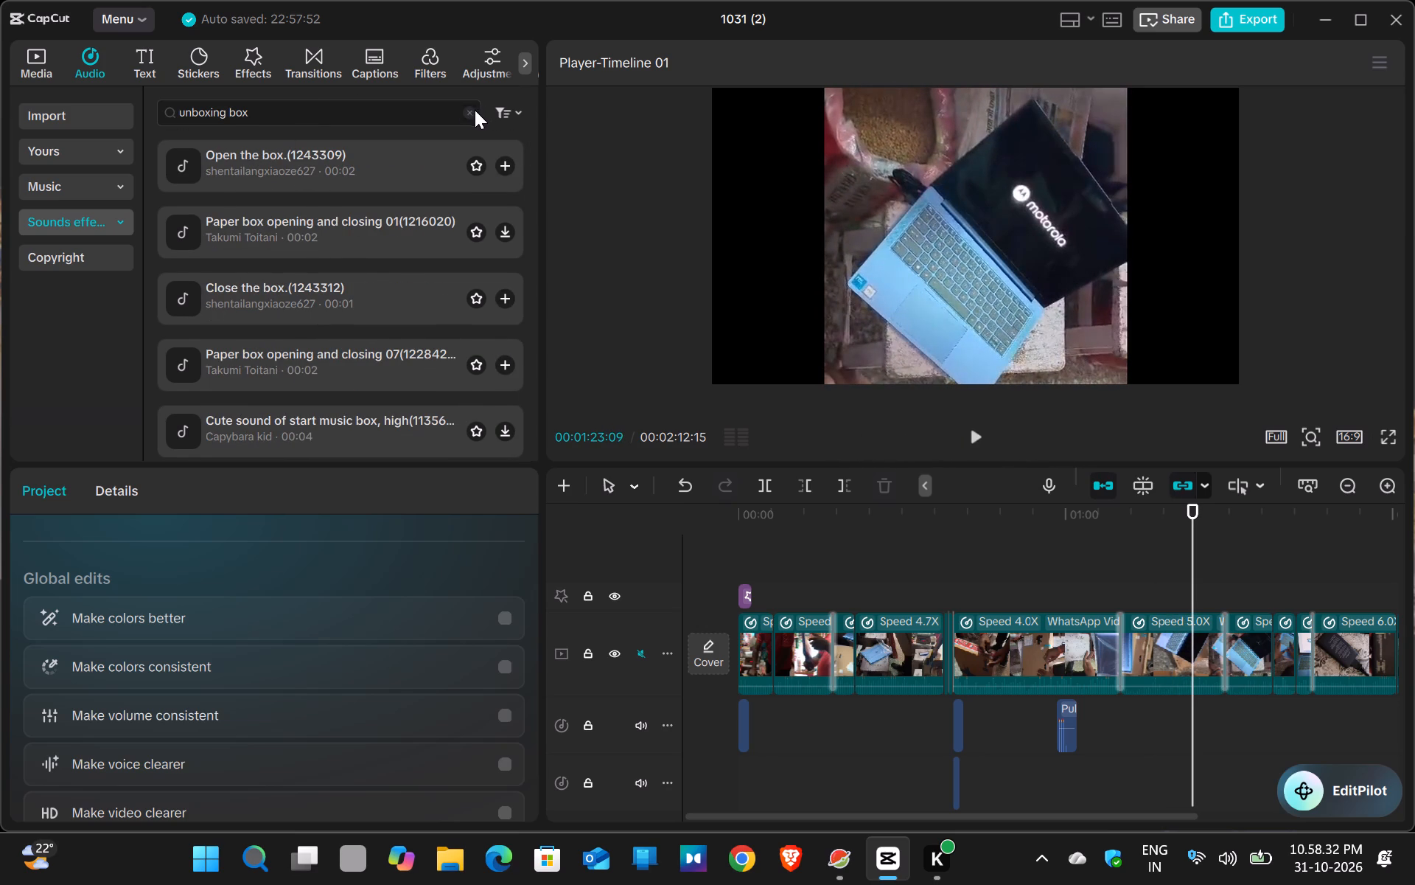
pyautogui.click(475, 110)
pyautogui.click(366, 181)
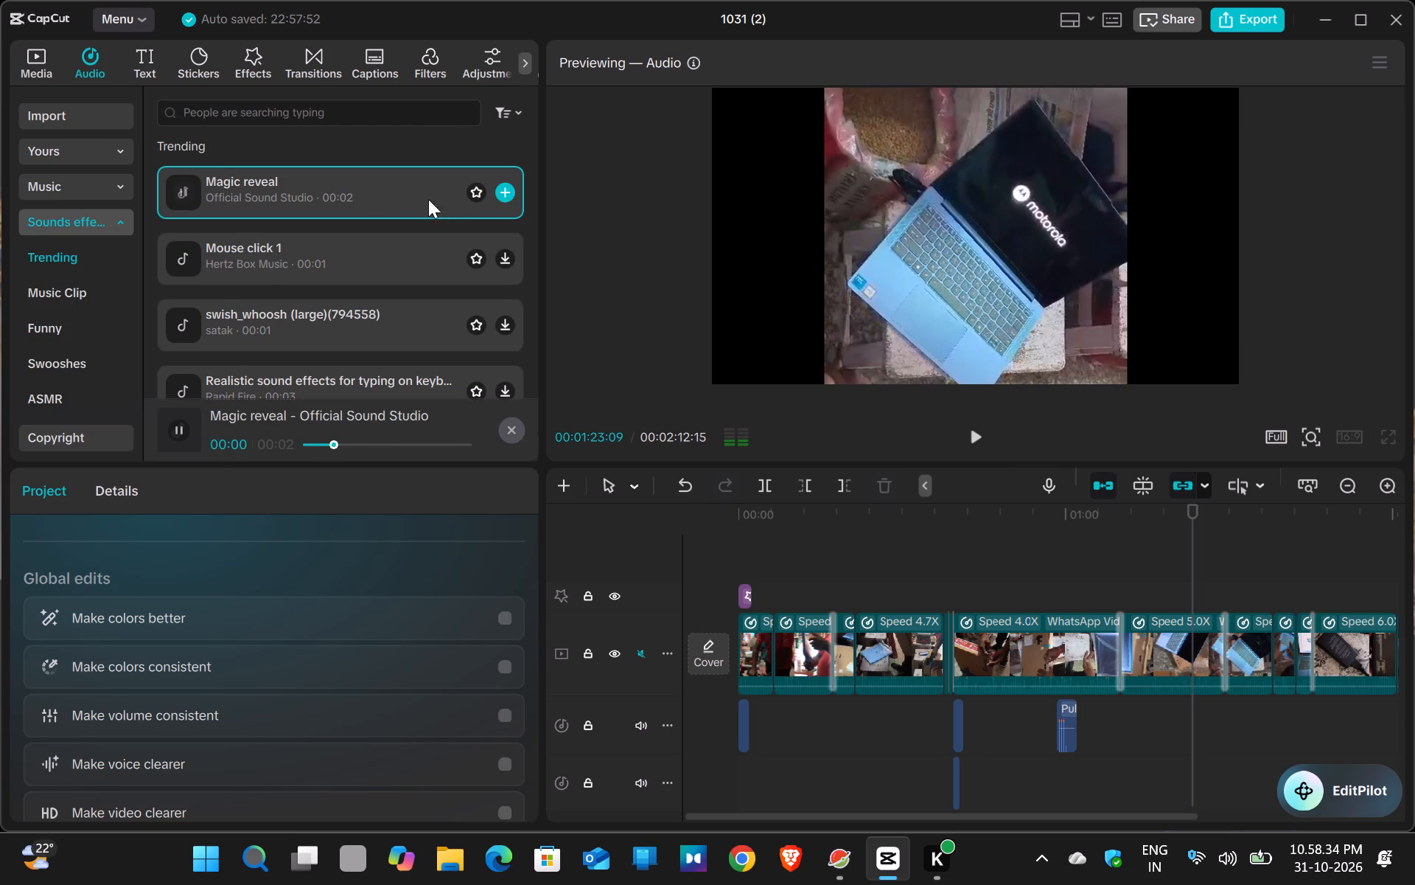
pyautogui.click(504, 187)
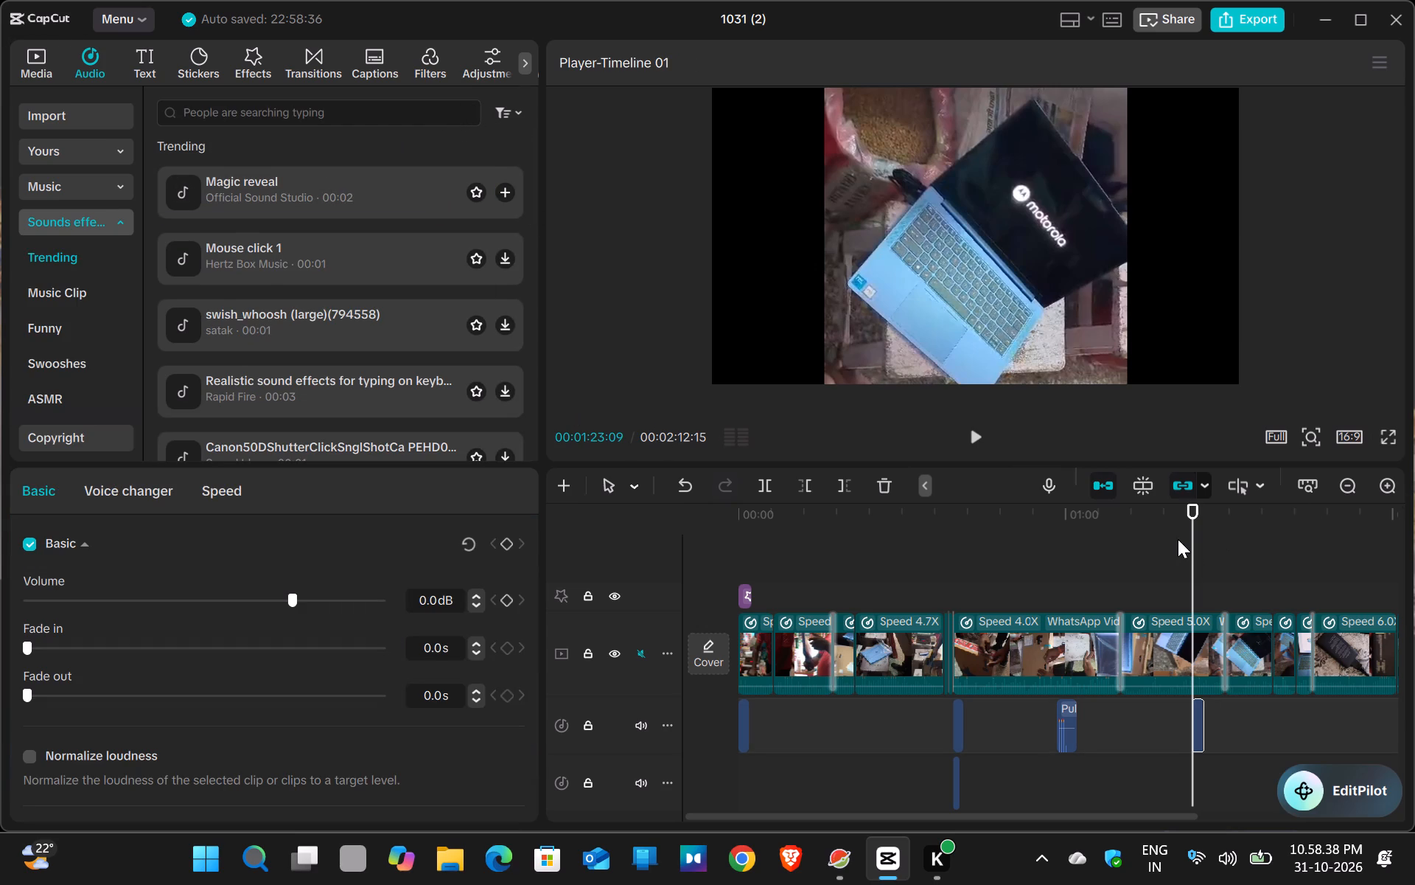
pyautogui.click(1176, 516)
pyautogui.click(970, 437)
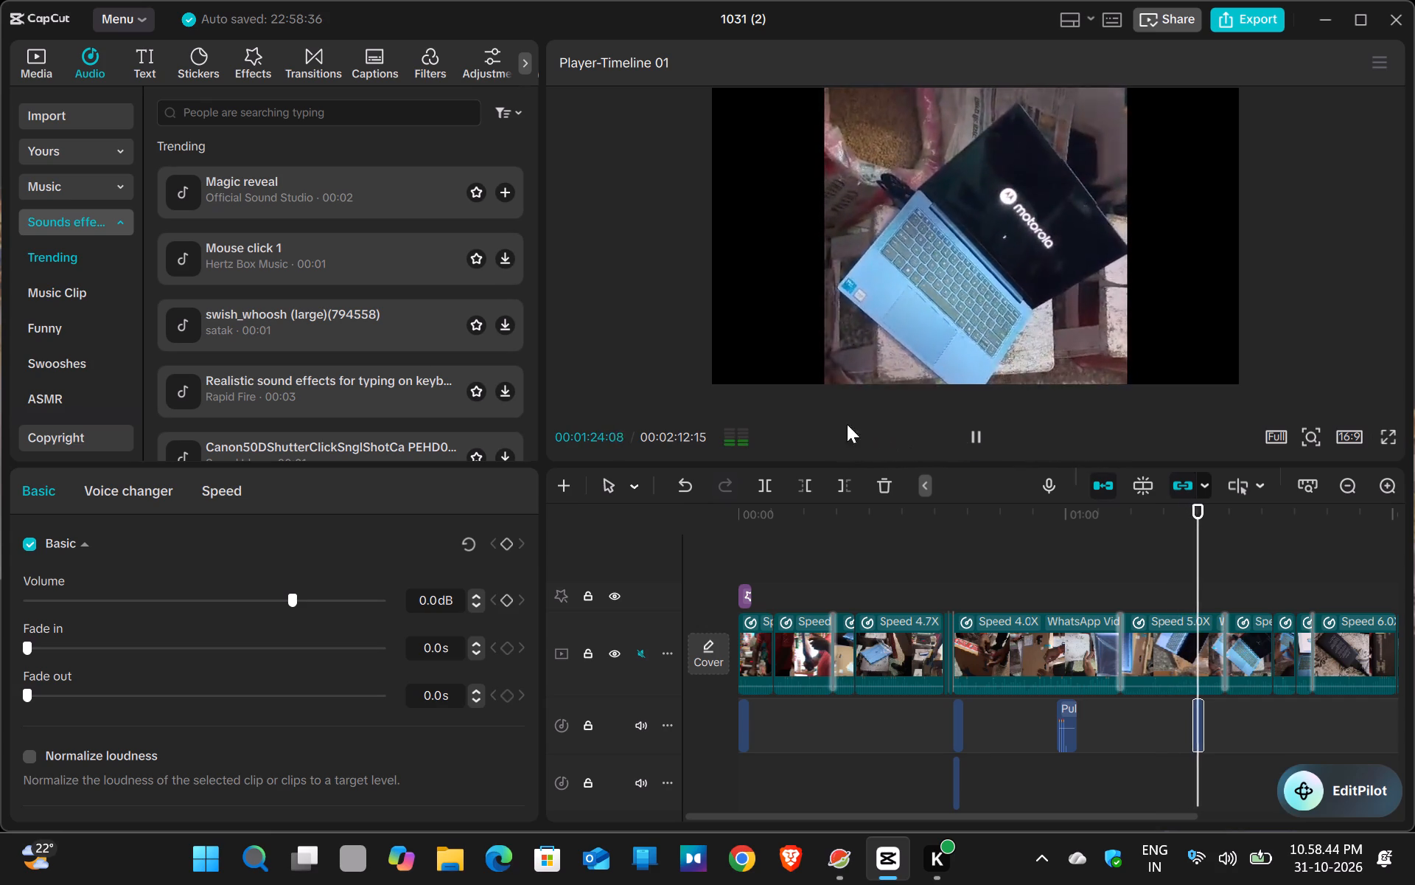
# Look through the trending sound effects, including "Ding", for another sound that suits the laptop start-up.
pyautogui.scroll(-6, 265, 330)
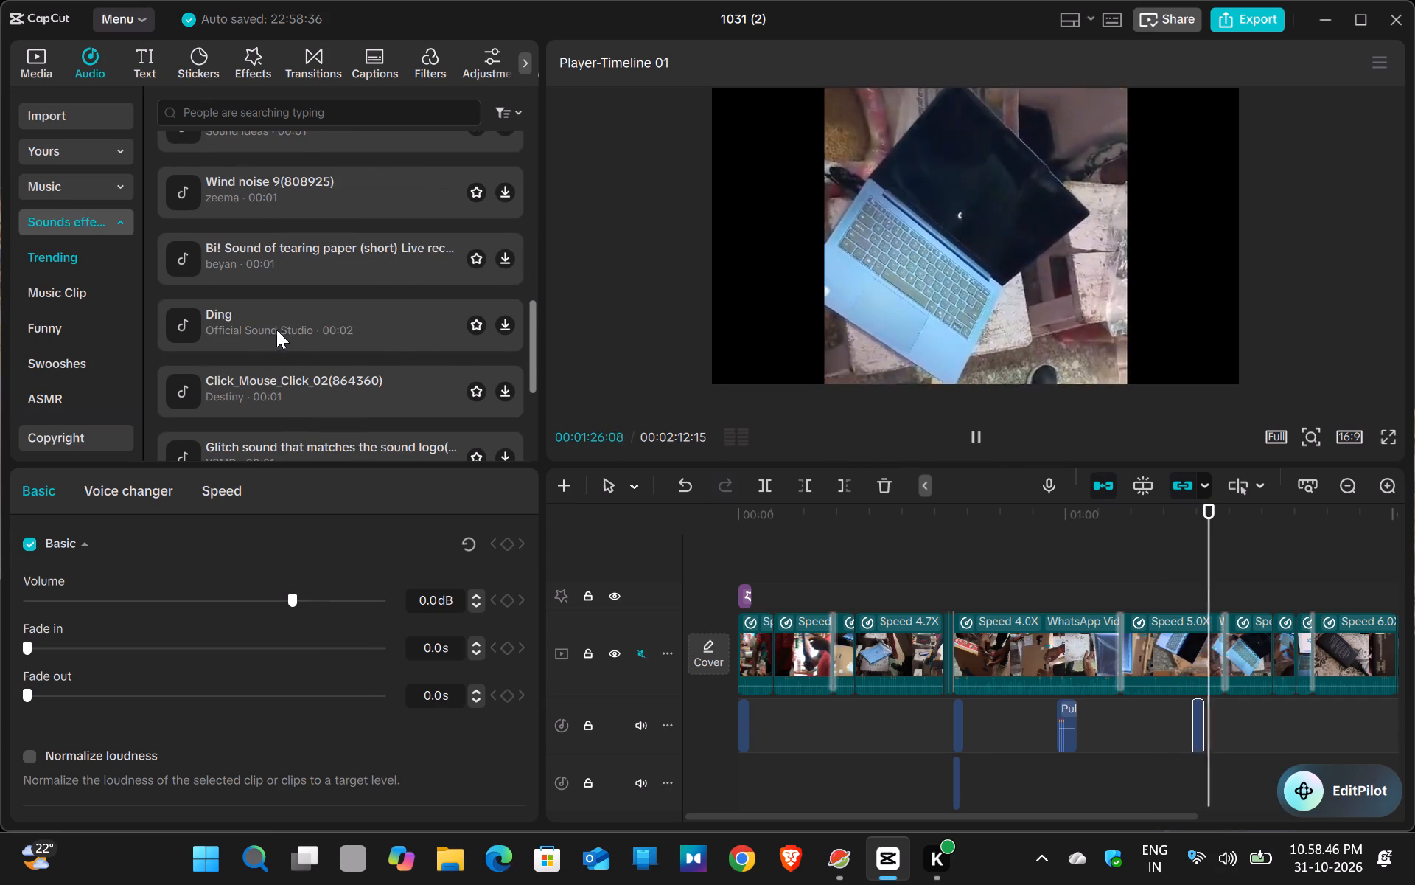
pyautogui.click(305, 319)
pyautogui.scroll(-2, 340, 309)
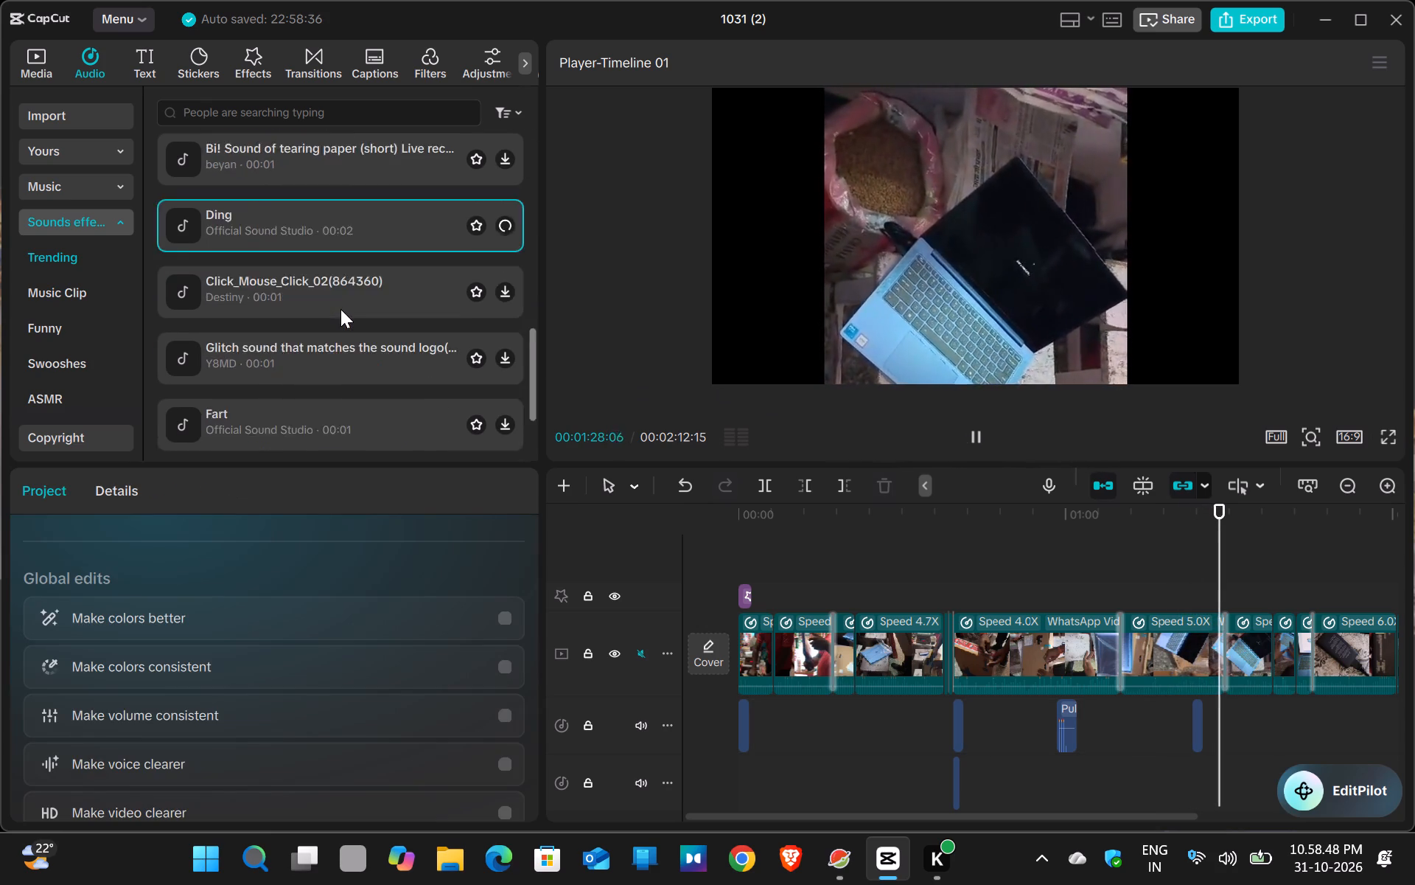
pyautogui.scroll(-5, 340, 309)
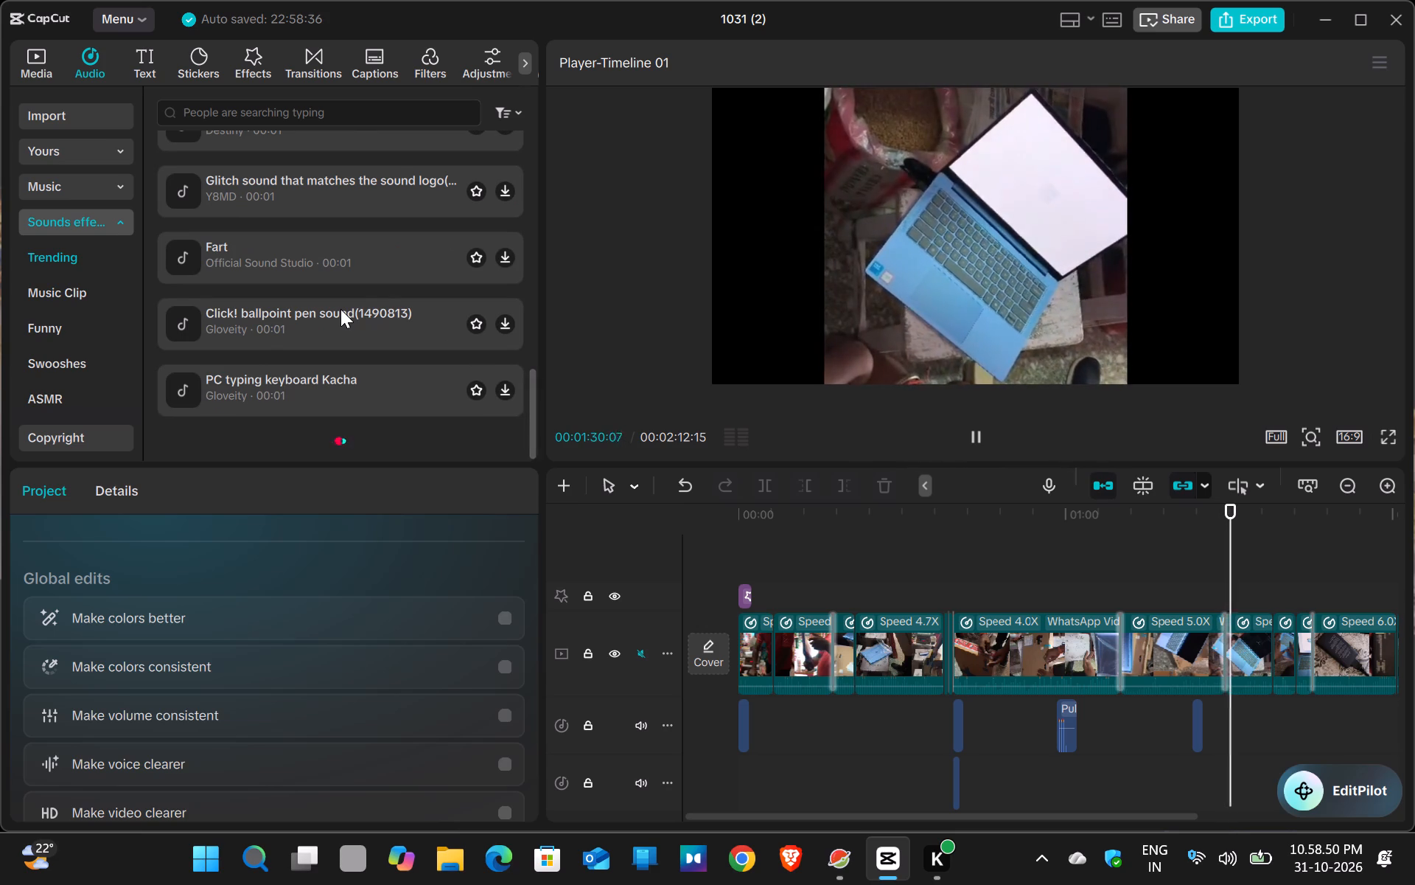
pyautogui.scroll(4, 340, 309)
pyautogui.scroll(-3, 340, 309)
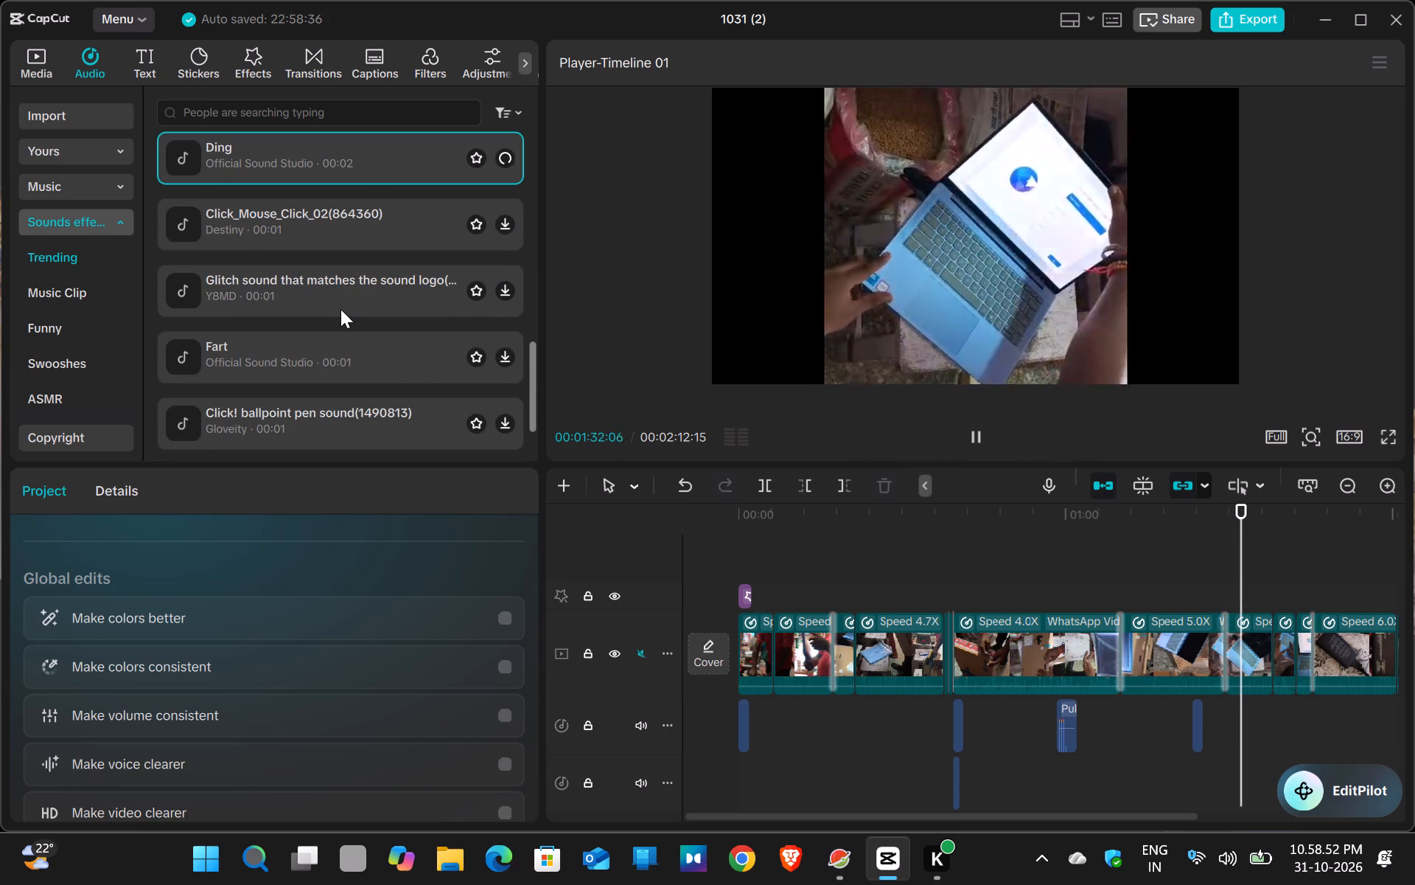
pyautogui.scroll(-6, 340, 309)
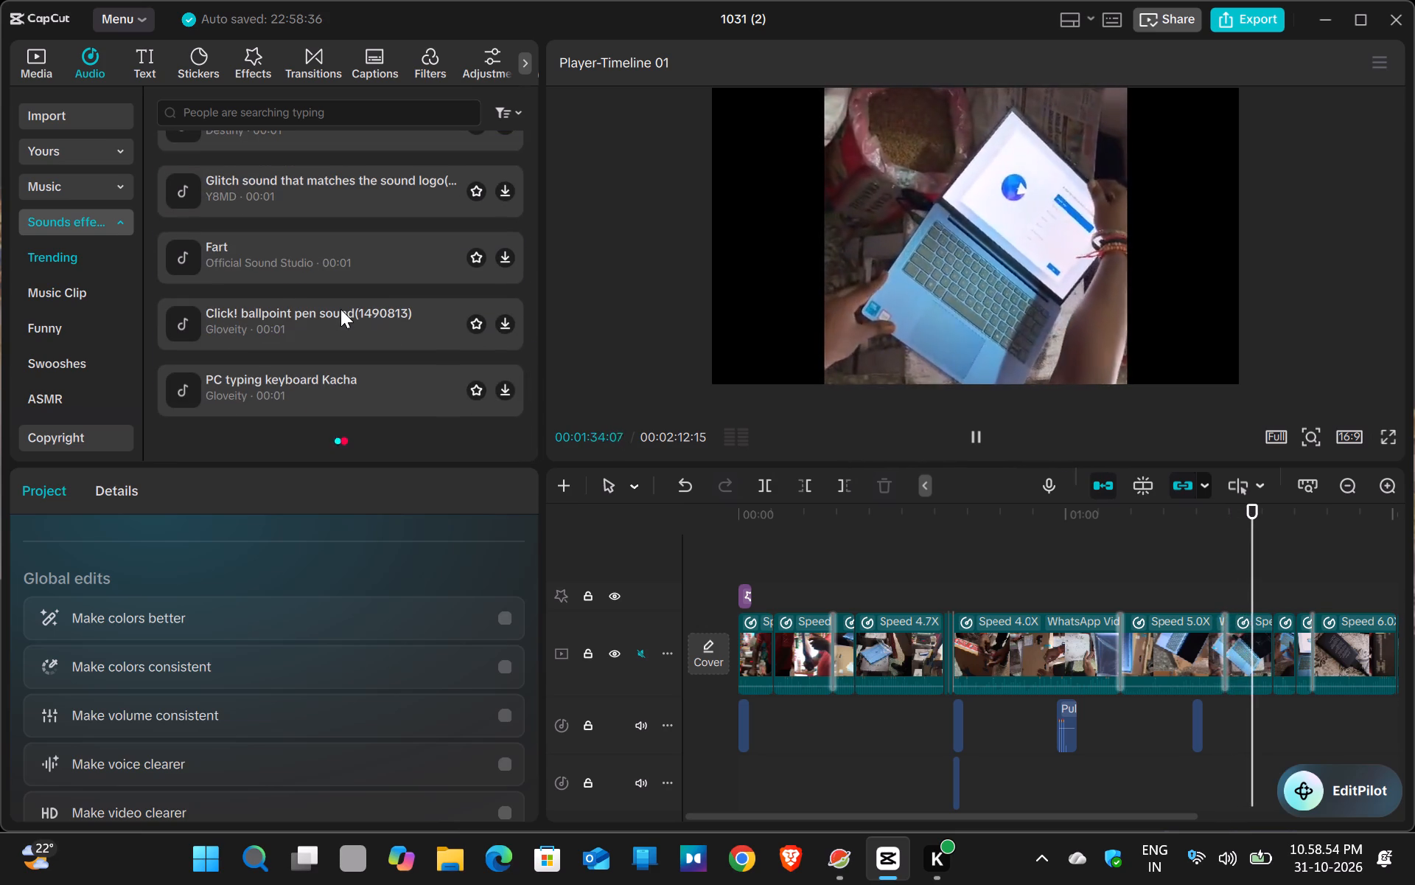
pyautogui.scroll(2, 349, 320)
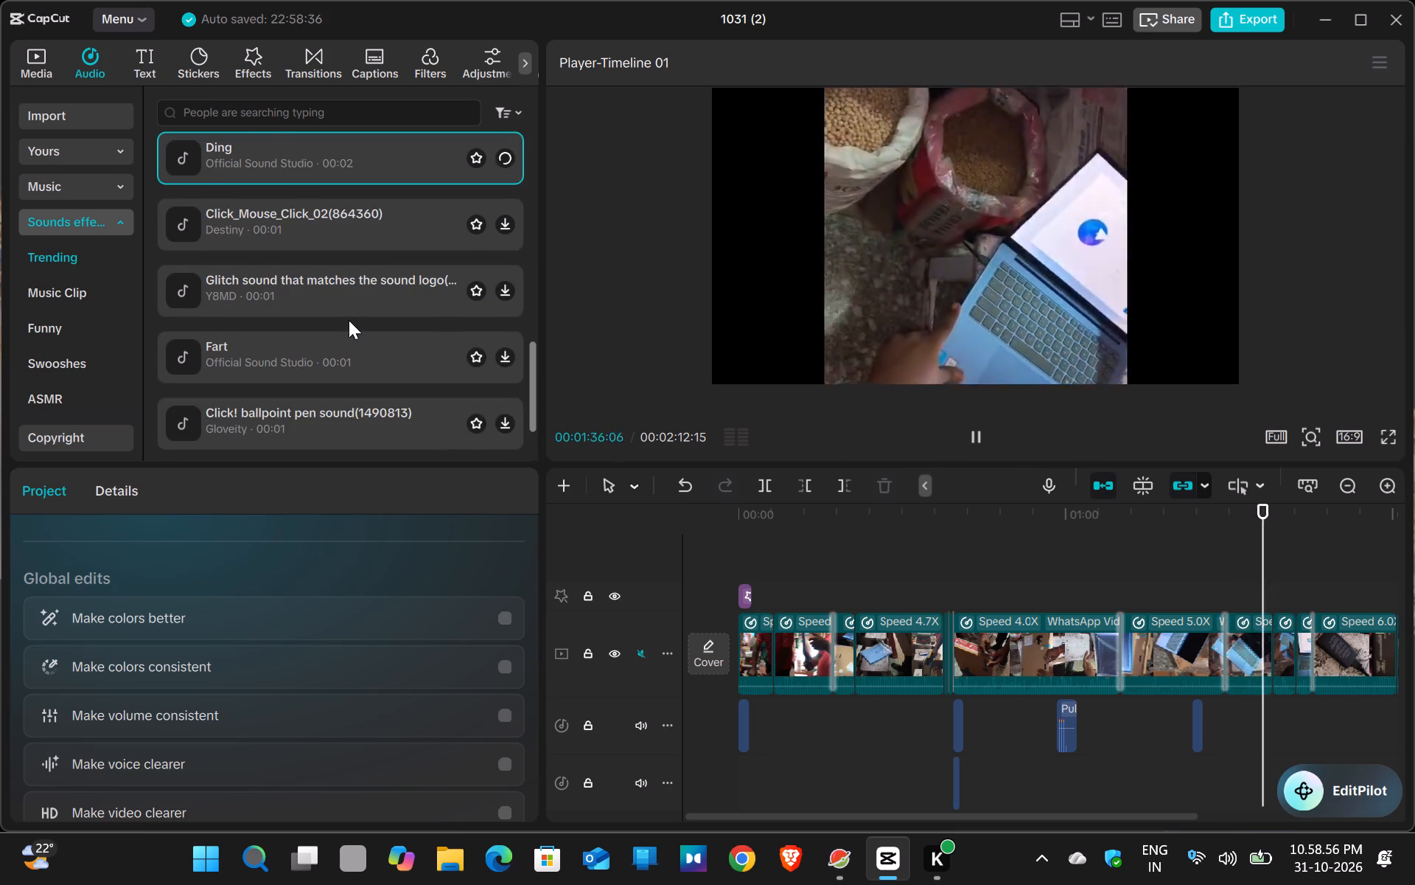
pyautogui.scroll(2, 349, 320)
pyautogui.scroll(-2, 349, 320)
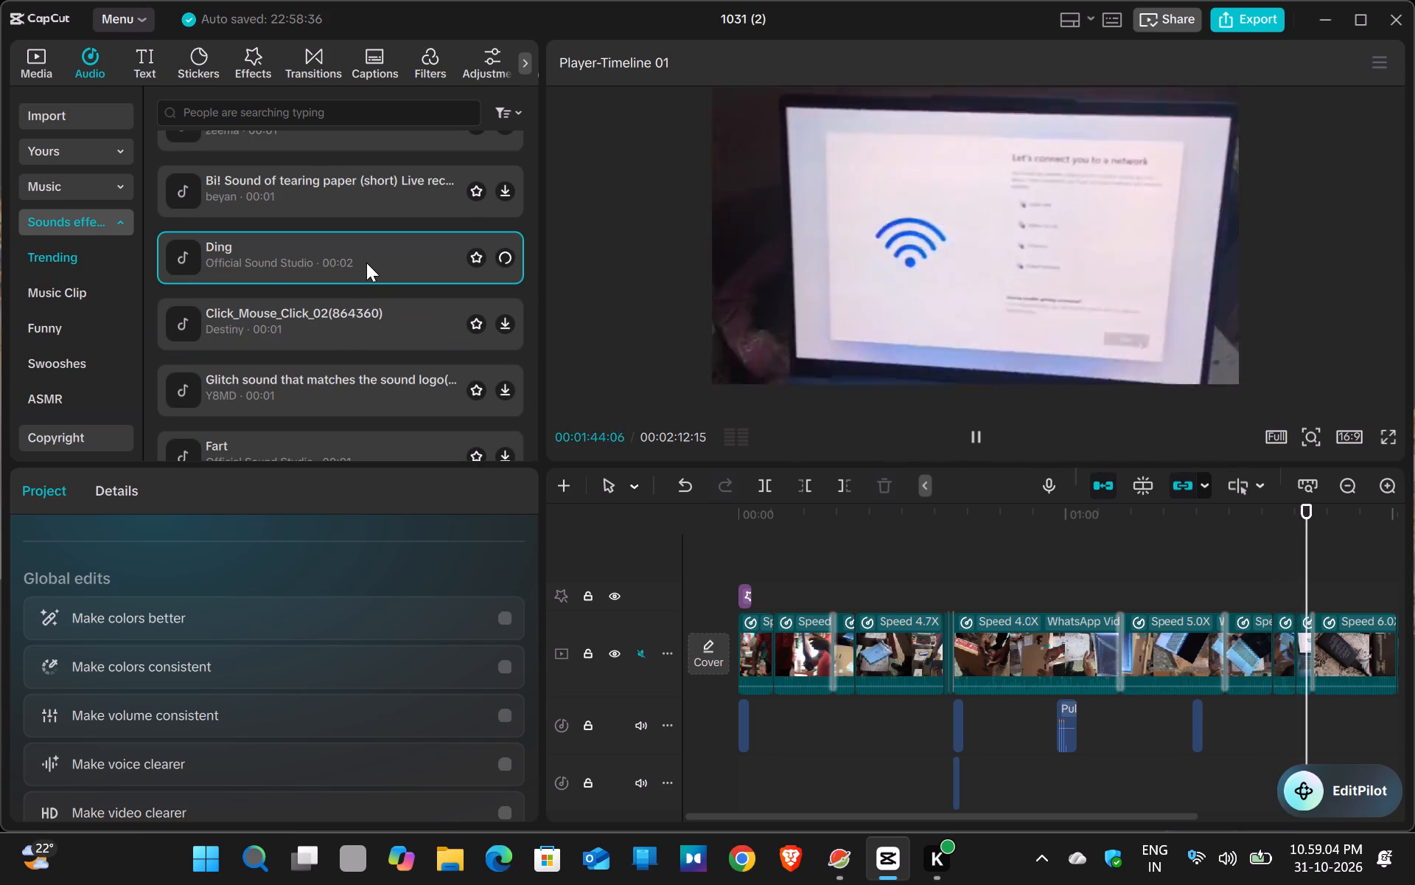
# Search the sound effects for "motorola" and clear the search to return to the trending list.
pyautogui.click(404, 120)
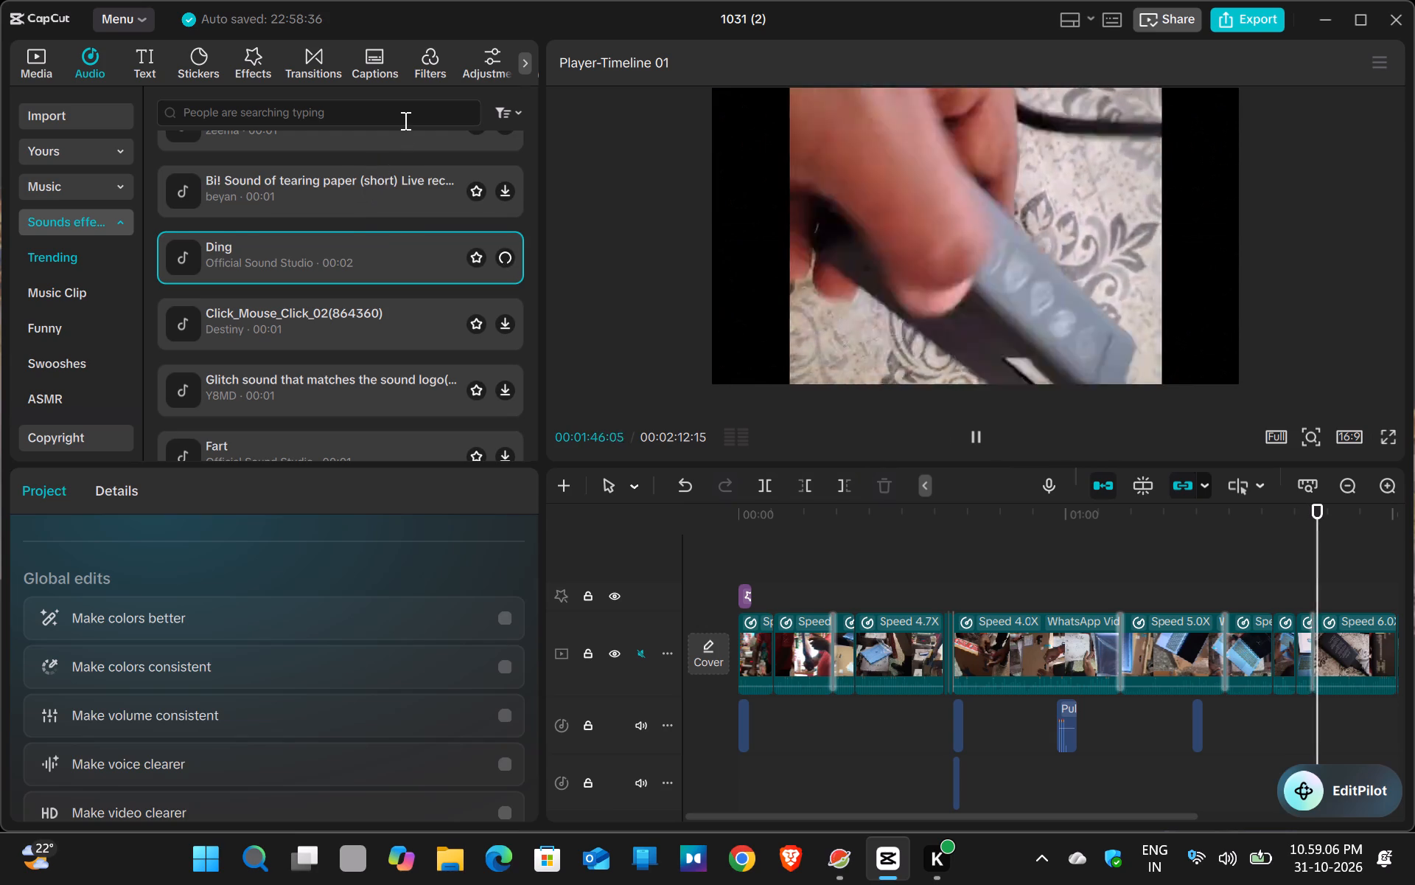
pyautogui.press('m')
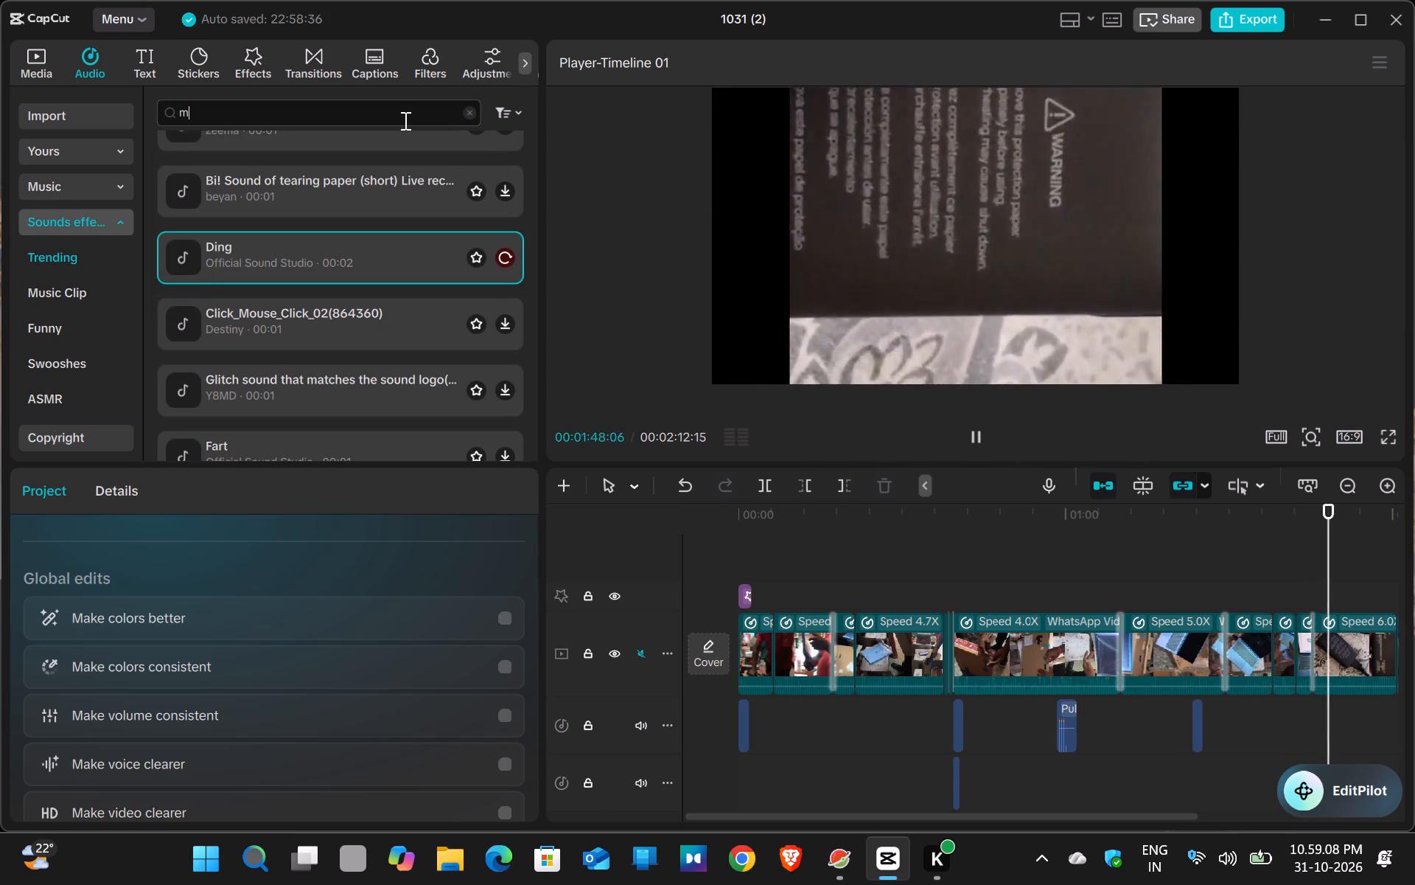
pyautogui.write('otorola')
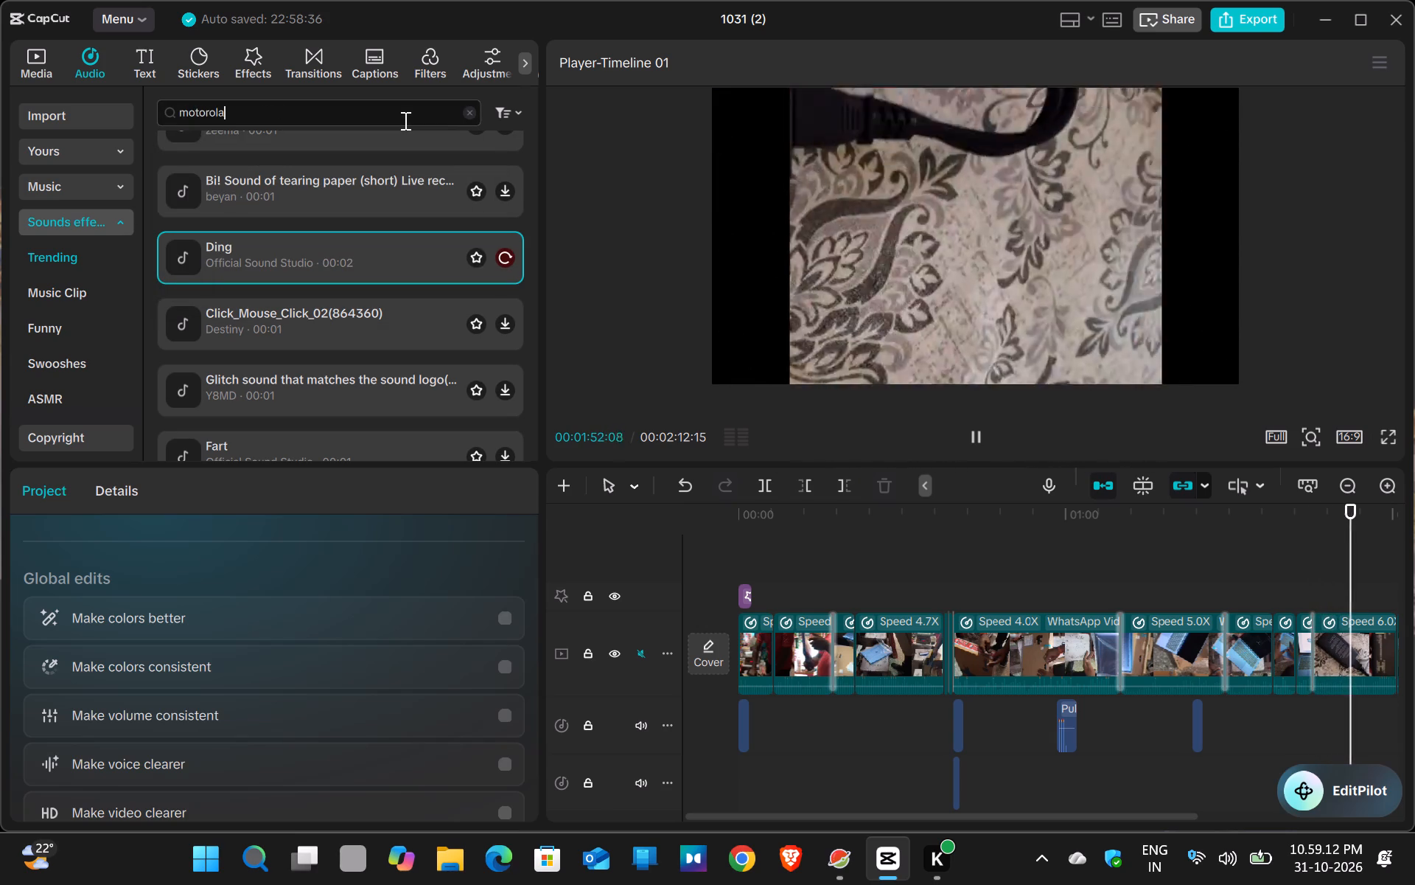
pyautogui.press('Return')
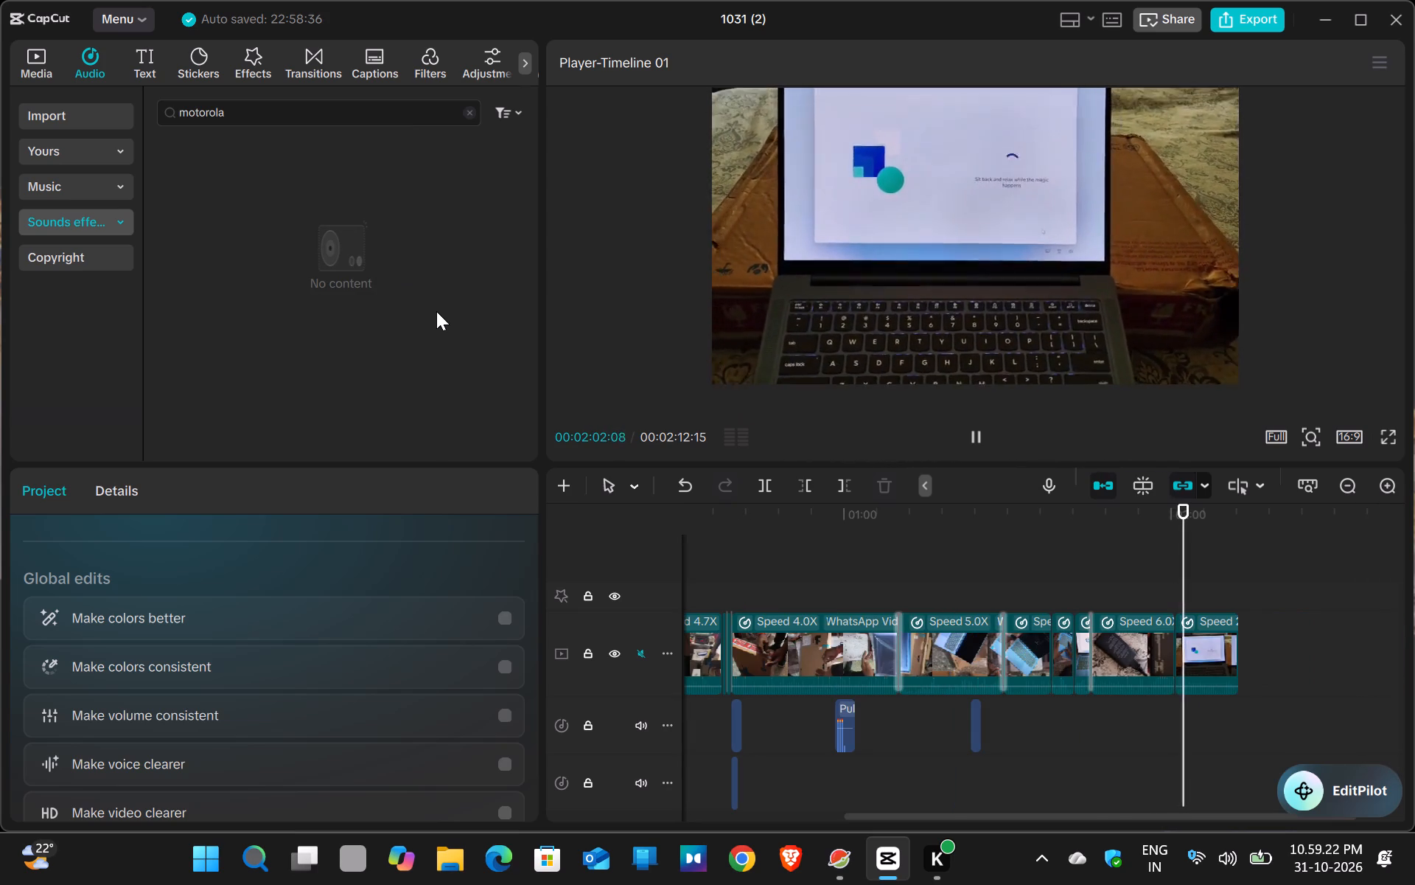
pyautogui.click(464, 109)
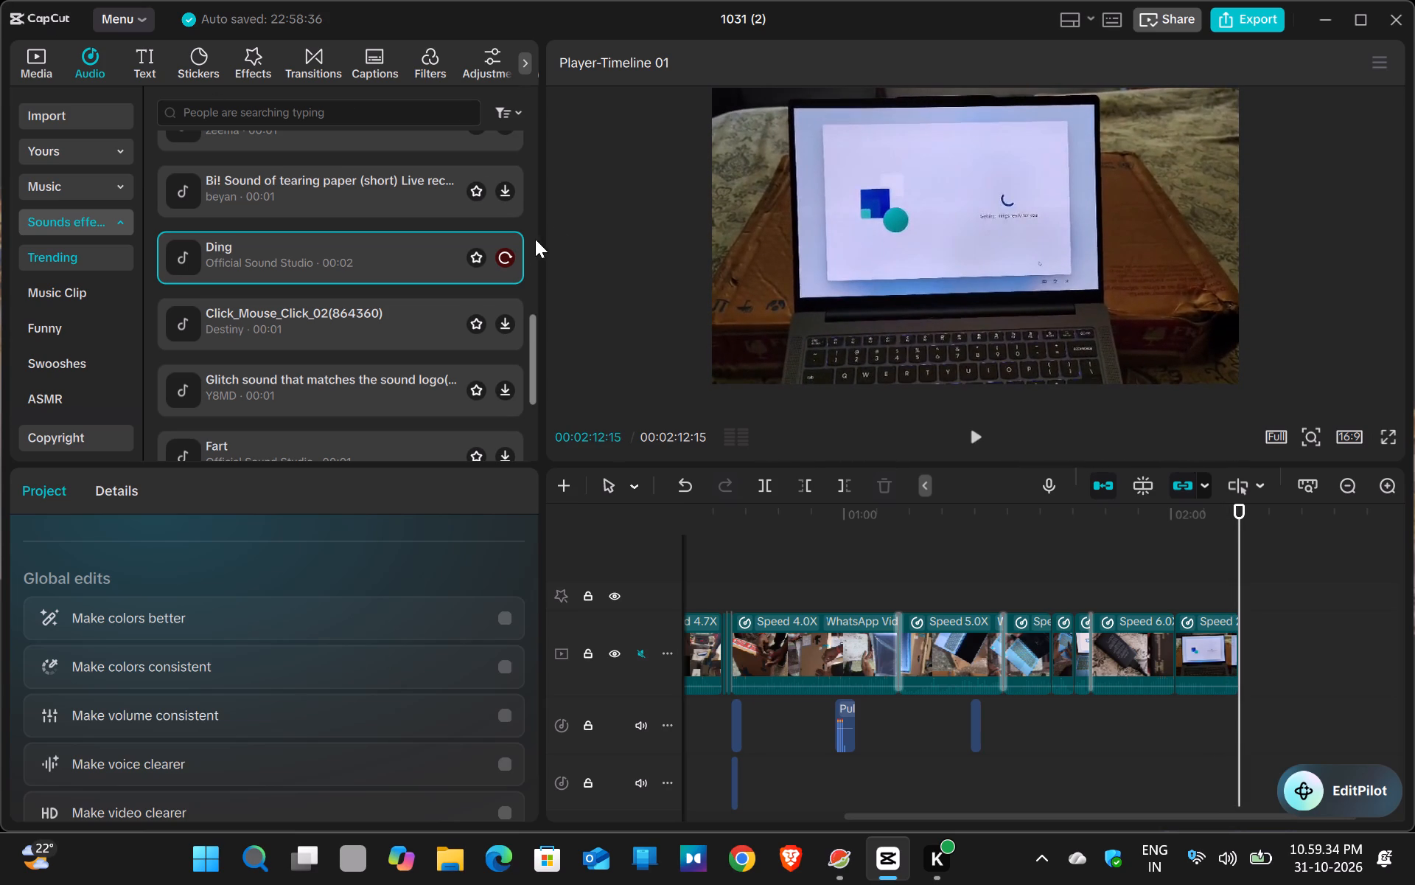
# Add the trending sound effect "Ding" at 00:01:27:29, where the laptop starts up, and play it back.
pyautogui.click(507, 251)
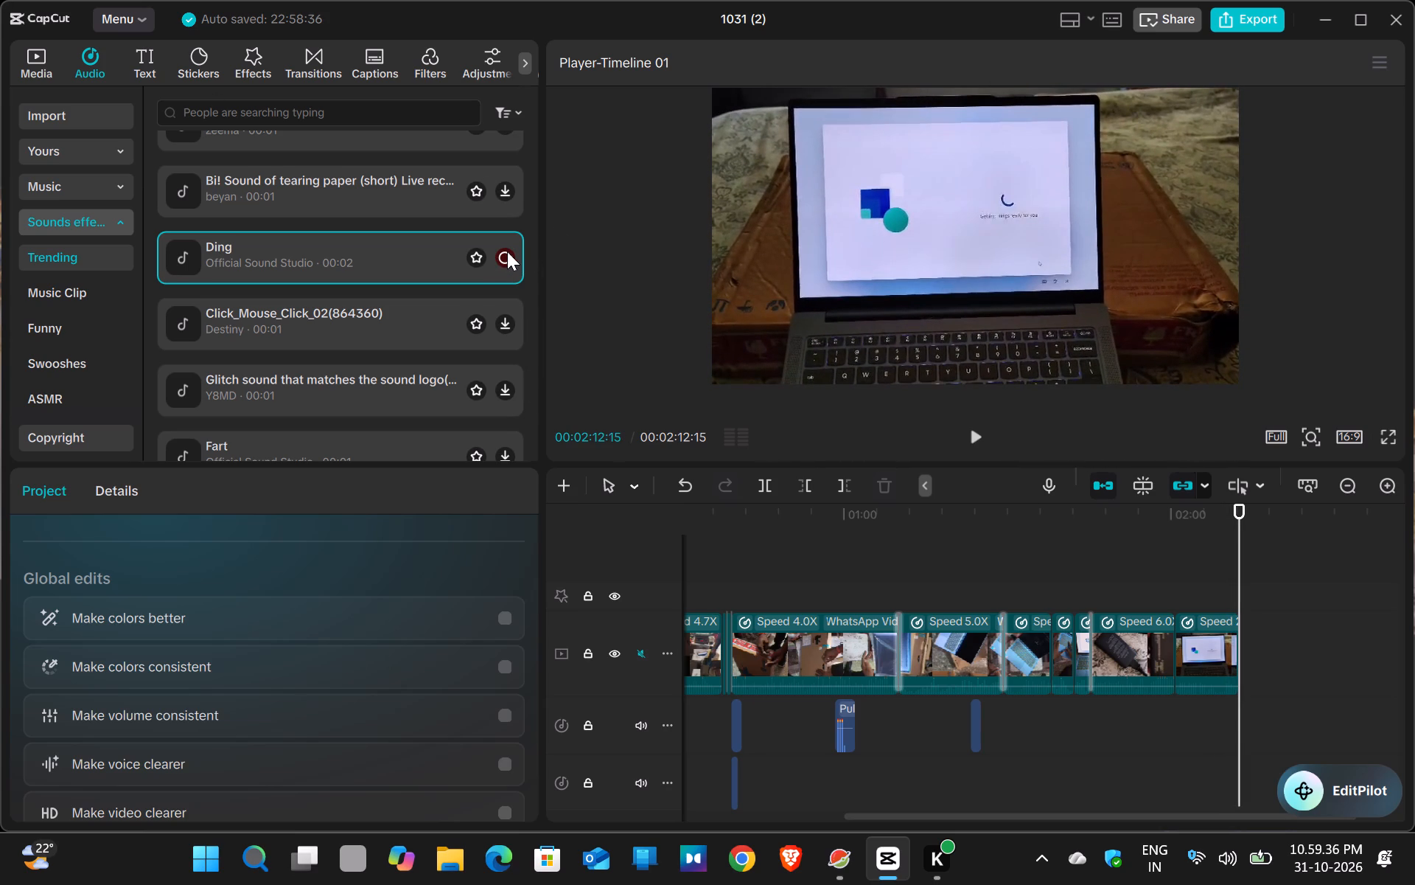
pyautogui.rightClick(502, 257)
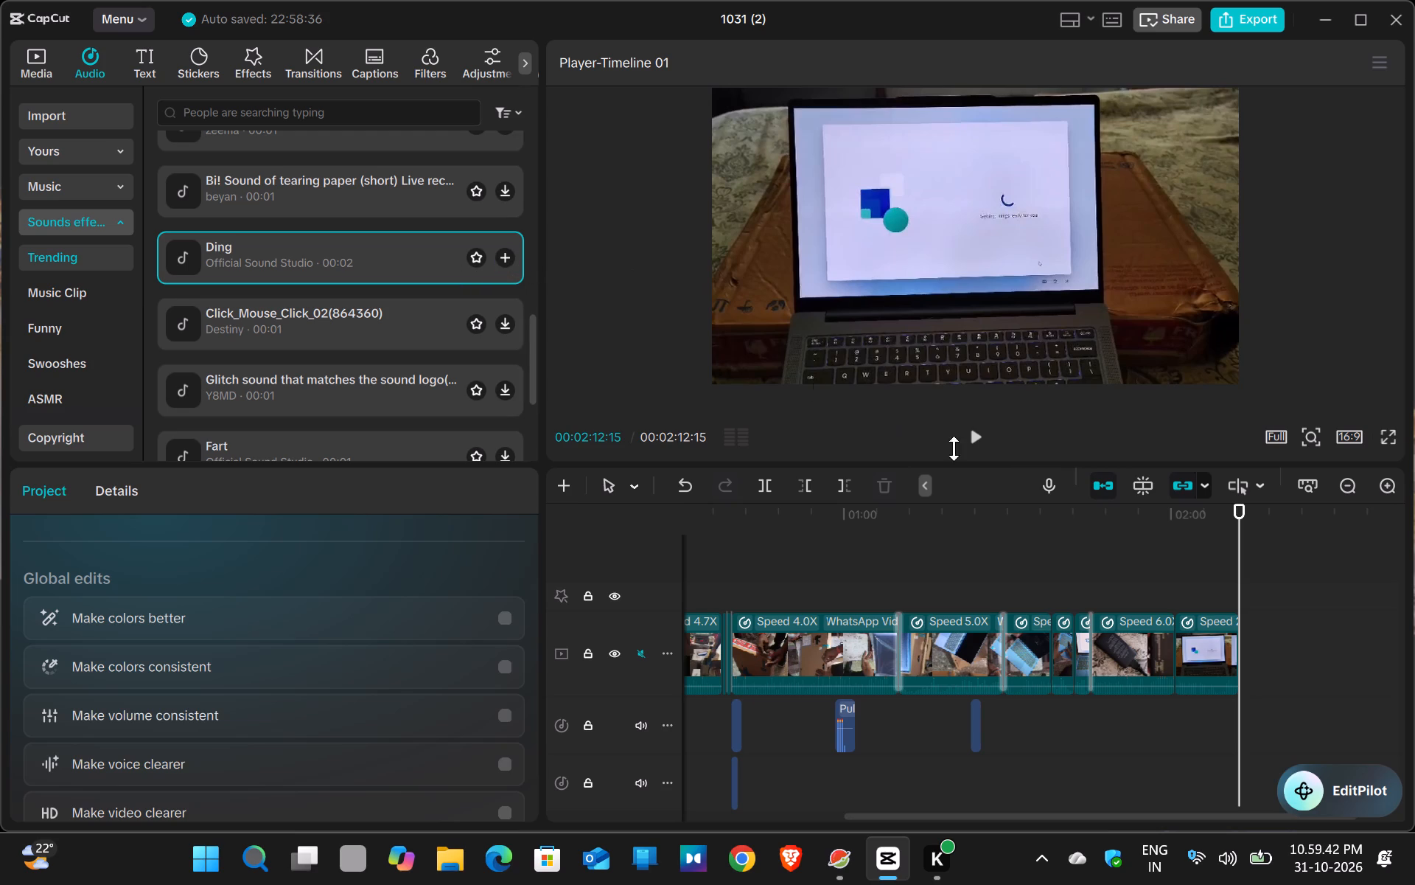
pyautogui.click(996, 511)
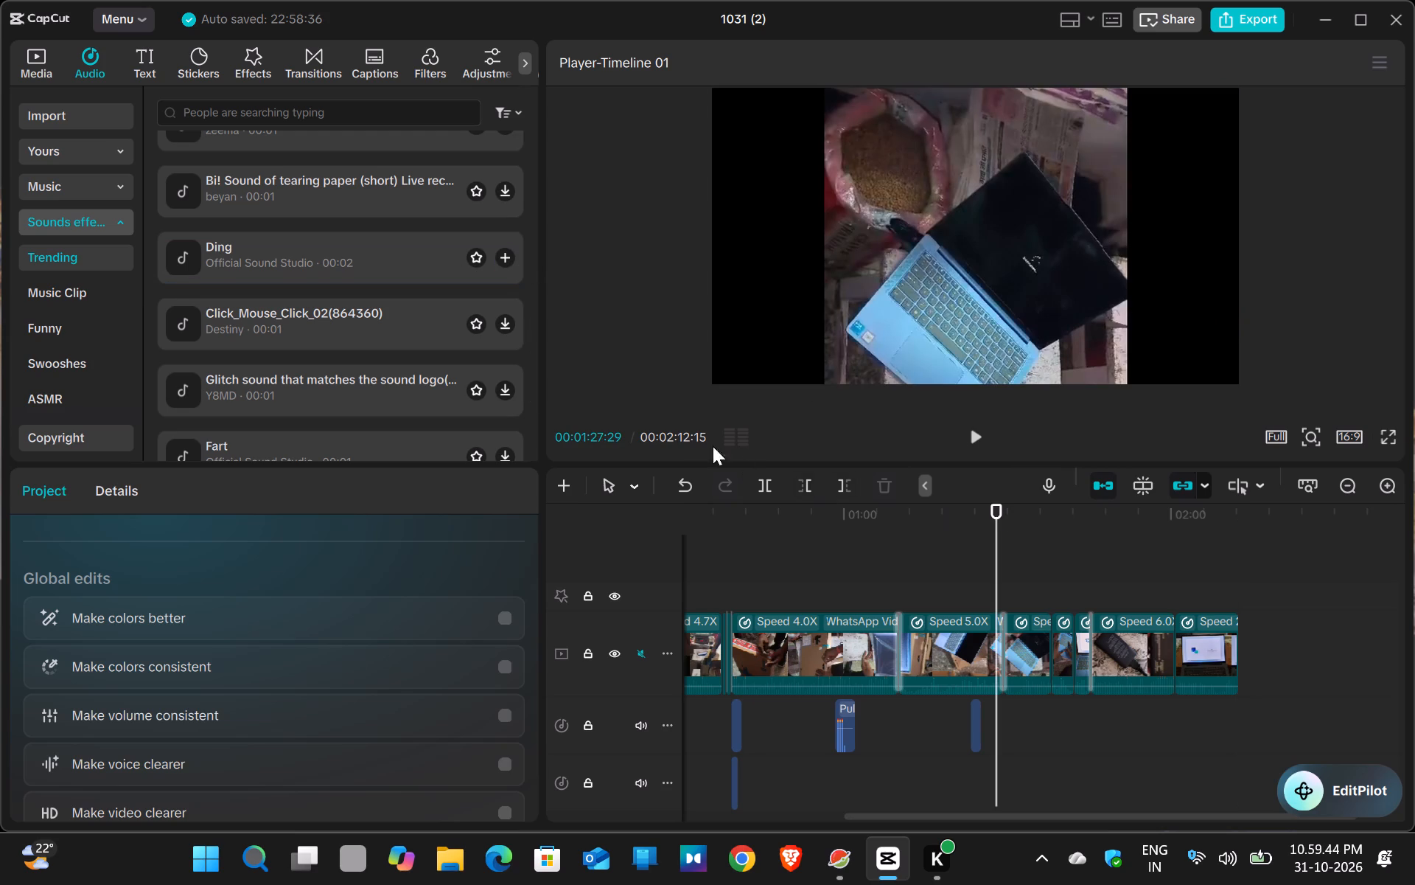
pyautogui.click(500, 264)
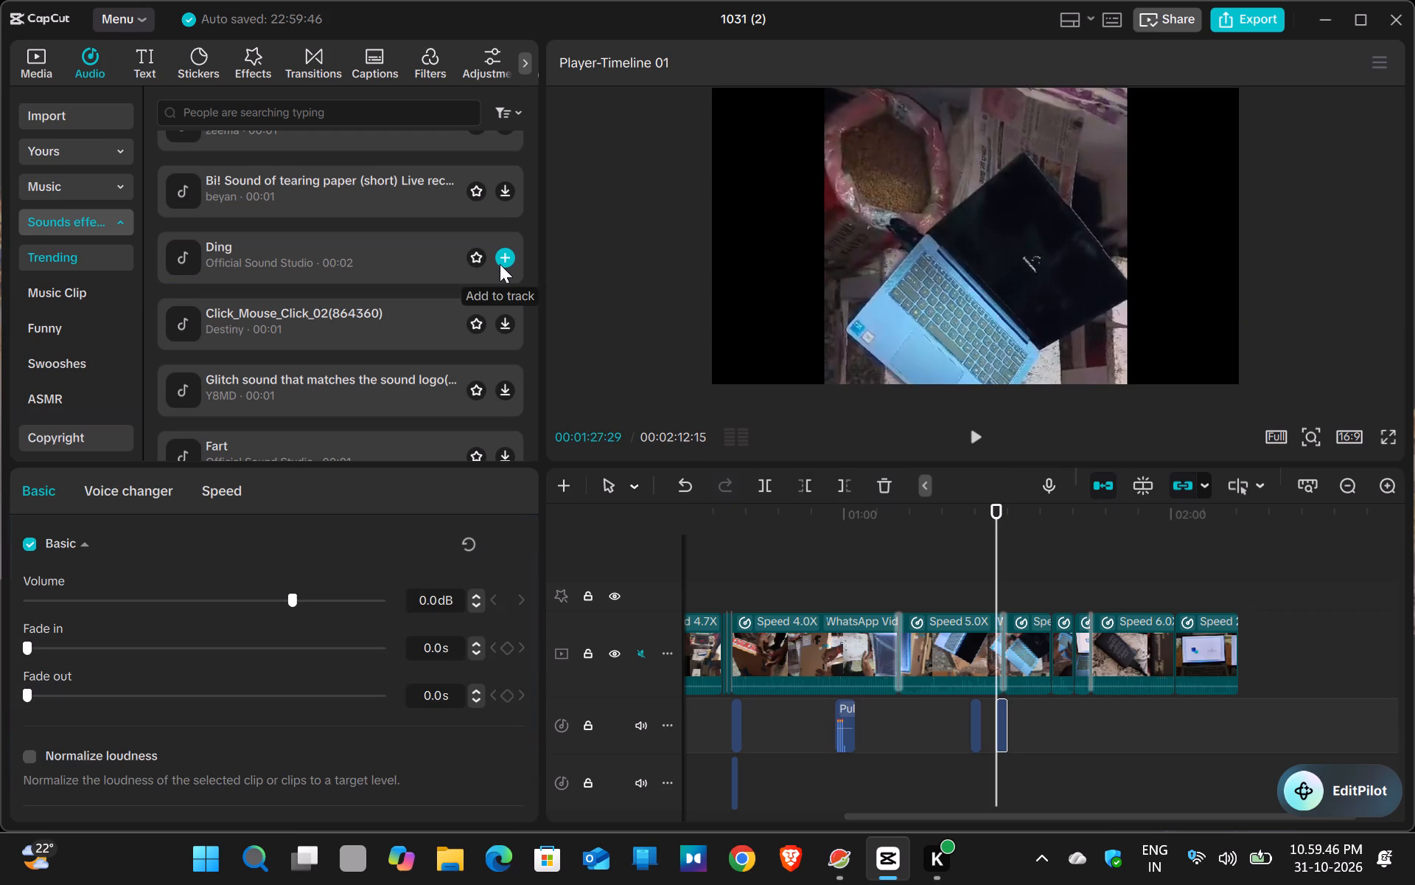
pyautogui.click(976, 439)
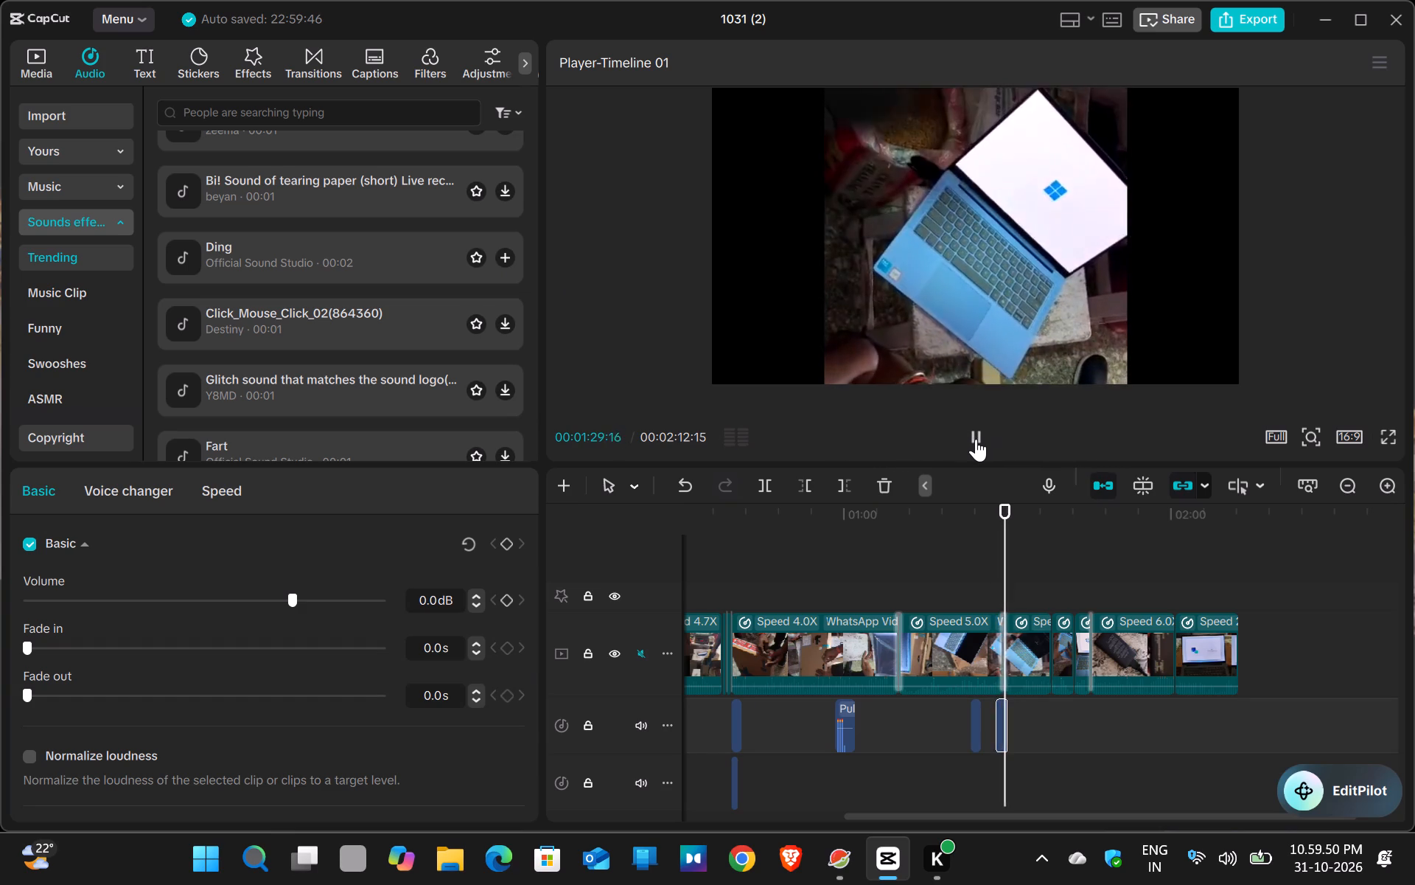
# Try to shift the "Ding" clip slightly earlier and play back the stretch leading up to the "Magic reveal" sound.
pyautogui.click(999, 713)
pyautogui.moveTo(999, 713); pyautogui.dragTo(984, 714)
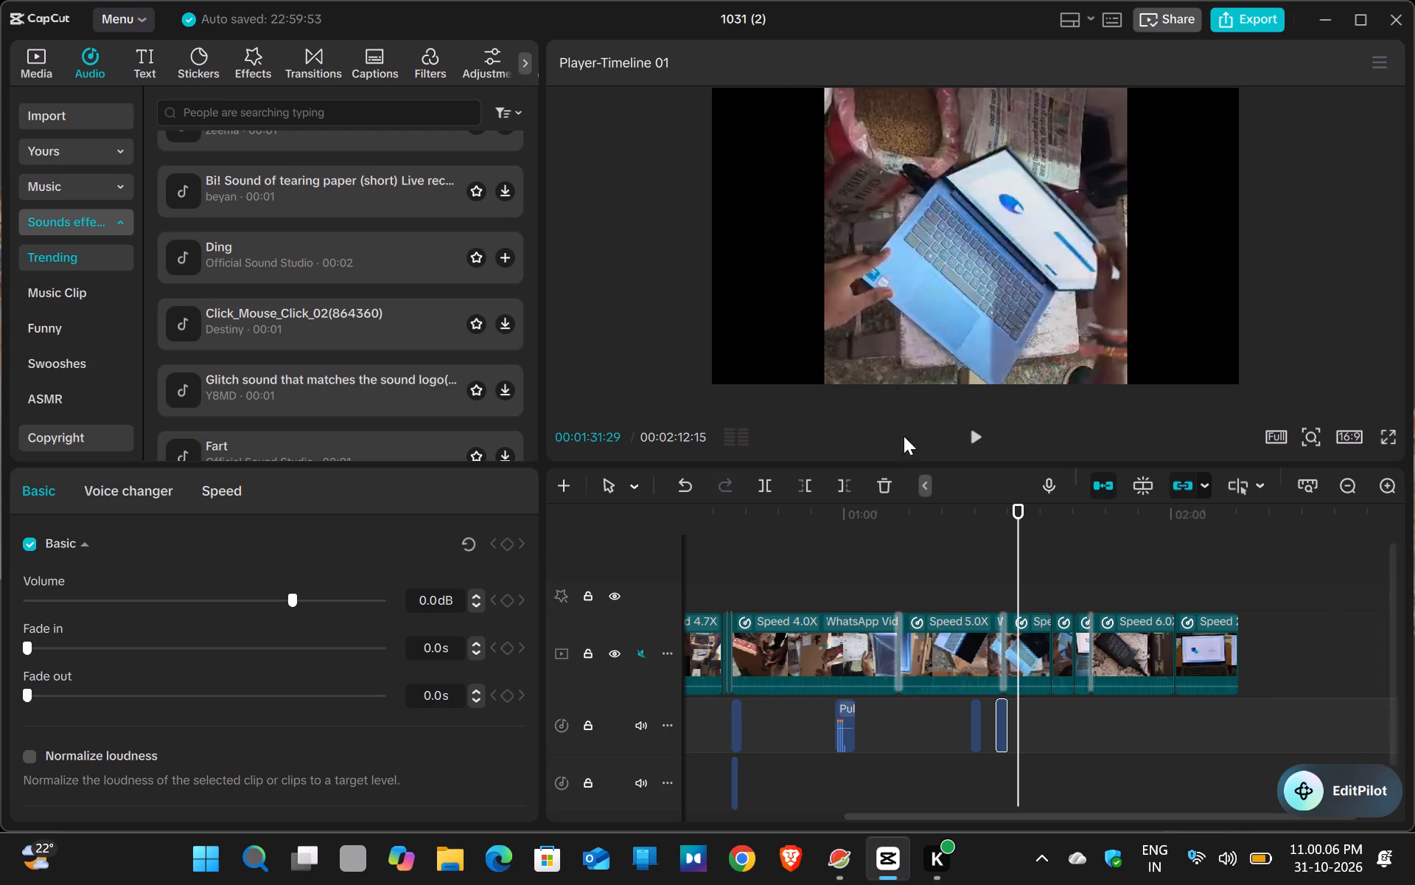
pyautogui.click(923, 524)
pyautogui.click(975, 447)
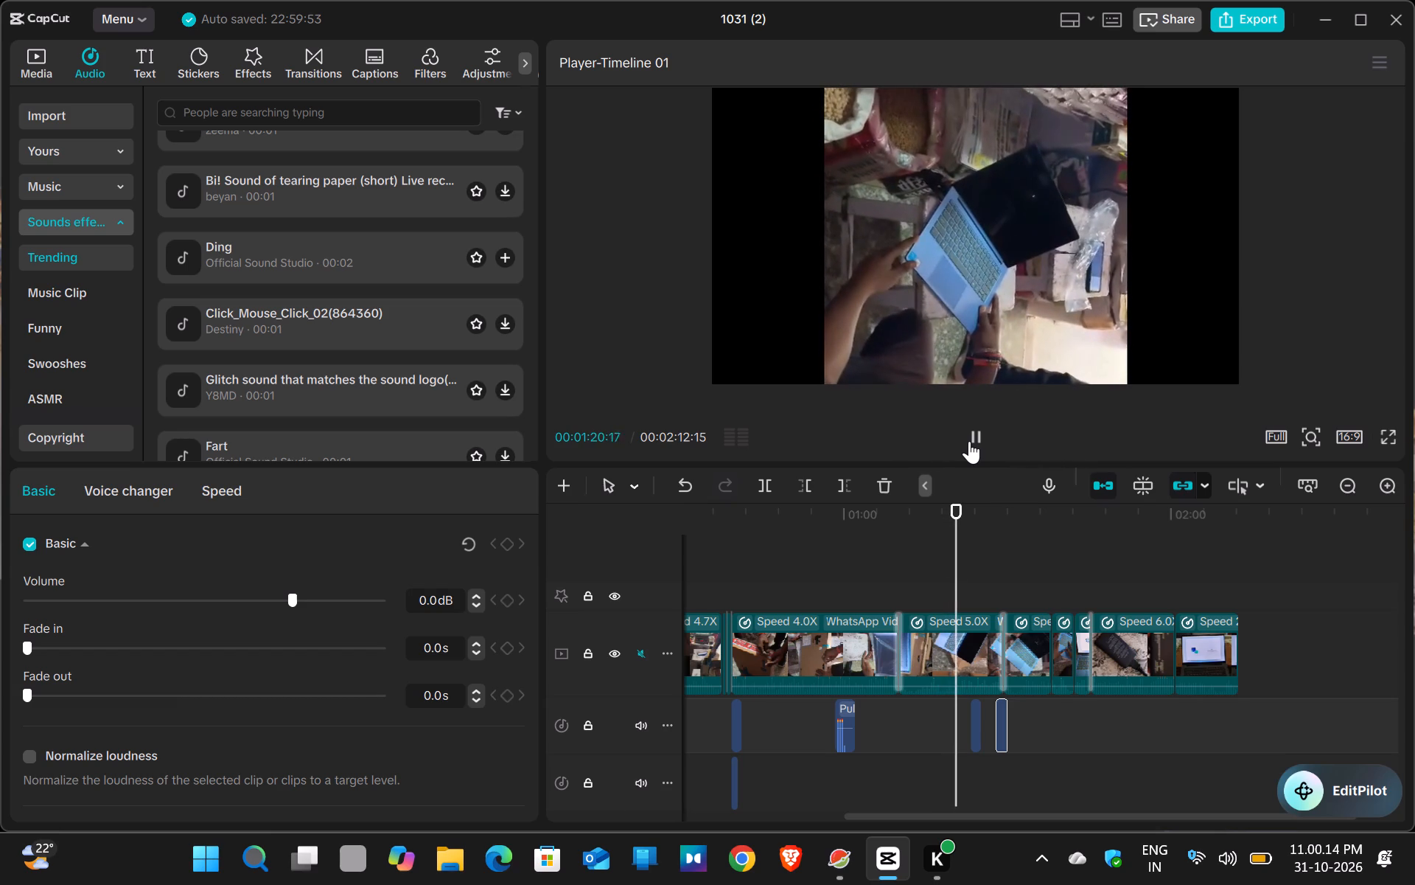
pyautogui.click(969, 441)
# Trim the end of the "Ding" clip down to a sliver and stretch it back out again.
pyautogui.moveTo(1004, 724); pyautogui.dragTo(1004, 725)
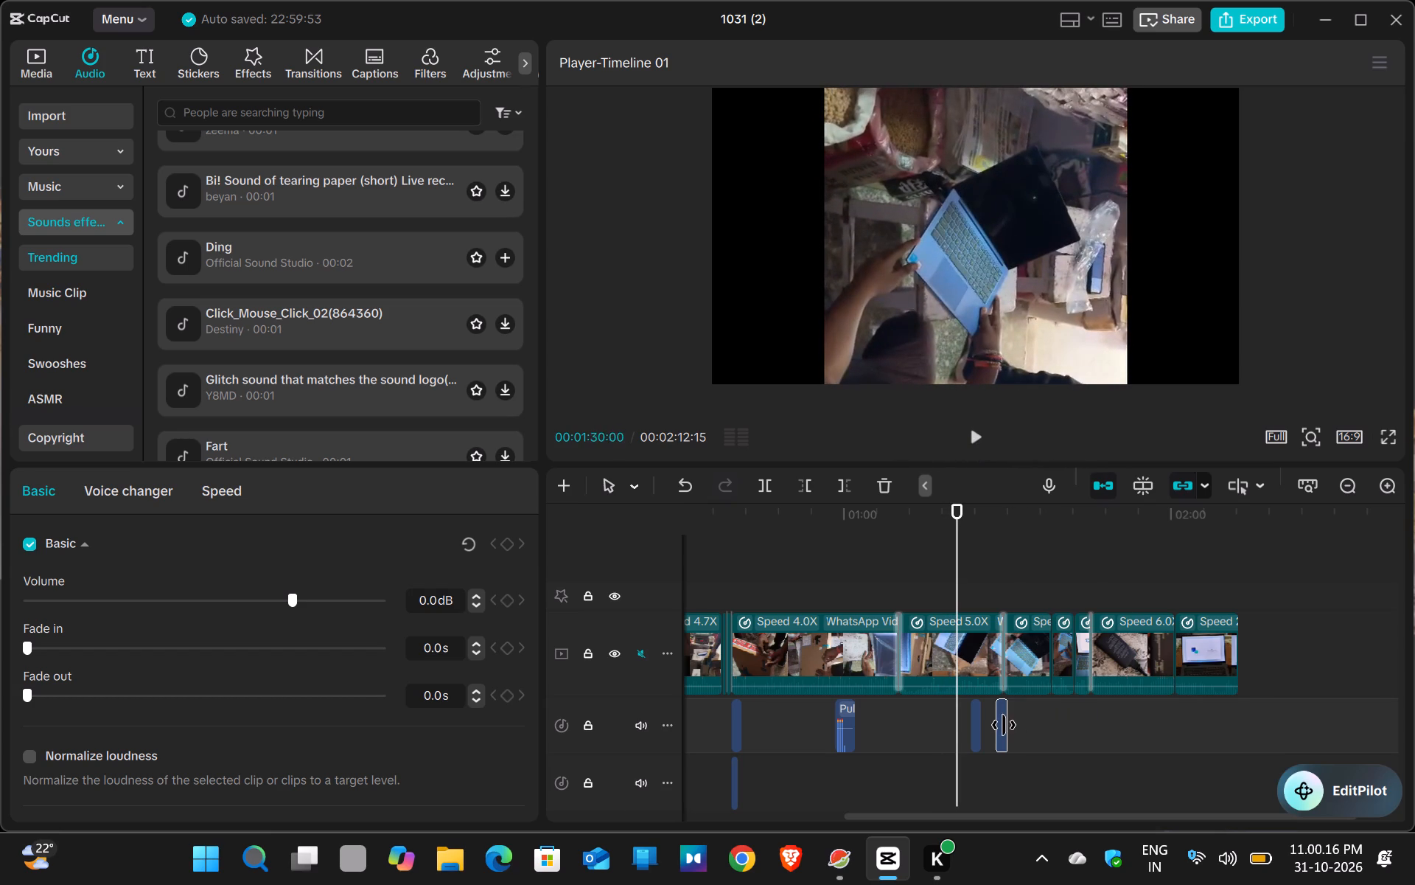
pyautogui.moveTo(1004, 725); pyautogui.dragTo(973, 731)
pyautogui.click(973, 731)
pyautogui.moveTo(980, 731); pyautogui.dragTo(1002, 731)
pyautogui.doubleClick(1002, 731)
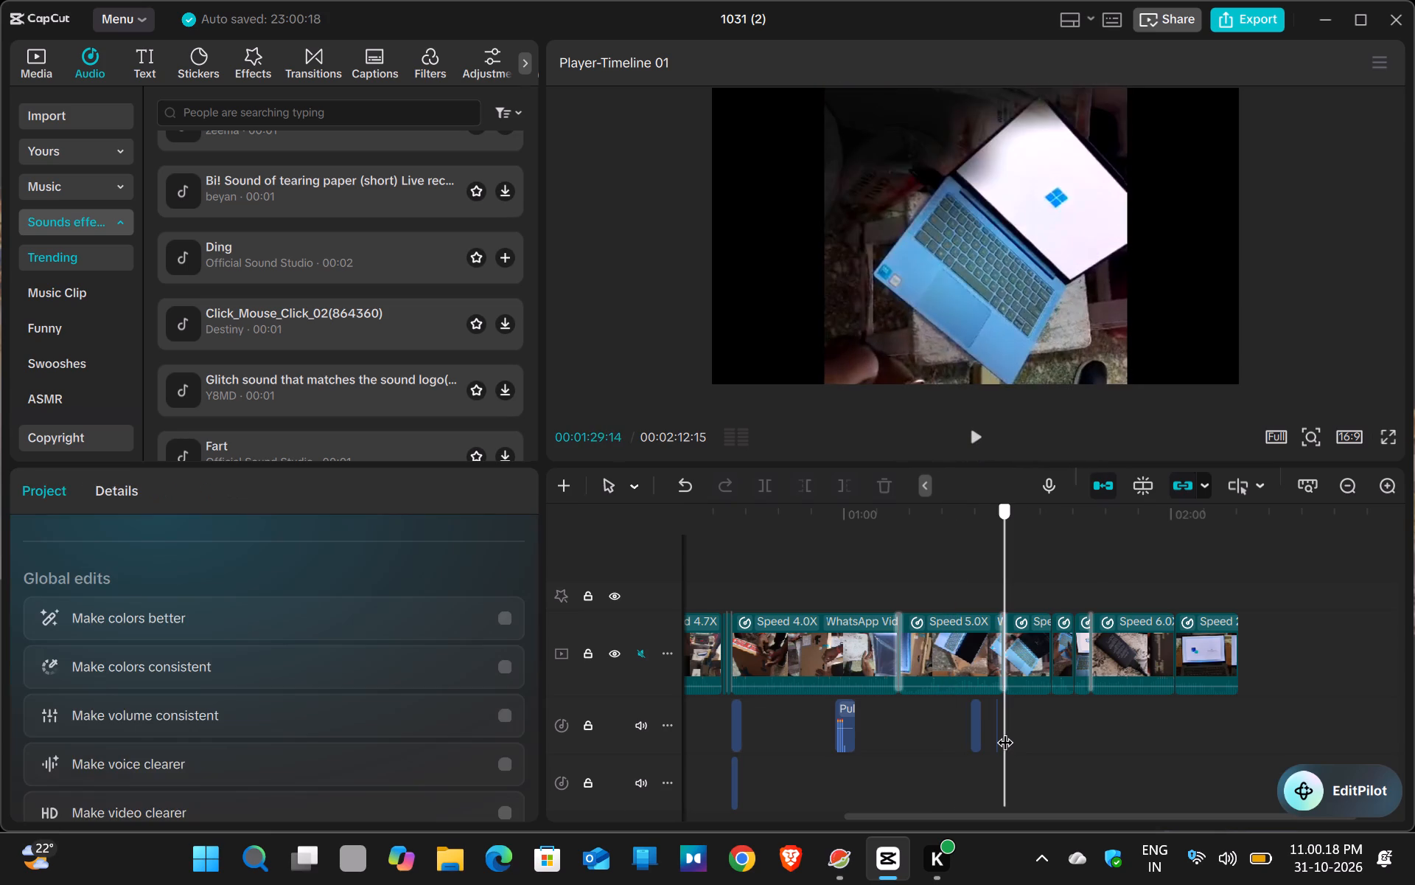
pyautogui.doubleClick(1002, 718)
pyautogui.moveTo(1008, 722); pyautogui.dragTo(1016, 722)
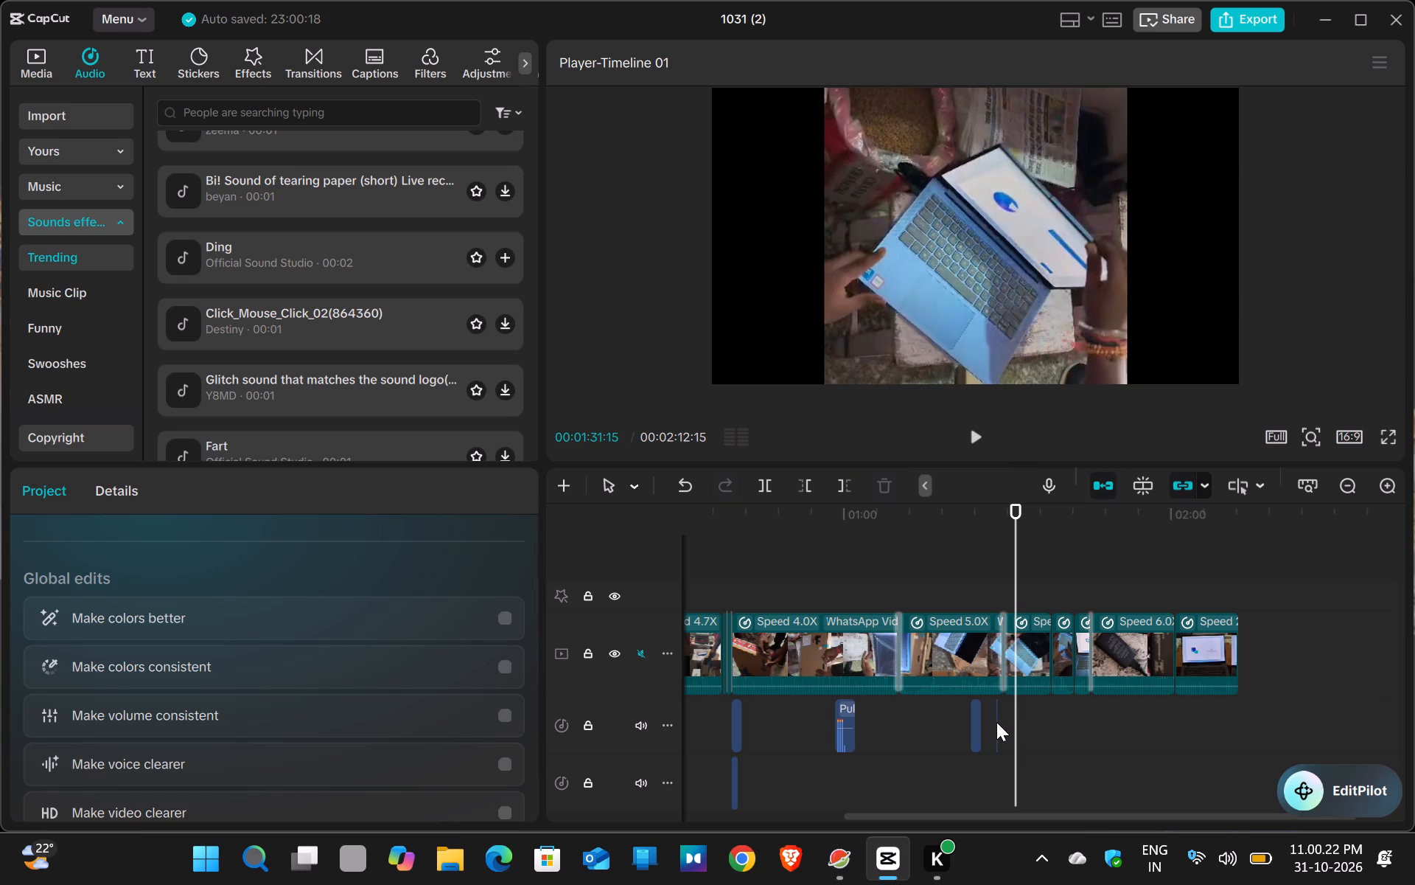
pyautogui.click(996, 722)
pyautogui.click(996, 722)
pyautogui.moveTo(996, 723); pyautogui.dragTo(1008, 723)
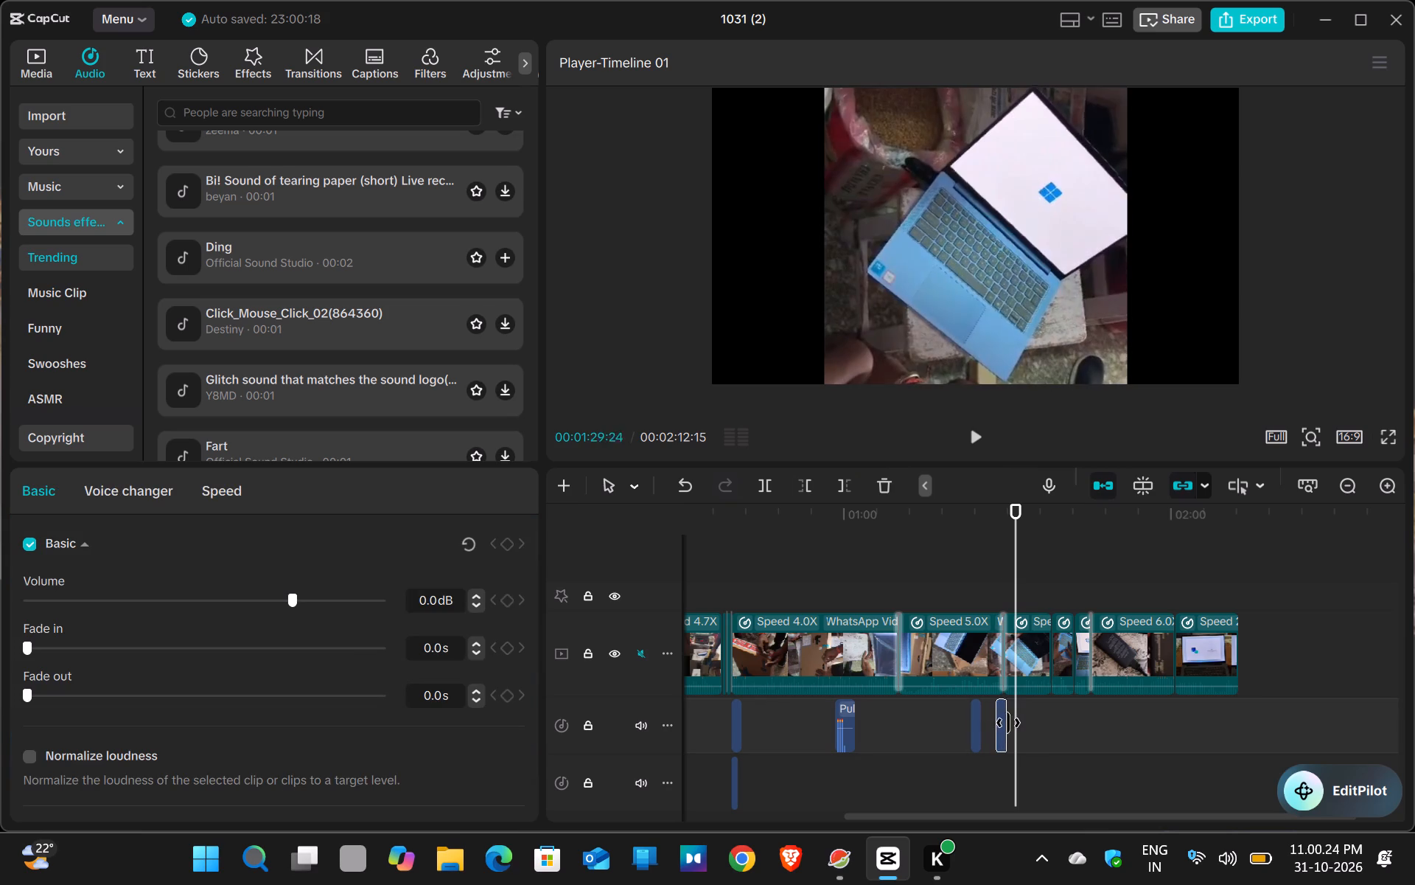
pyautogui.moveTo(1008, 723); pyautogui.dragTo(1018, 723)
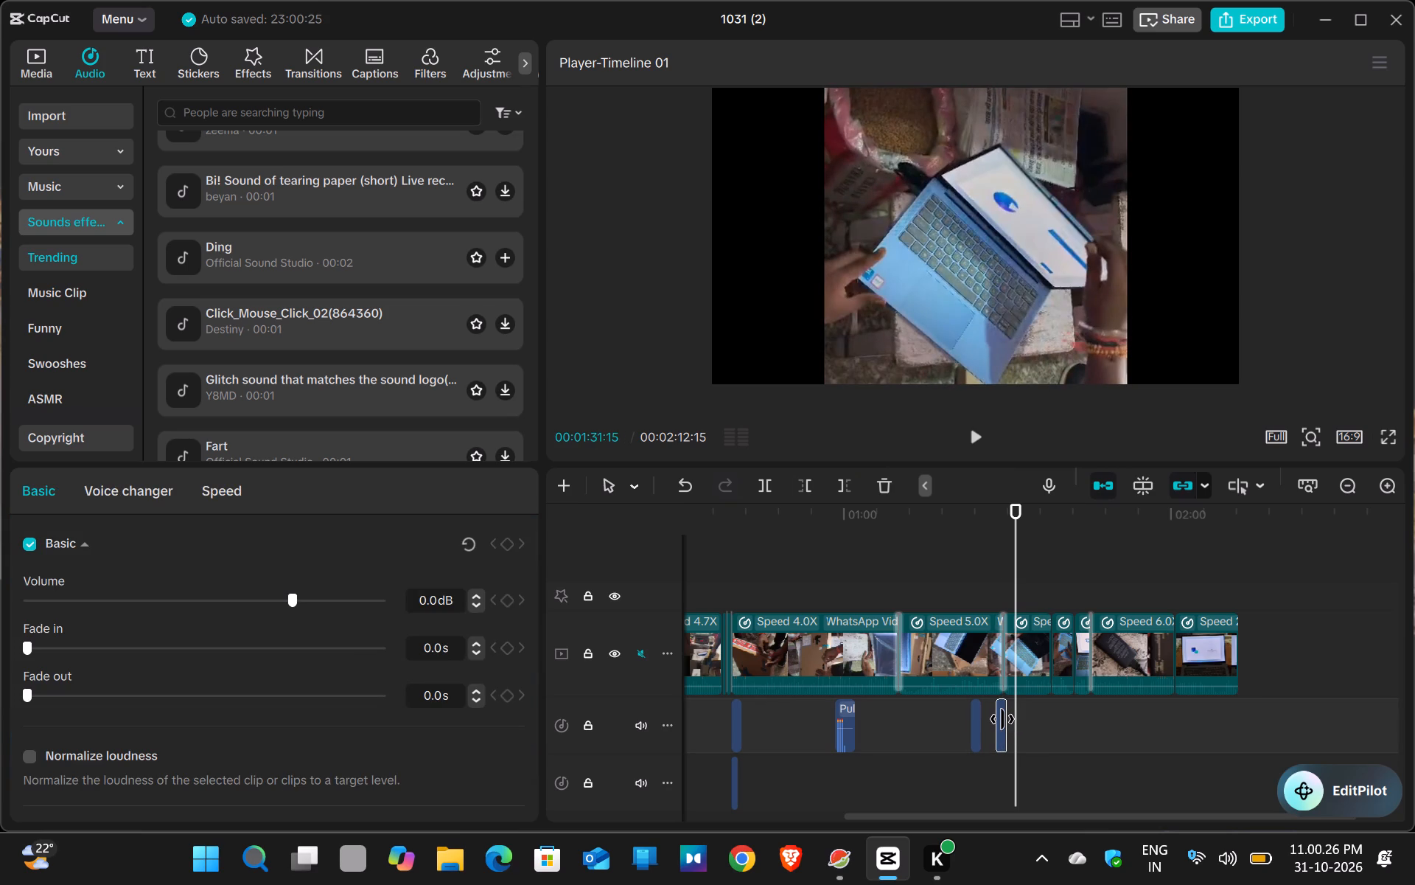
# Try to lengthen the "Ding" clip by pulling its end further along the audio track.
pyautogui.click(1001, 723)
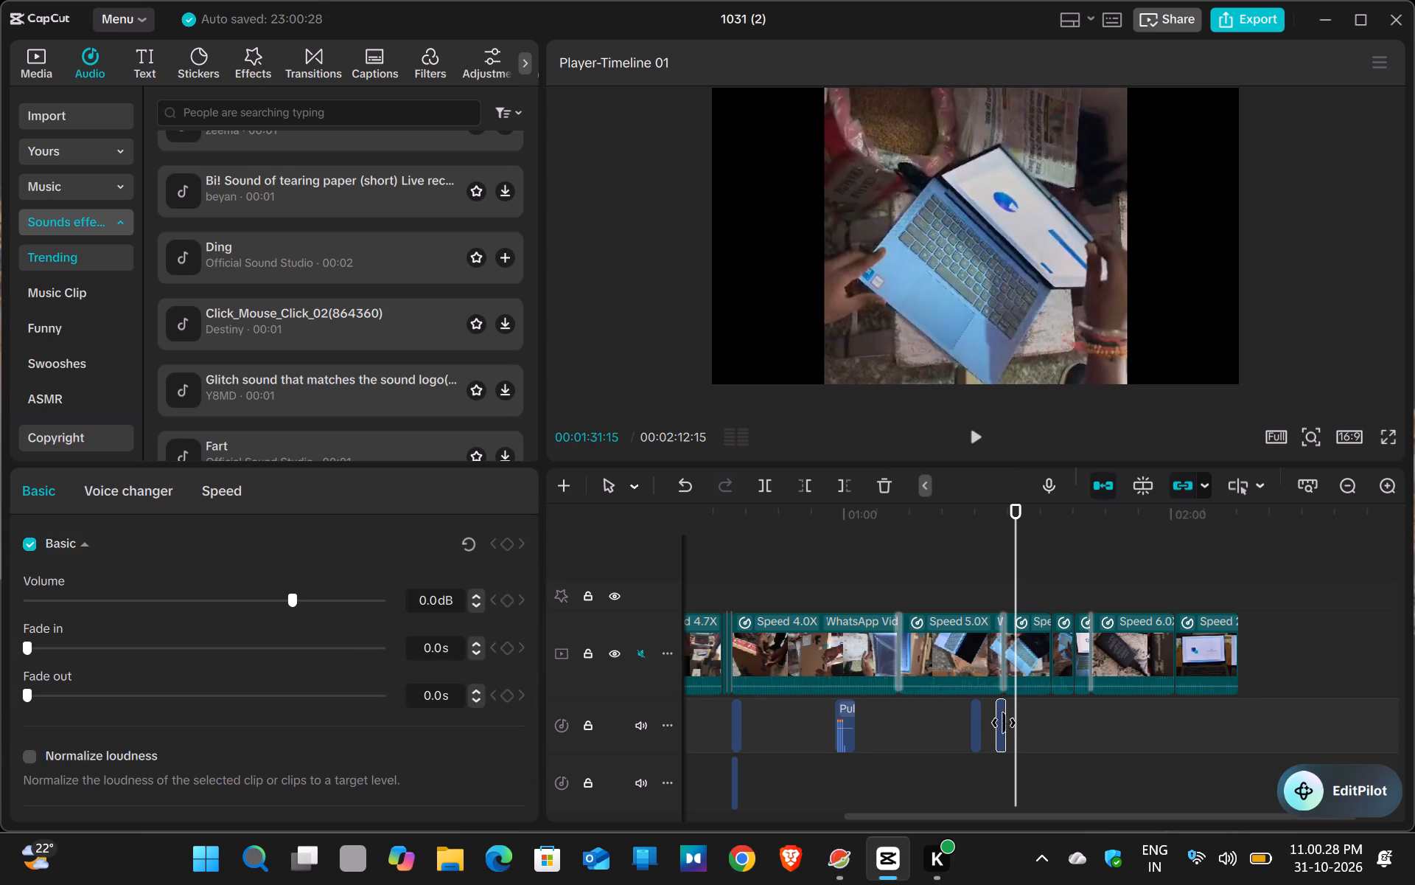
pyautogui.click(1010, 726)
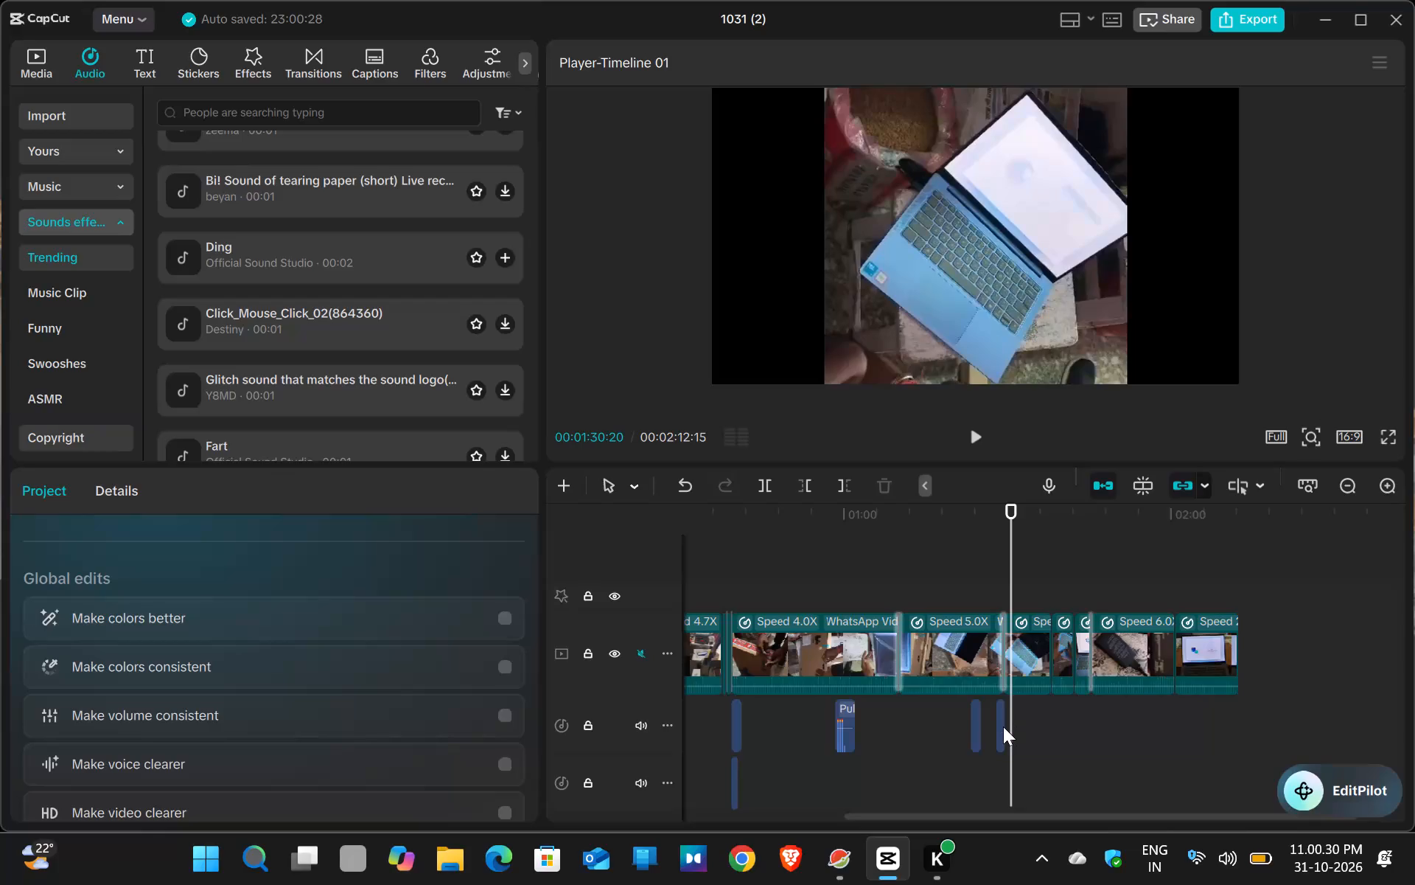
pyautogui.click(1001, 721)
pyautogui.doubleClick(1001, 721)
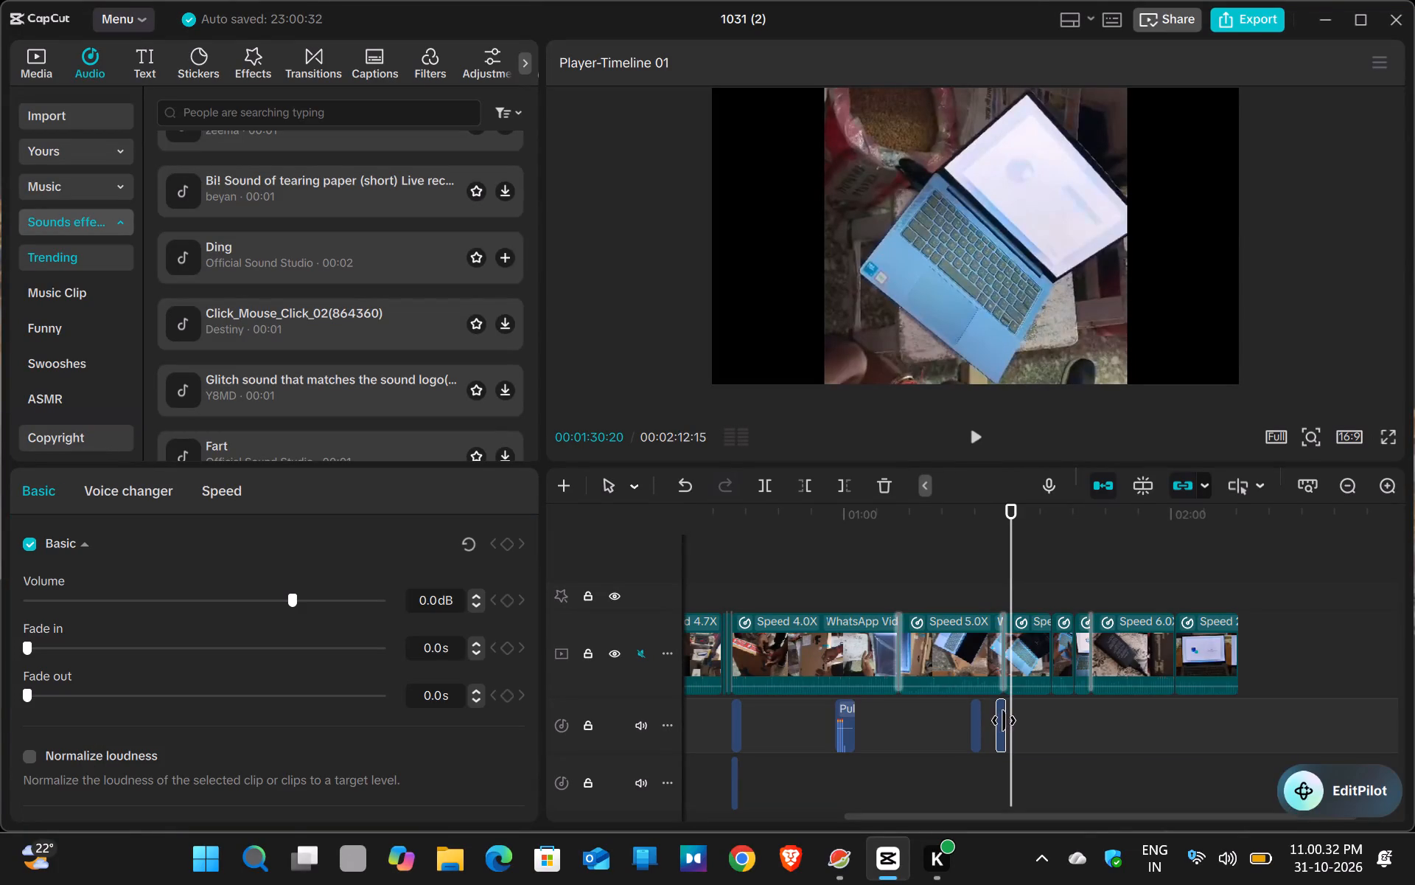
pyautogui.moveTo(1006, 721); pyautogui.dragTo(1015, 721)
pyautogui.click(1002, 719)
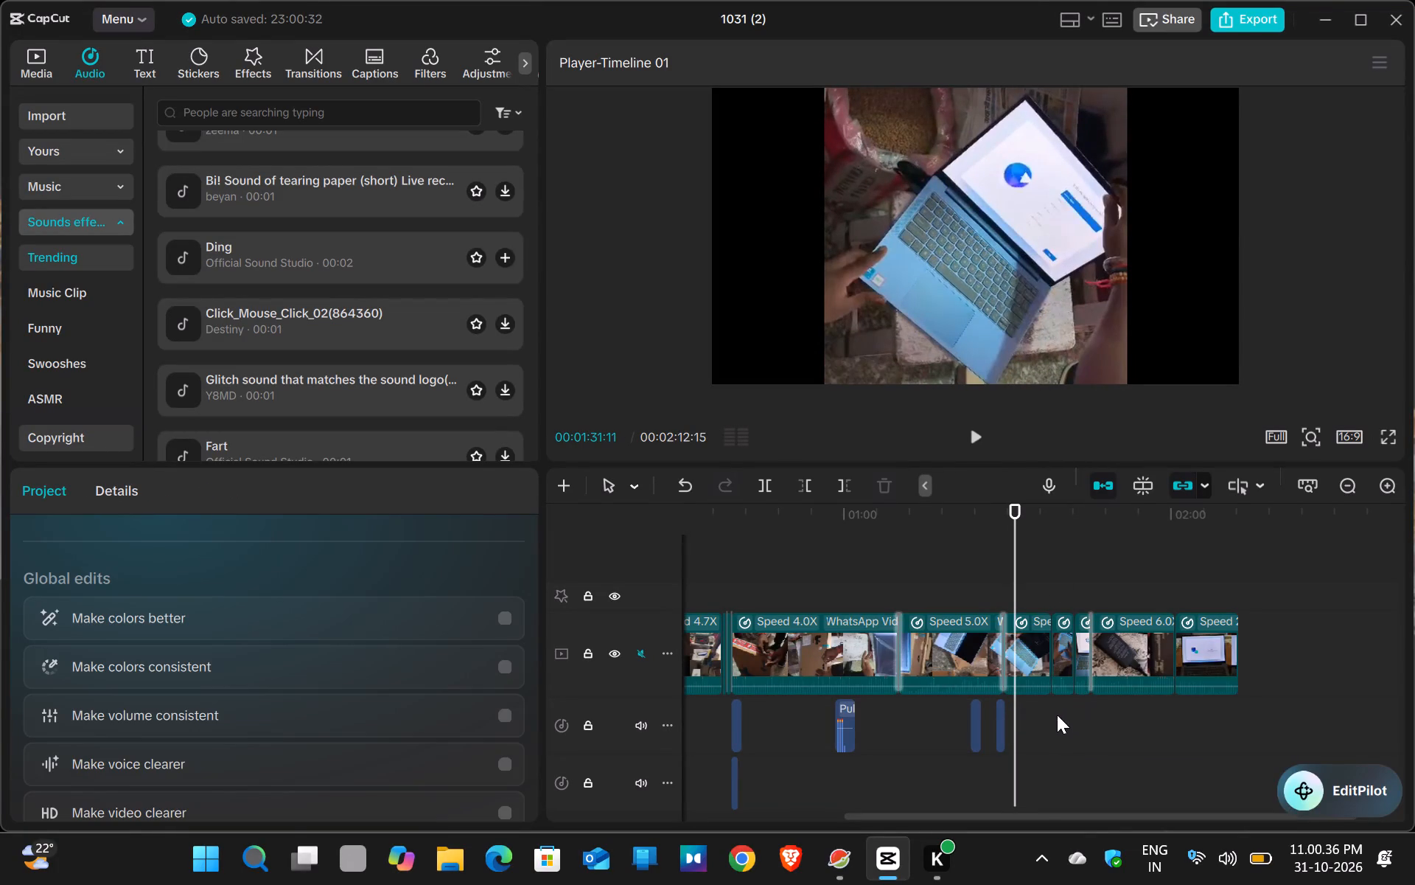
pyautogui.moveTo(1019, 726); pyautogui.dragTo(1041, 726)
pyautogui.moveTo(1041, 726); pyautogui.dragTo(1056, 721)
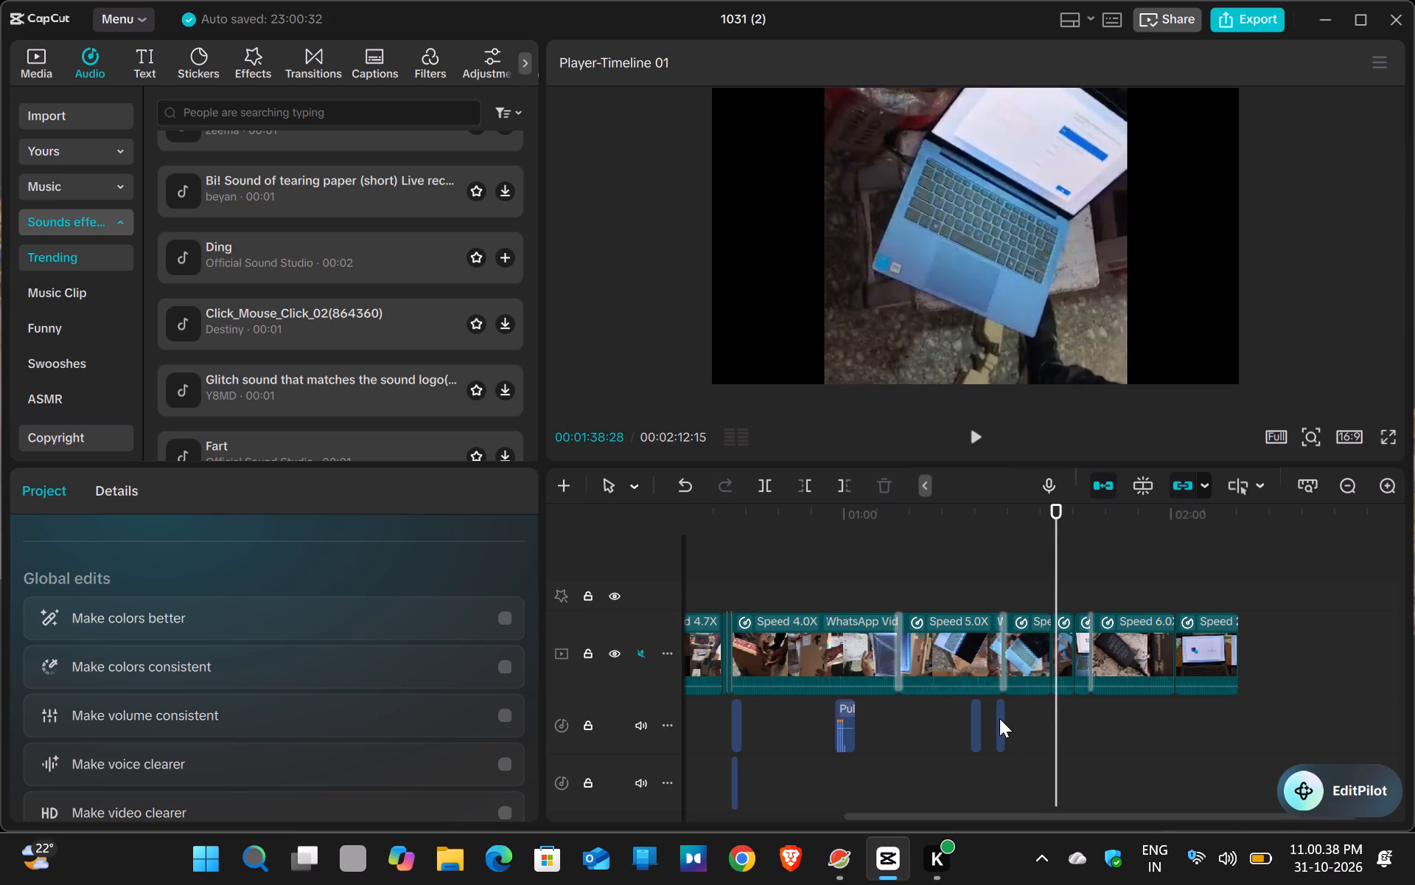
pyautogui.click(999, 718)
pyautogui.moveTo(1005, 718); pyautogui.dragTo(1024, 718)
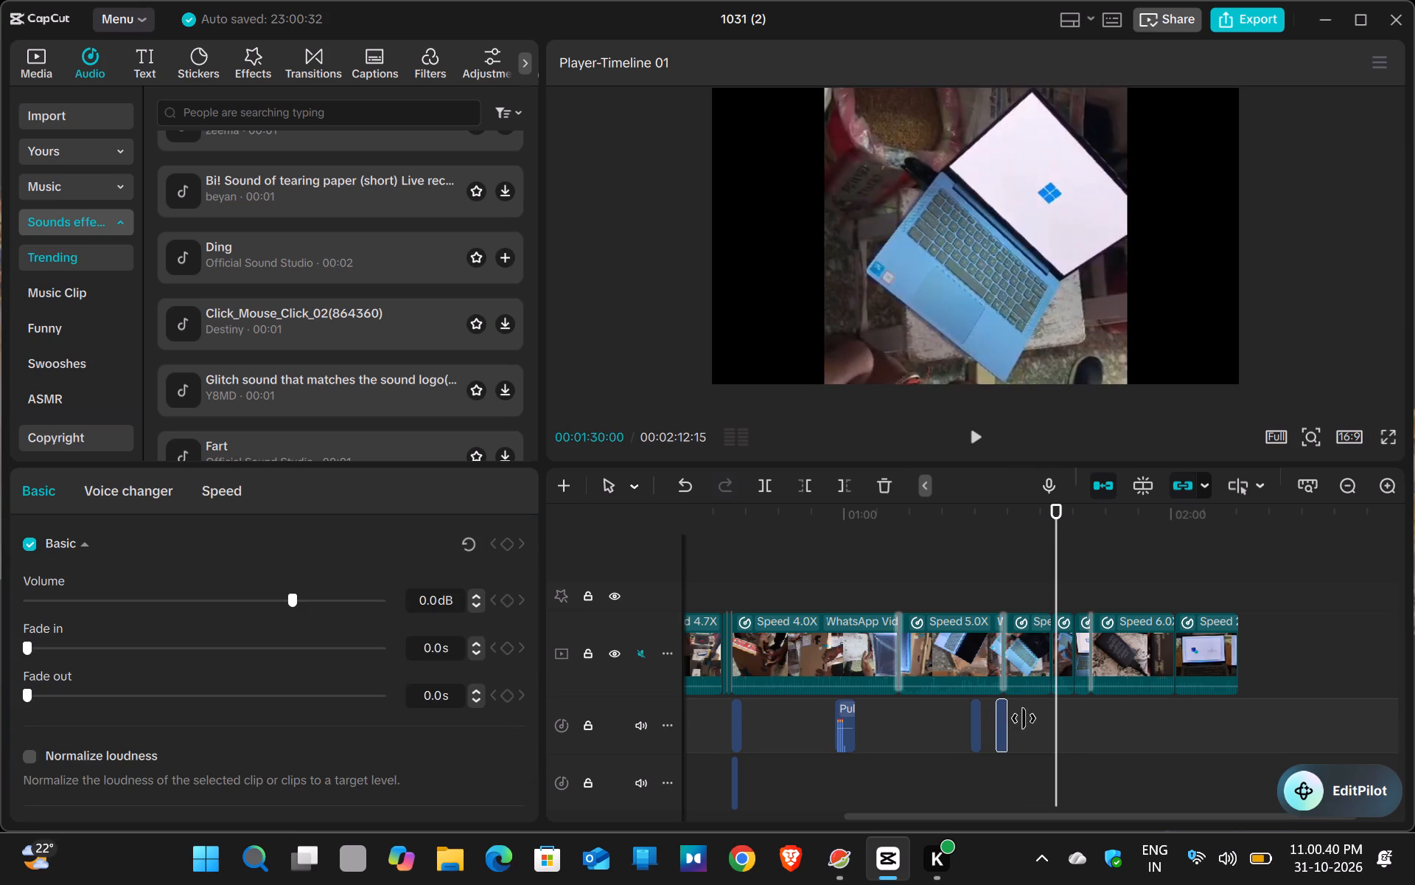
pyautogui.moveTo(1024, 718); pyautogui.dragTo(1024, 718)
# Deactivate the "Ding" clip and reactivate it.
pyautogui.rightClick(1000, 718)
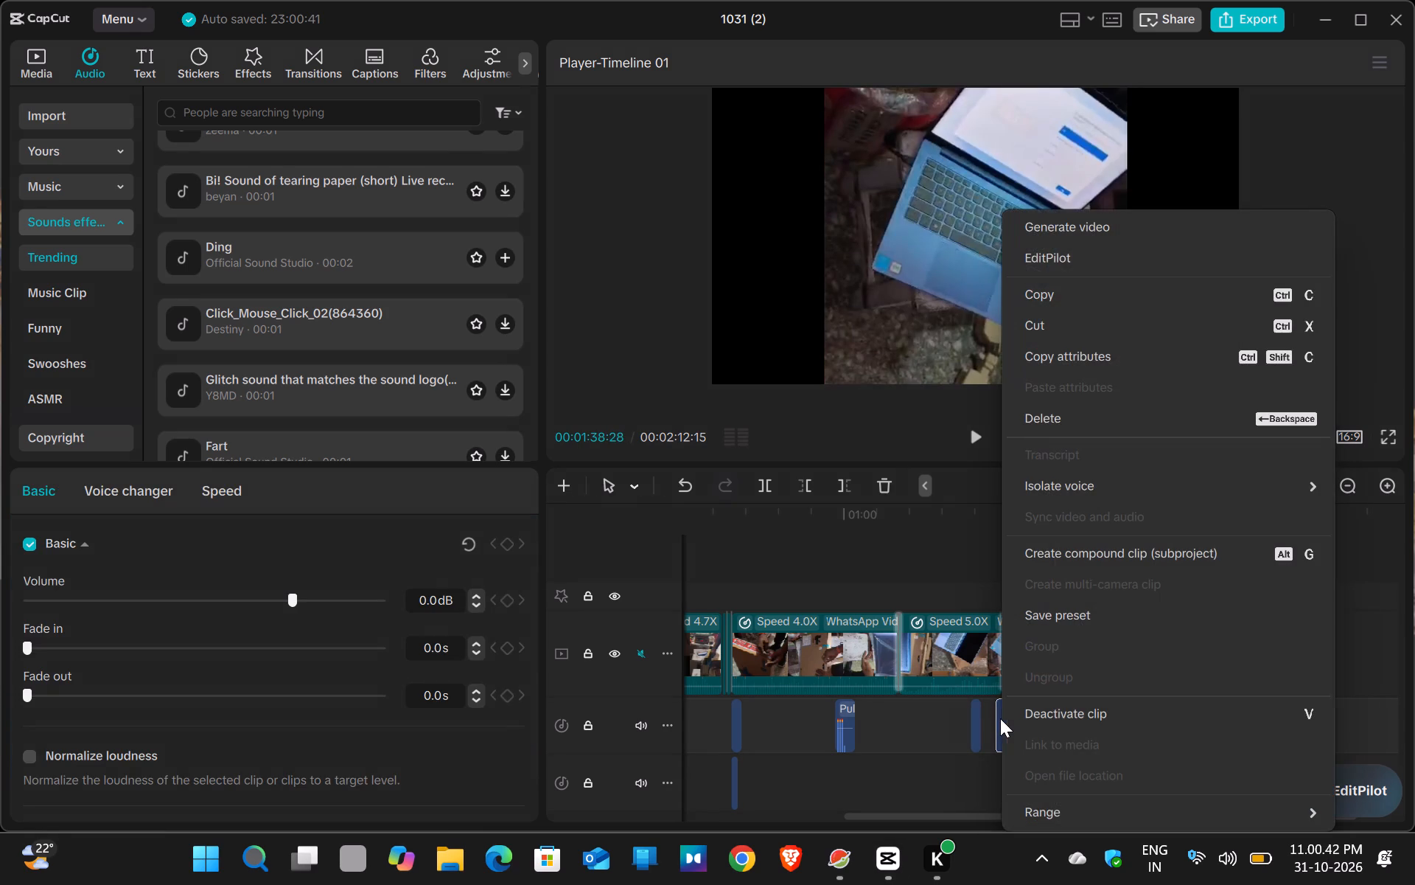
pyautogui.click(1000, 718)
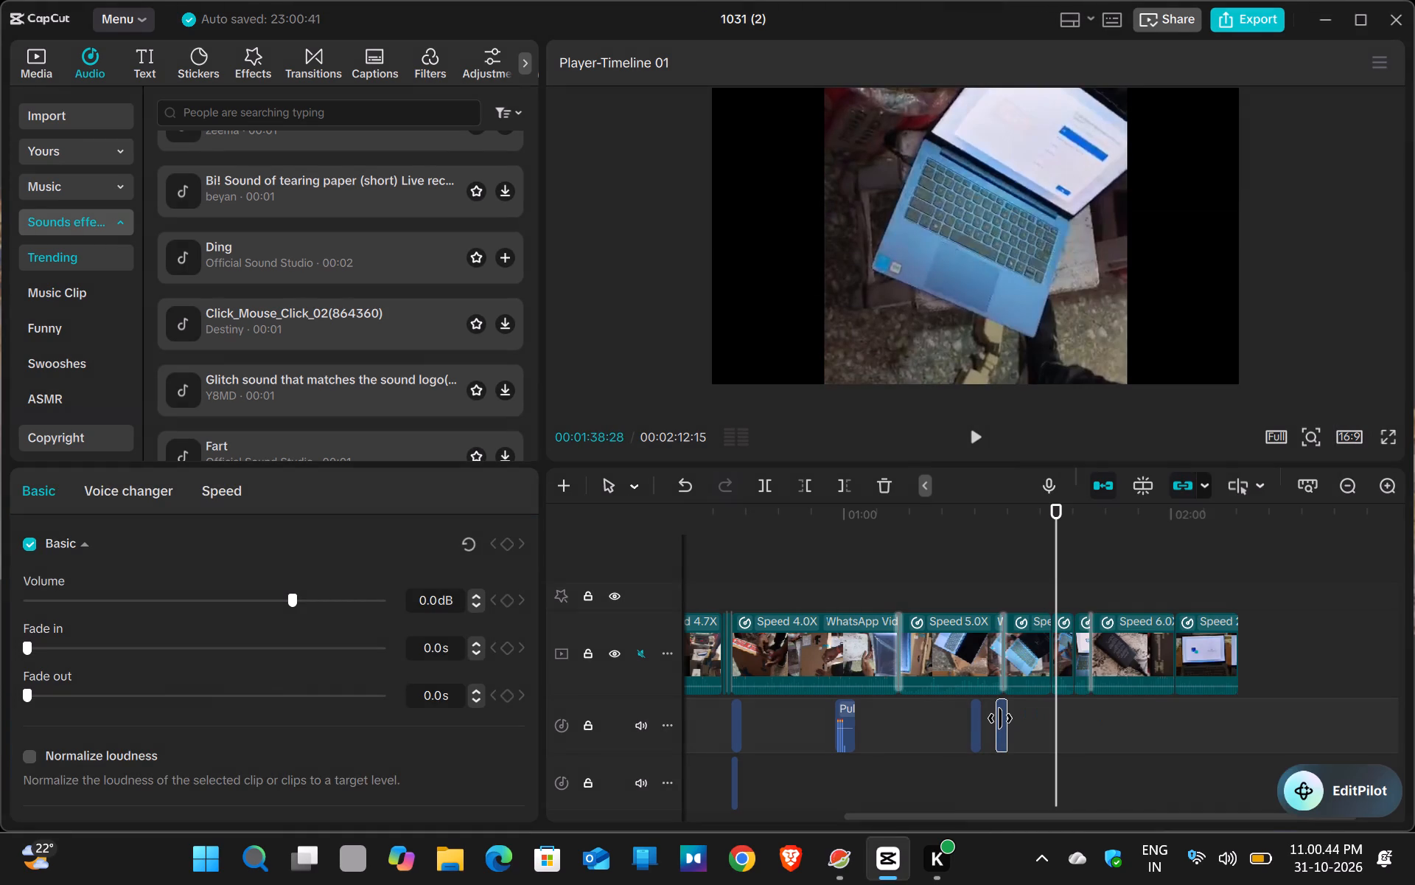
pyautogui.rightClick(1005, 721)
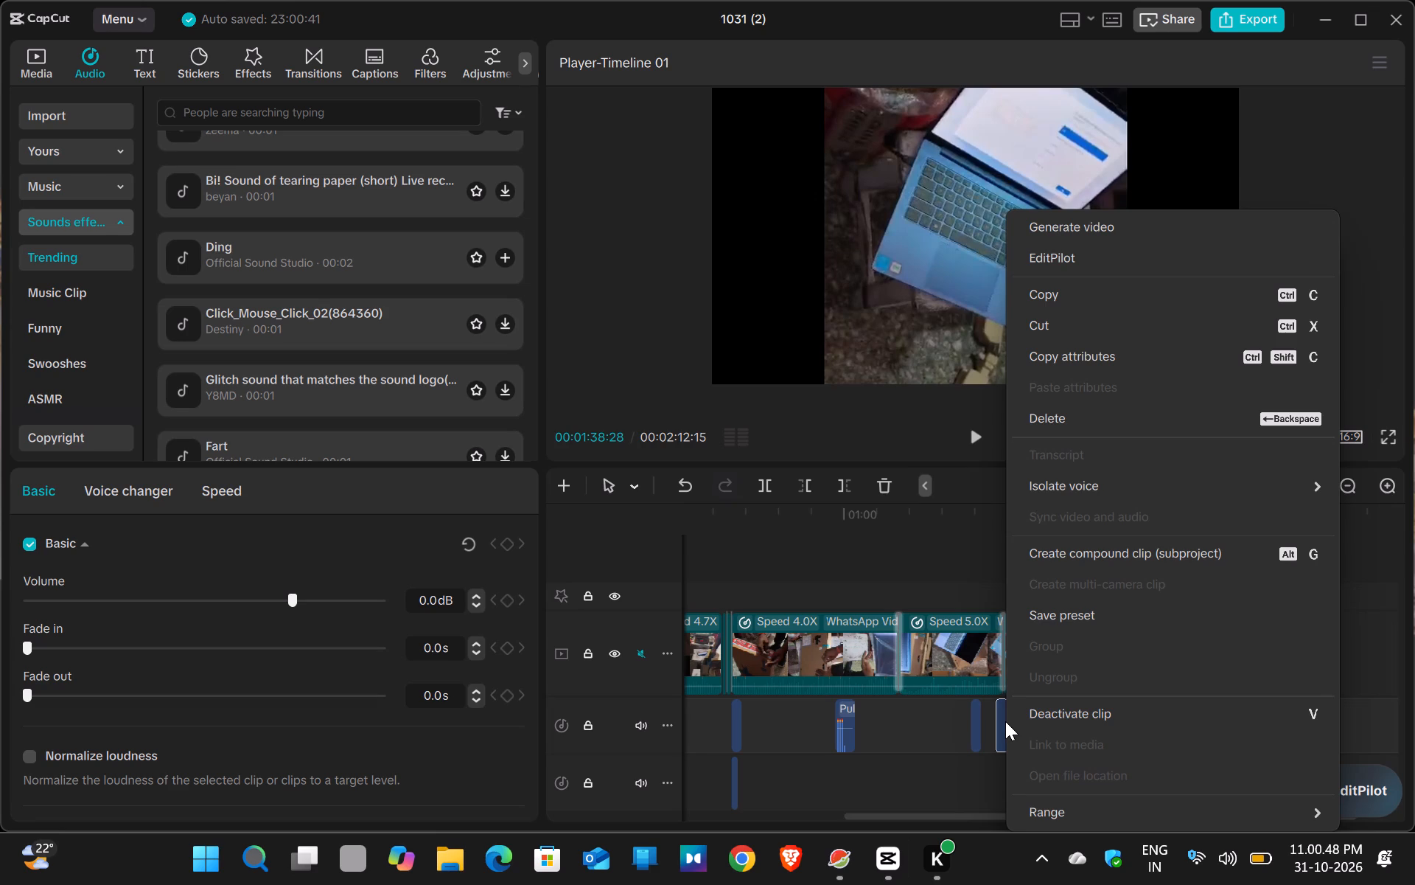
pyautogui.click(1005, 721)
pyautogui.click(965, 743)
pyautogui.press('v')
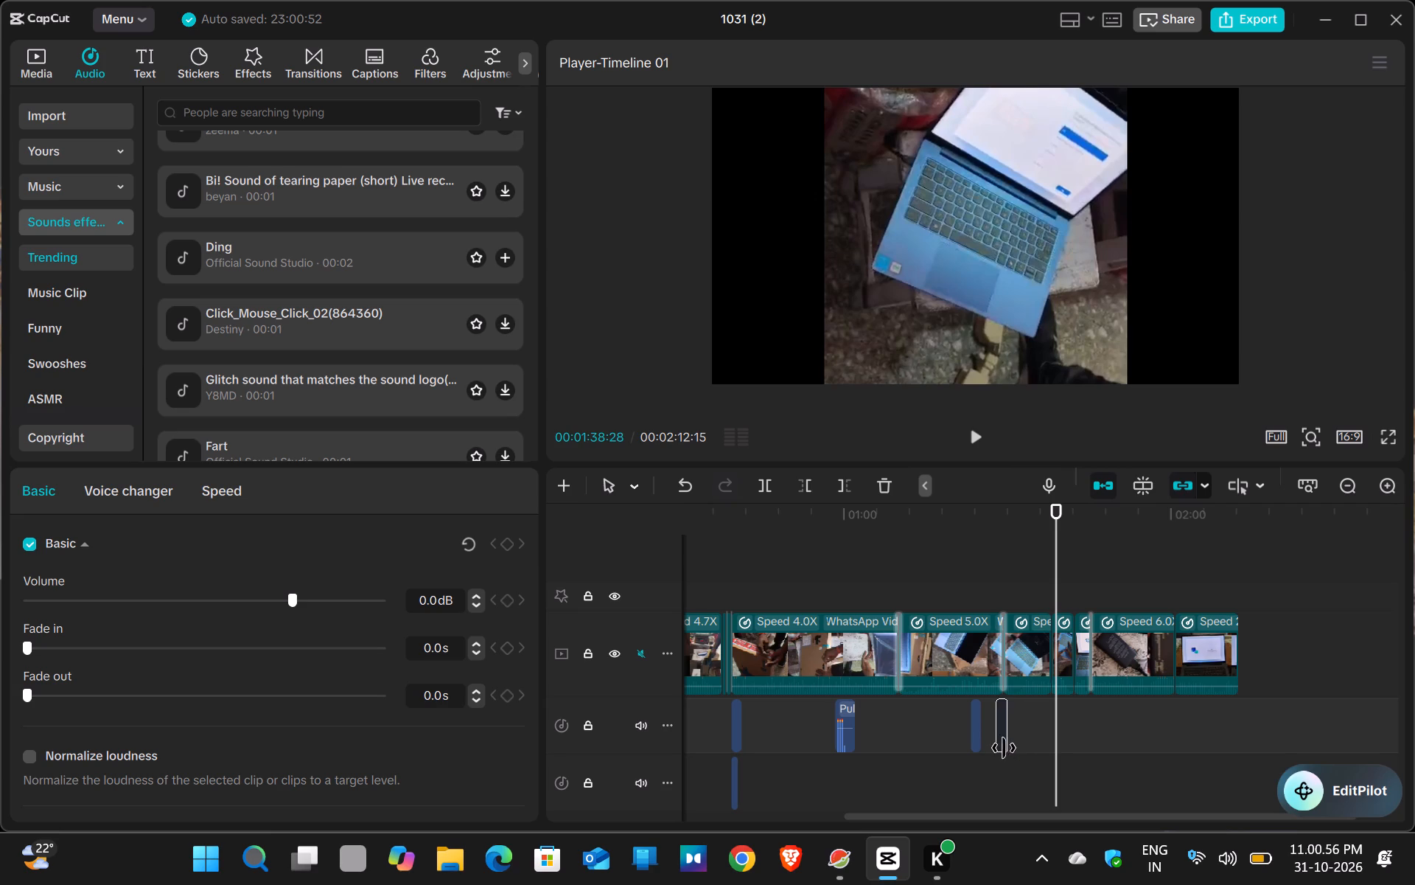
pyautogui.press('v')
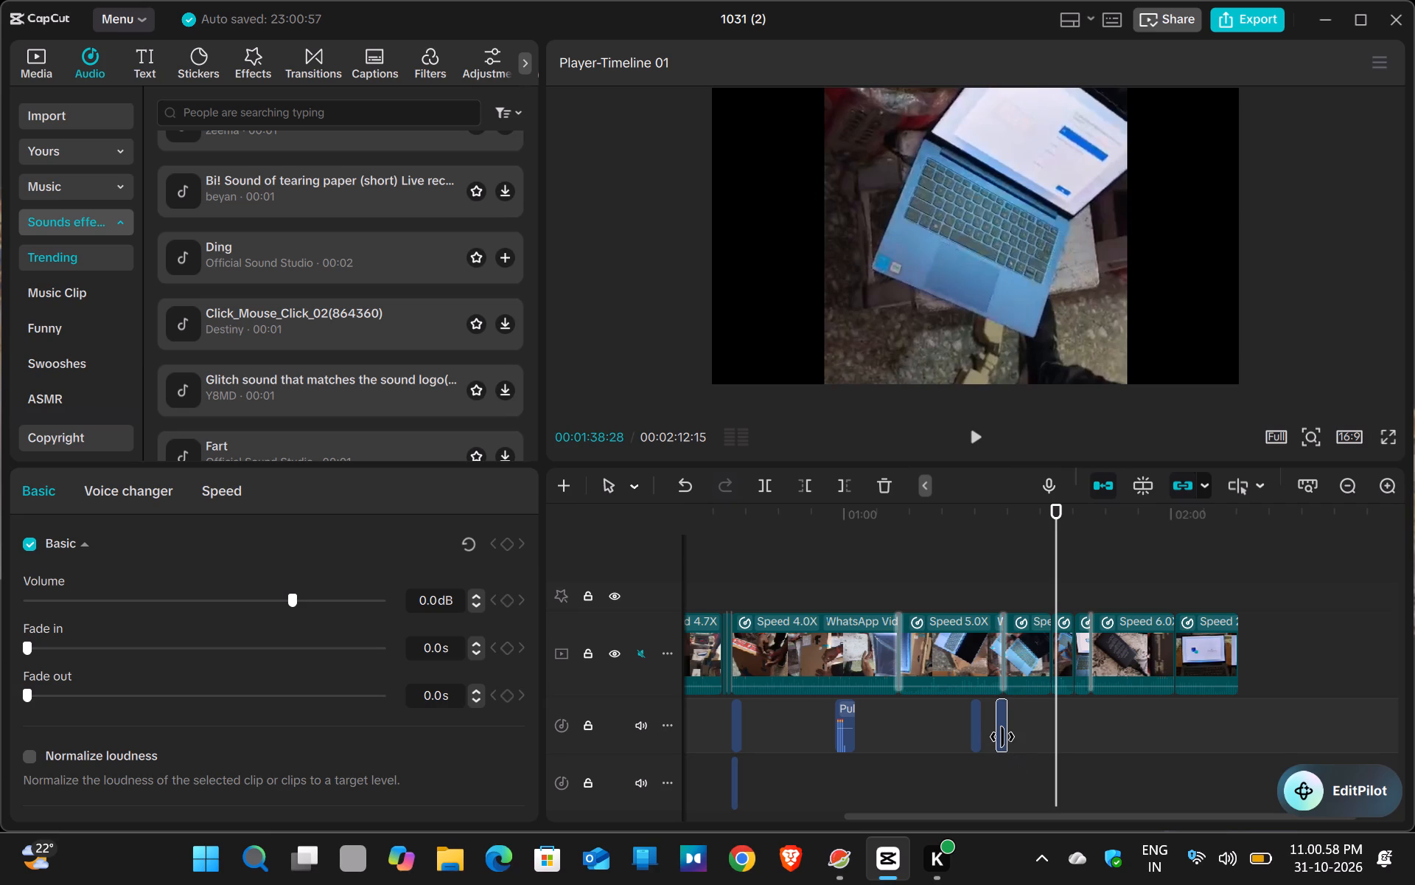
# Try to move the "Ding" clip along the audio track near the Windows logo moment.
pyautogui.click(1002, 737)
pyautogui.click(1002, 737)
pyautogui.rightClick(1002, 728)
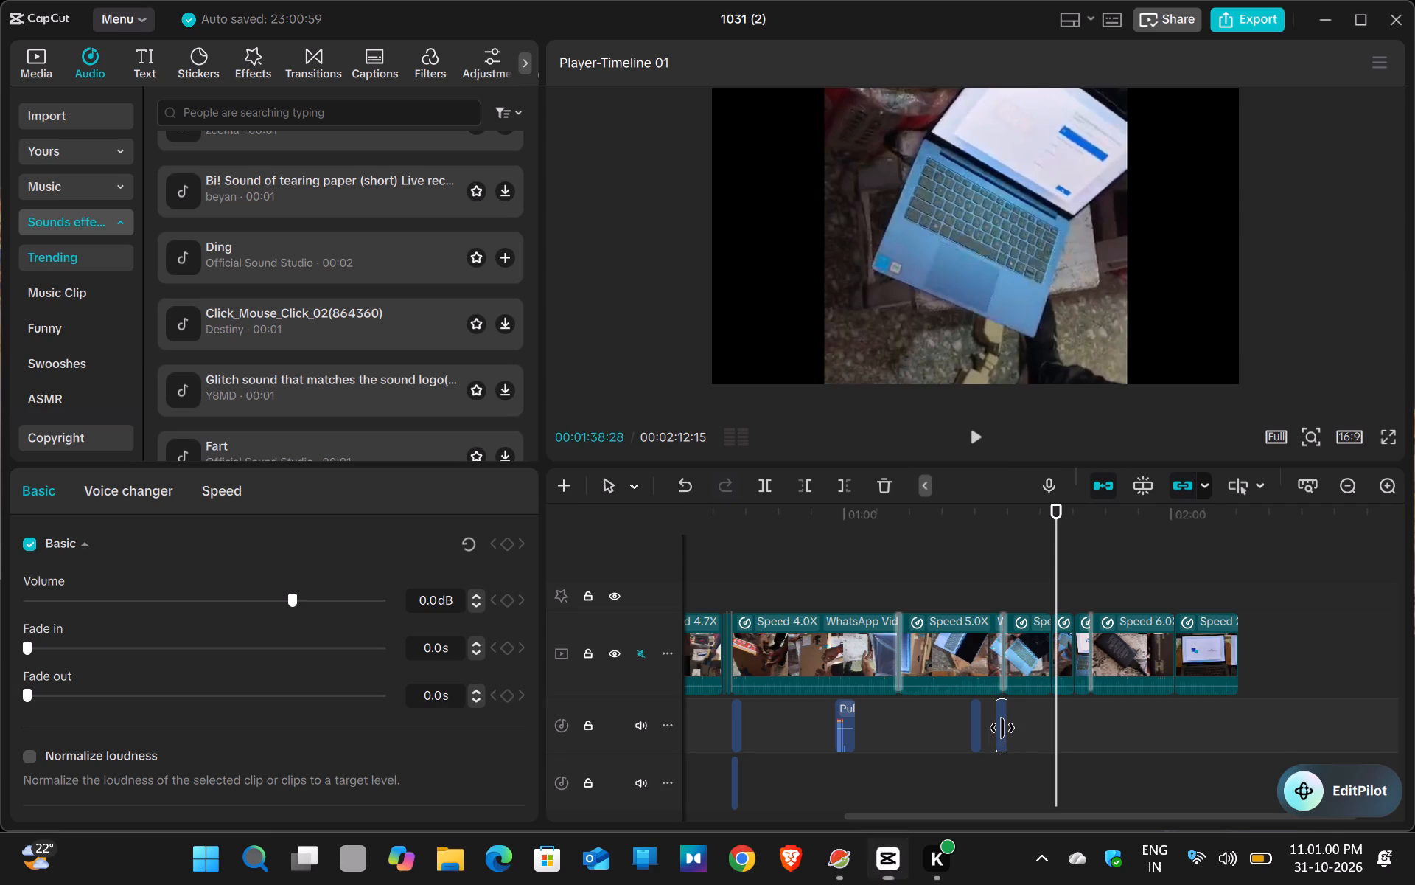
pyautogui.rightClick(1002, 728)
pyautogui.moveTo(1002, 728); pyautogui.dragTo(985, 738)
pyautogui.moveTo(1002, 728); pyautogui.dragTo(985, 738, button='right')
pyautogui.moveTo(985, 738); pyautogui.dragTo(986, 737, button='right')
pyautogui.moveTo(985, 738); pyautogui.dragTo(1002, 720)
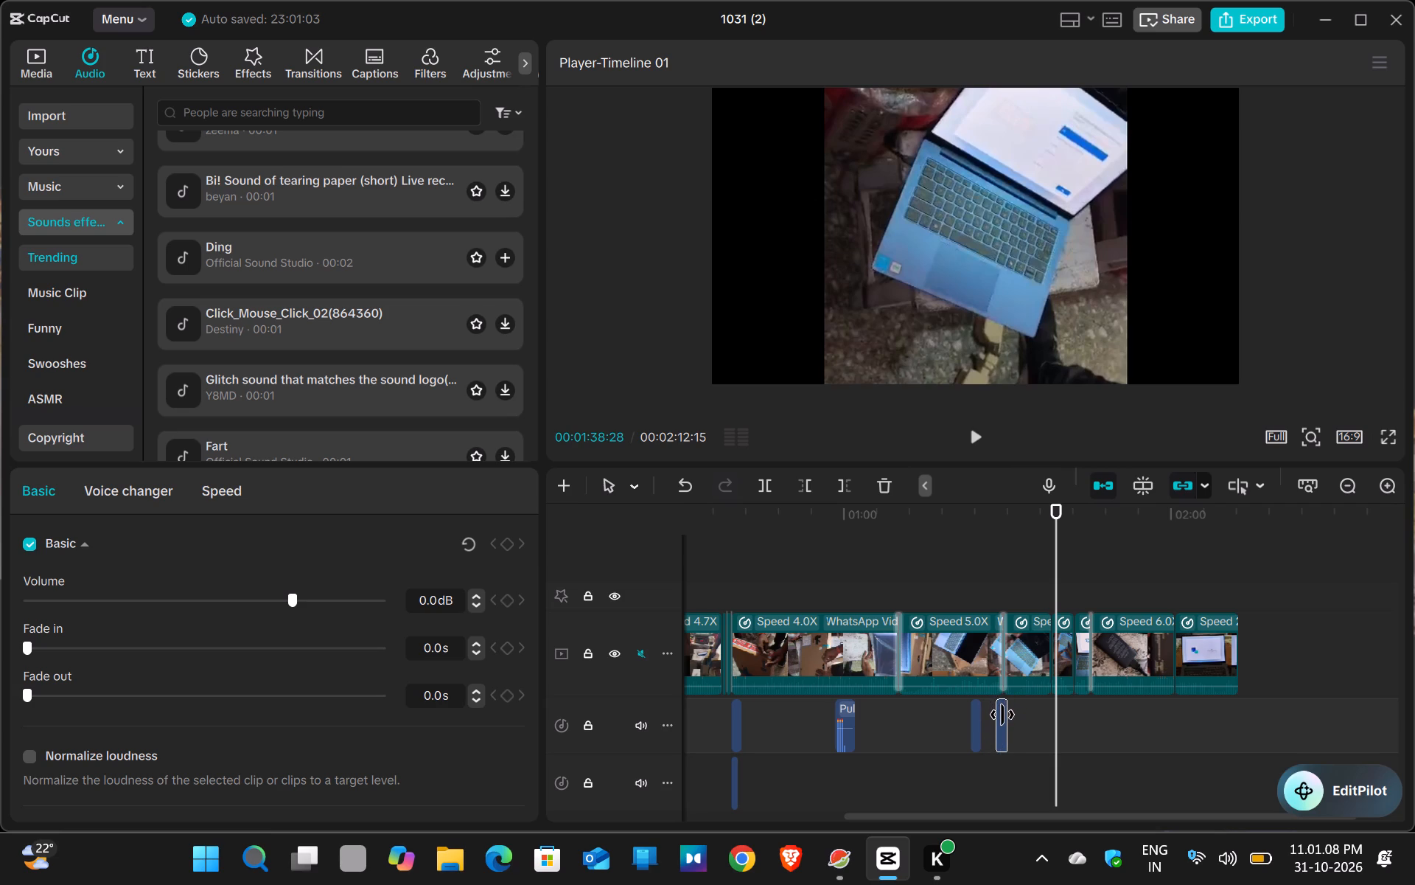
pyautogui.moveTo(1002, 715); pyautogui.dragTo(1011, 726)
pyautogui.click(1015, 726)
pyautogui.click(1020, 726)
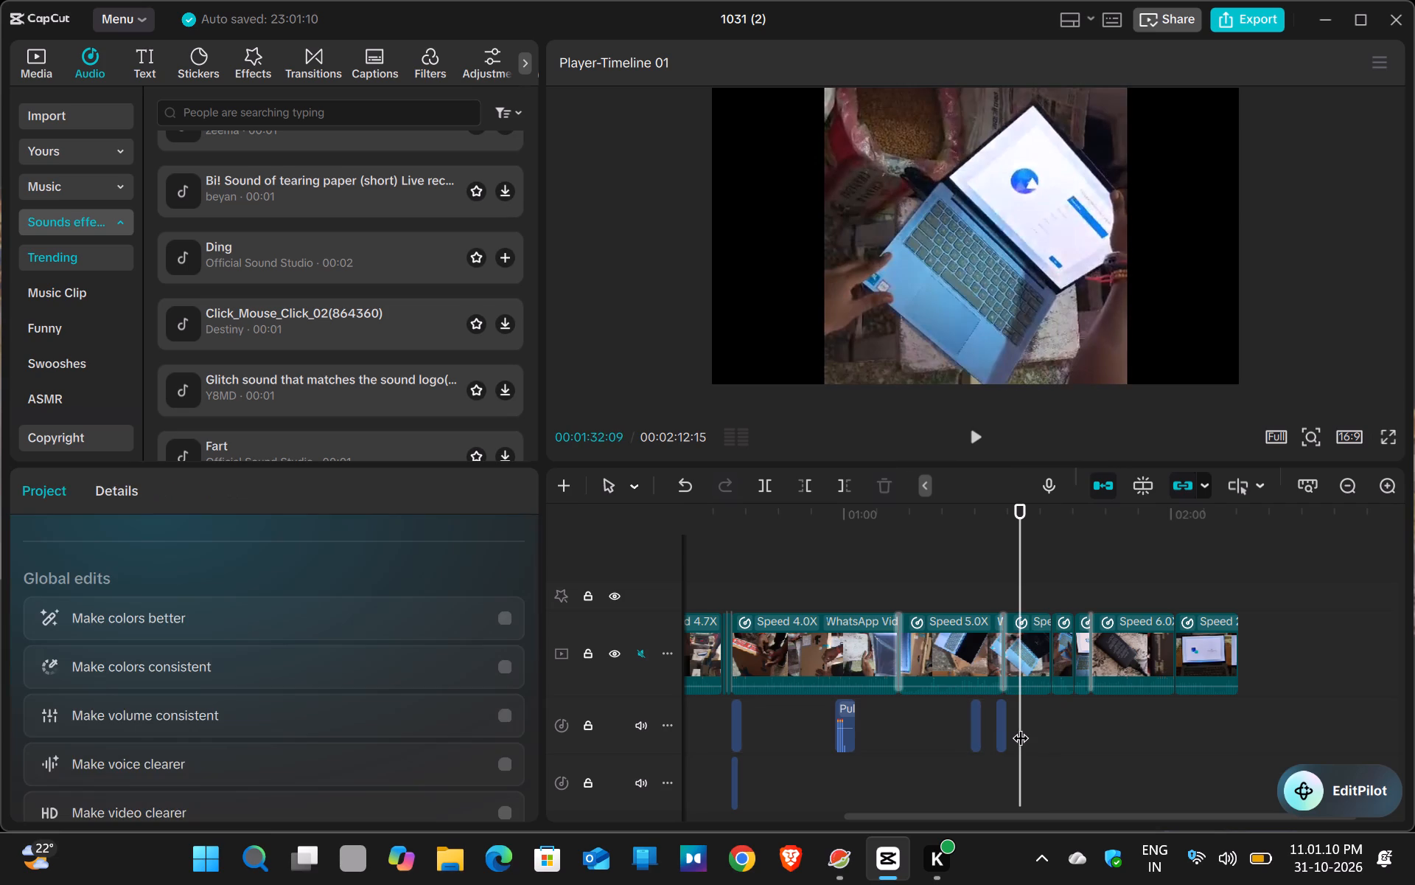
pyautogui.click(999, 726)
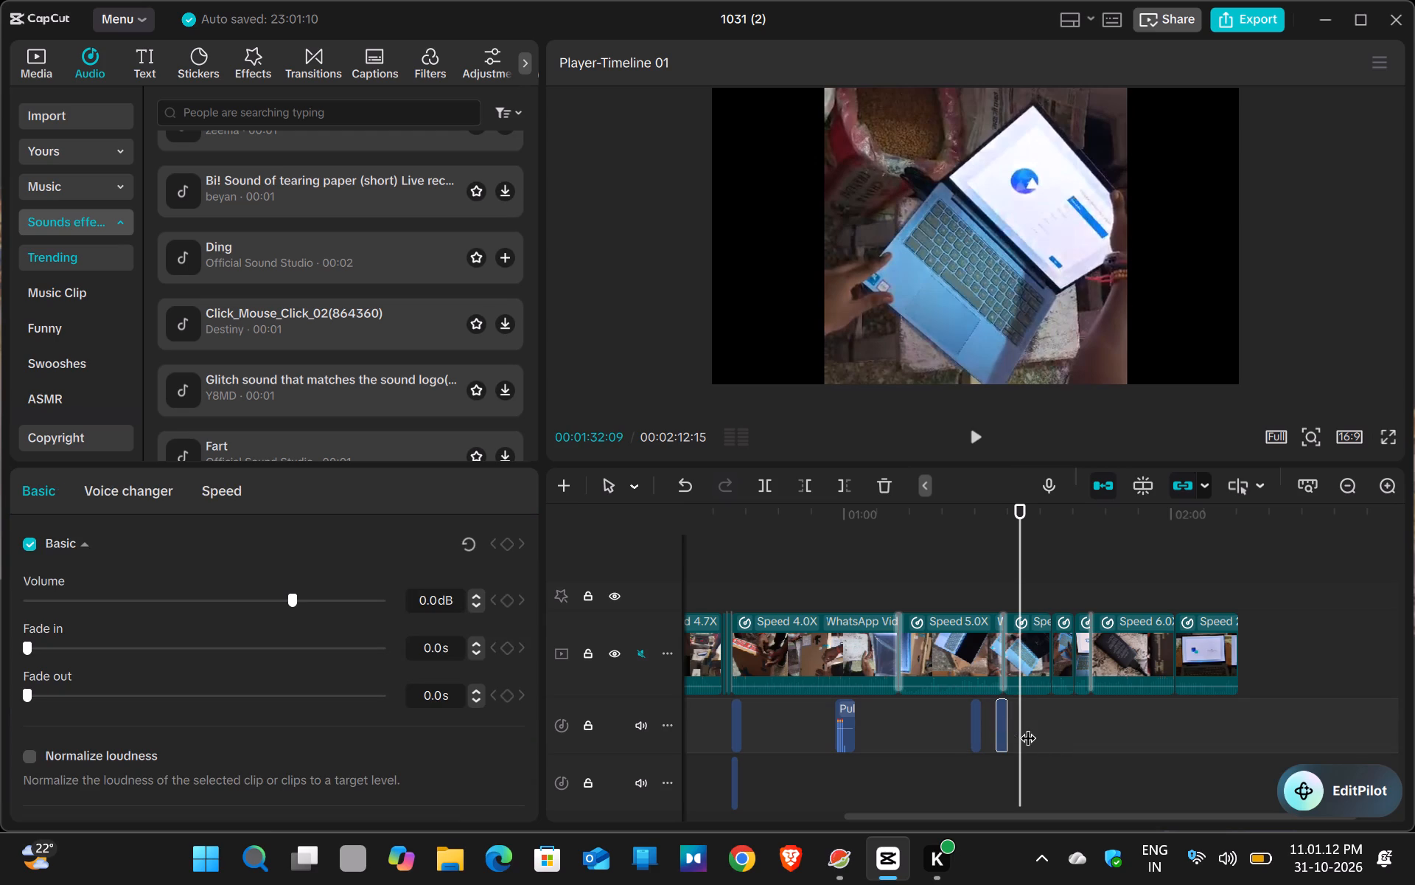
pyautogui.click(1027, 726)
# Move the "Ding" clip earlier on the audio track, directly in front of the "Magic reveal" clip.
pyautogui.click(962, 720)
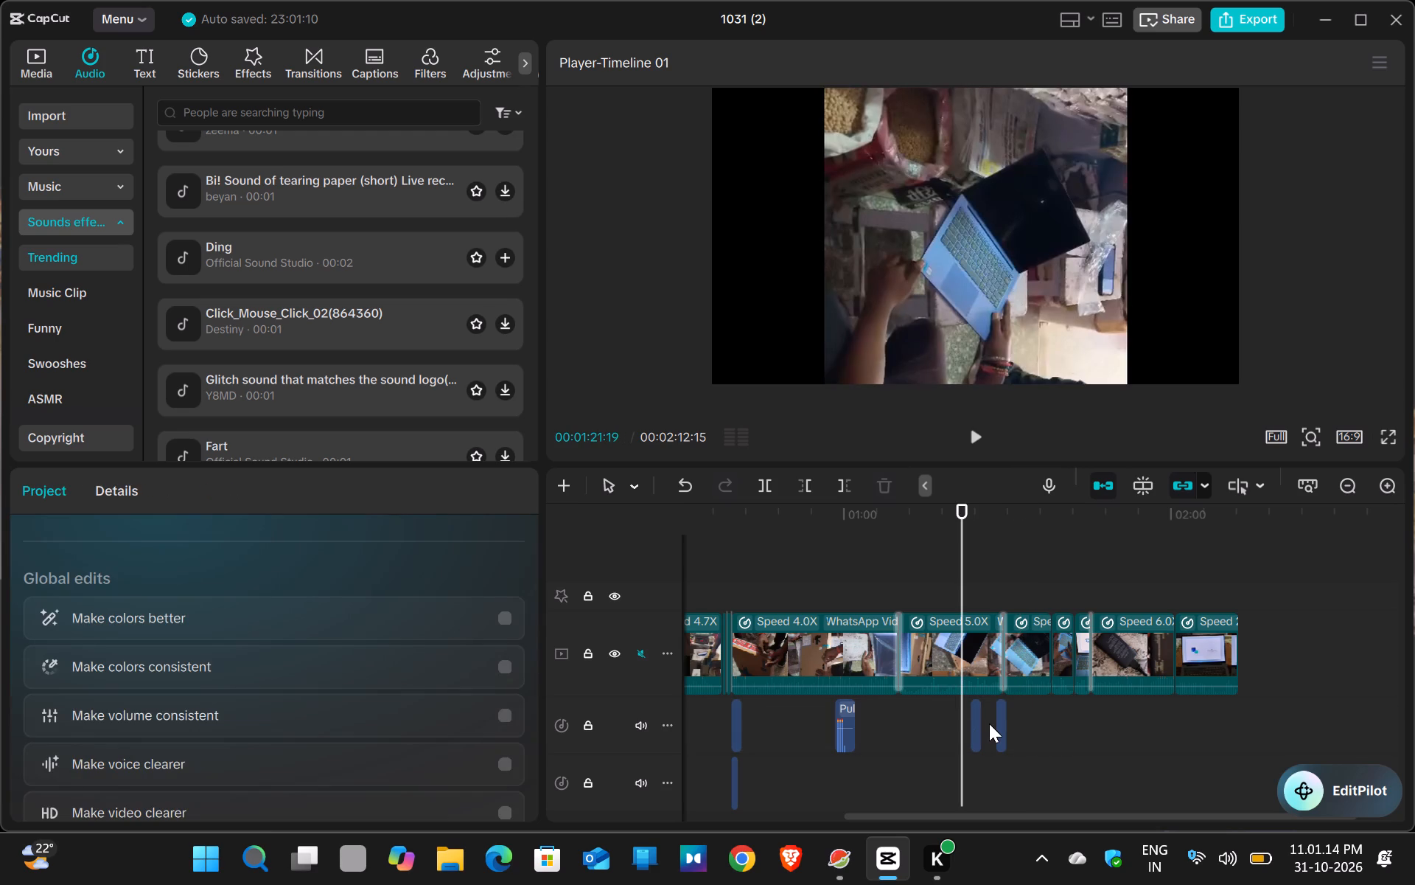
pyautogui.moveTo(998, 723); pyautogui.dragTo(954, 732)
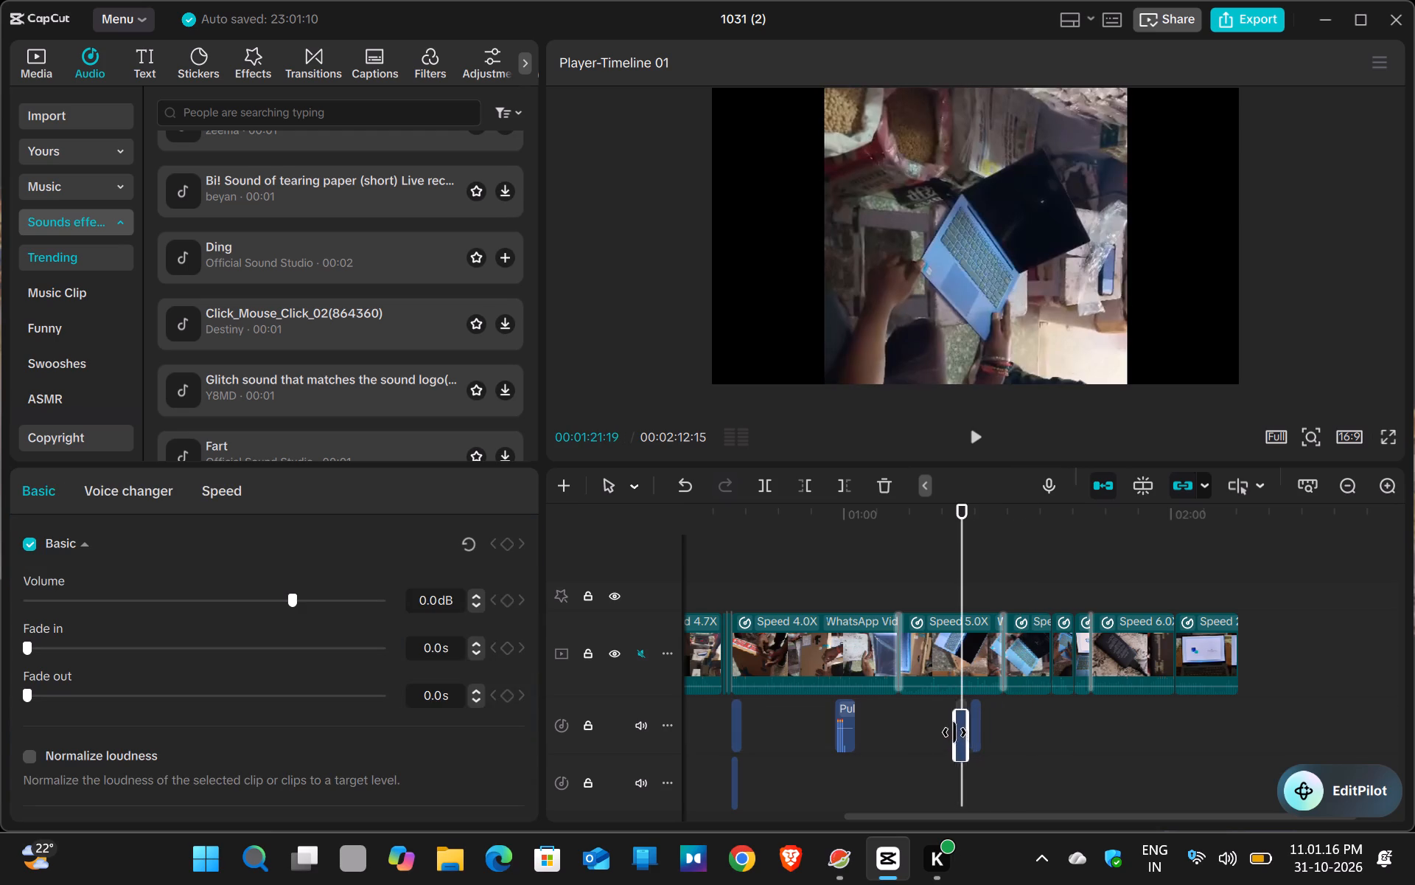
pyautogui.moveTo(954, 732); pyautogui.dragTo(951, 729)
pyautogui.click(950, 727)
pyautogui.moveTo(950, 726); pyautogui.dragTo(960, 725)
pyautogui.click(960, 725)
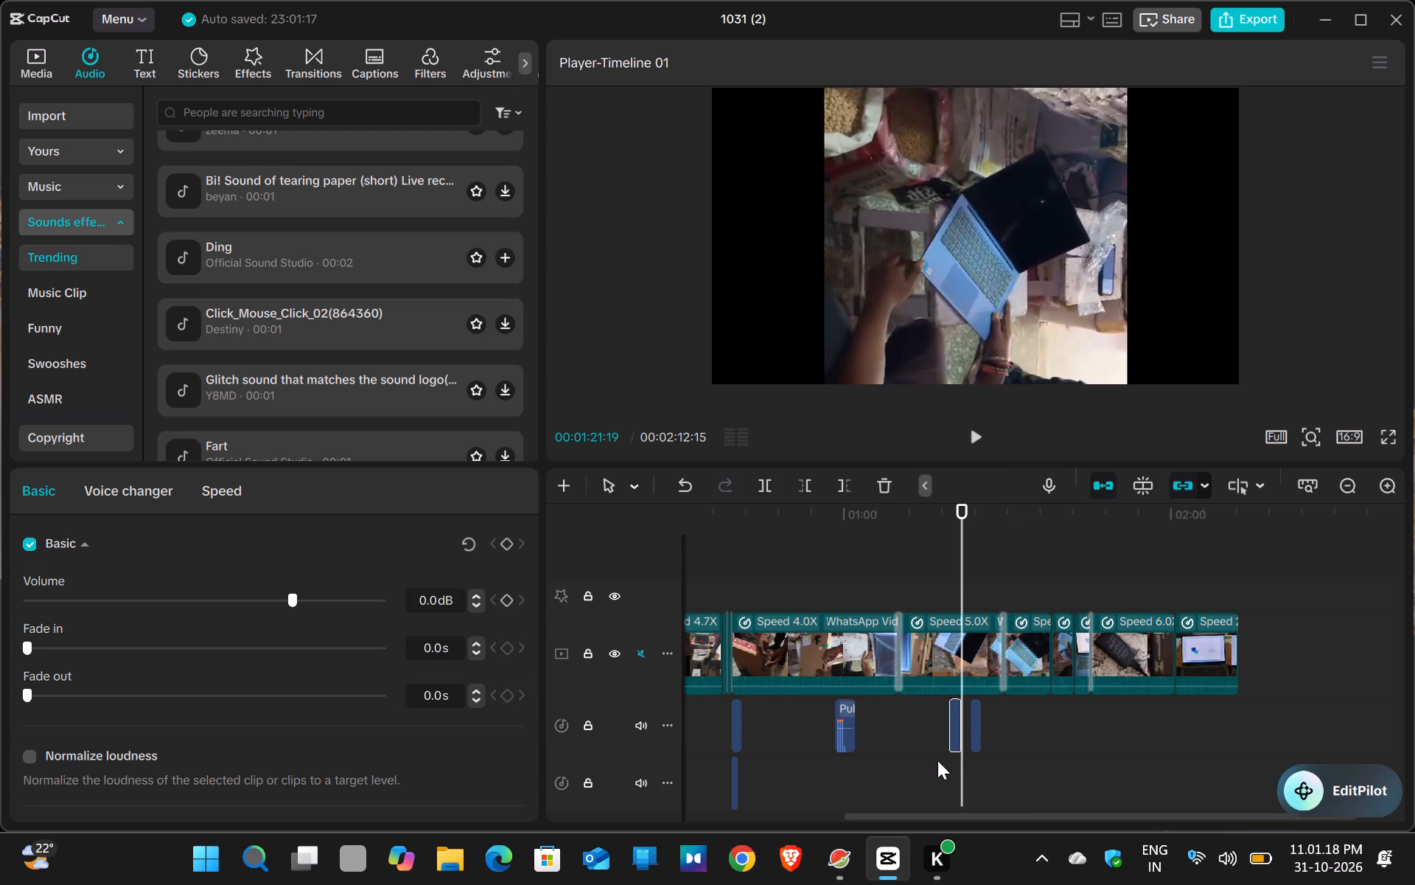
pyautogui.click(940, 760)
pyautogui.moveTo(954, 743); pyautogui.dragTo(963, 743)
pyautogui.click(963, 743)
pyautogui.moveTo(967, 743); pyautogui.dragTo(959, 743)
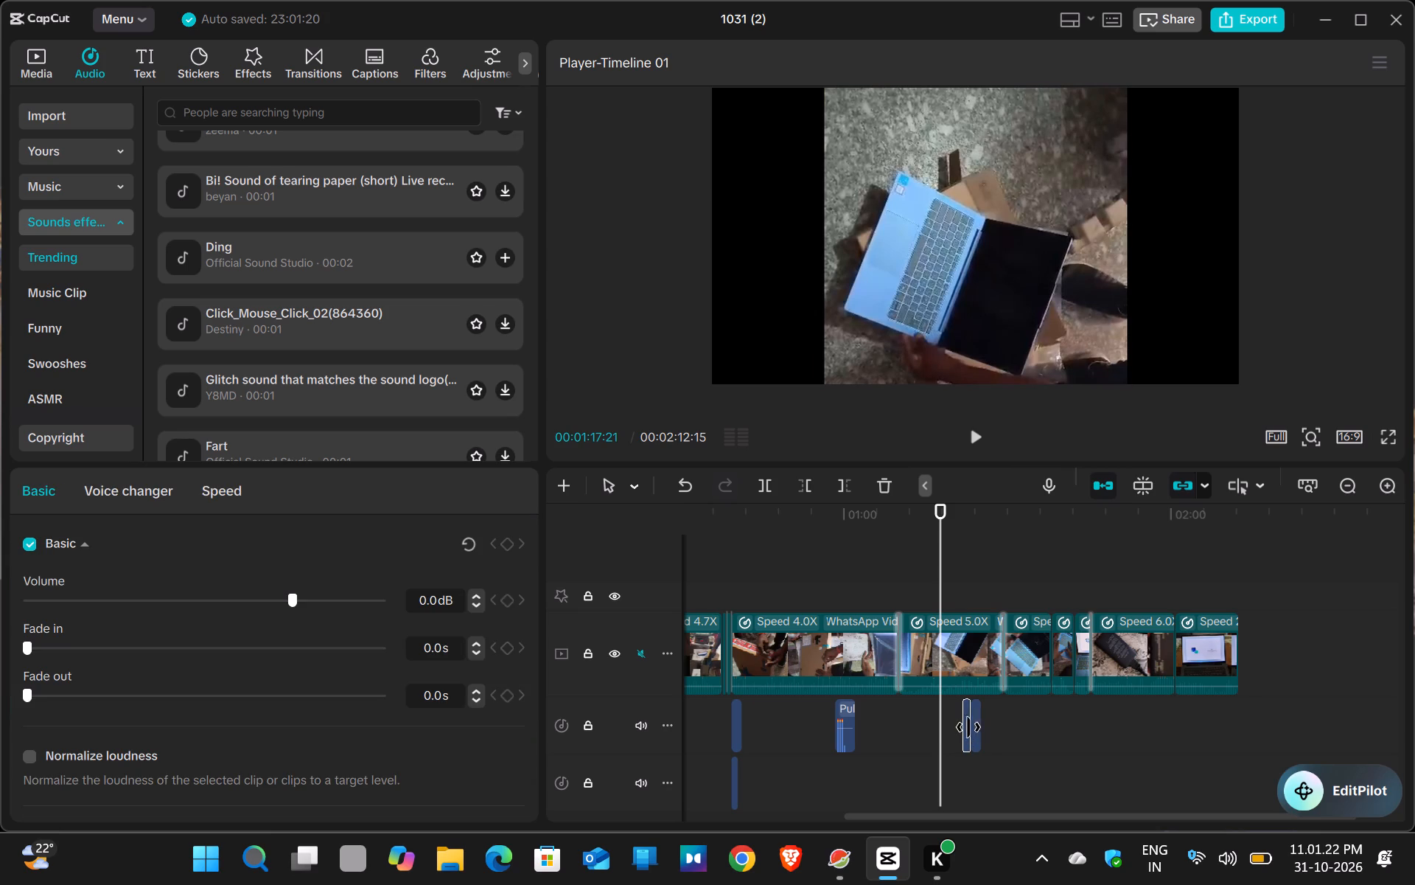
# Swap the two start-up sounds so "Magic reveal" sits at the Motorola logo, around 1:23, with "Ding" right behind it on the same audio track.
pyautogui.moveTo(966, 727); pyautogui.dragTo(974, 726)
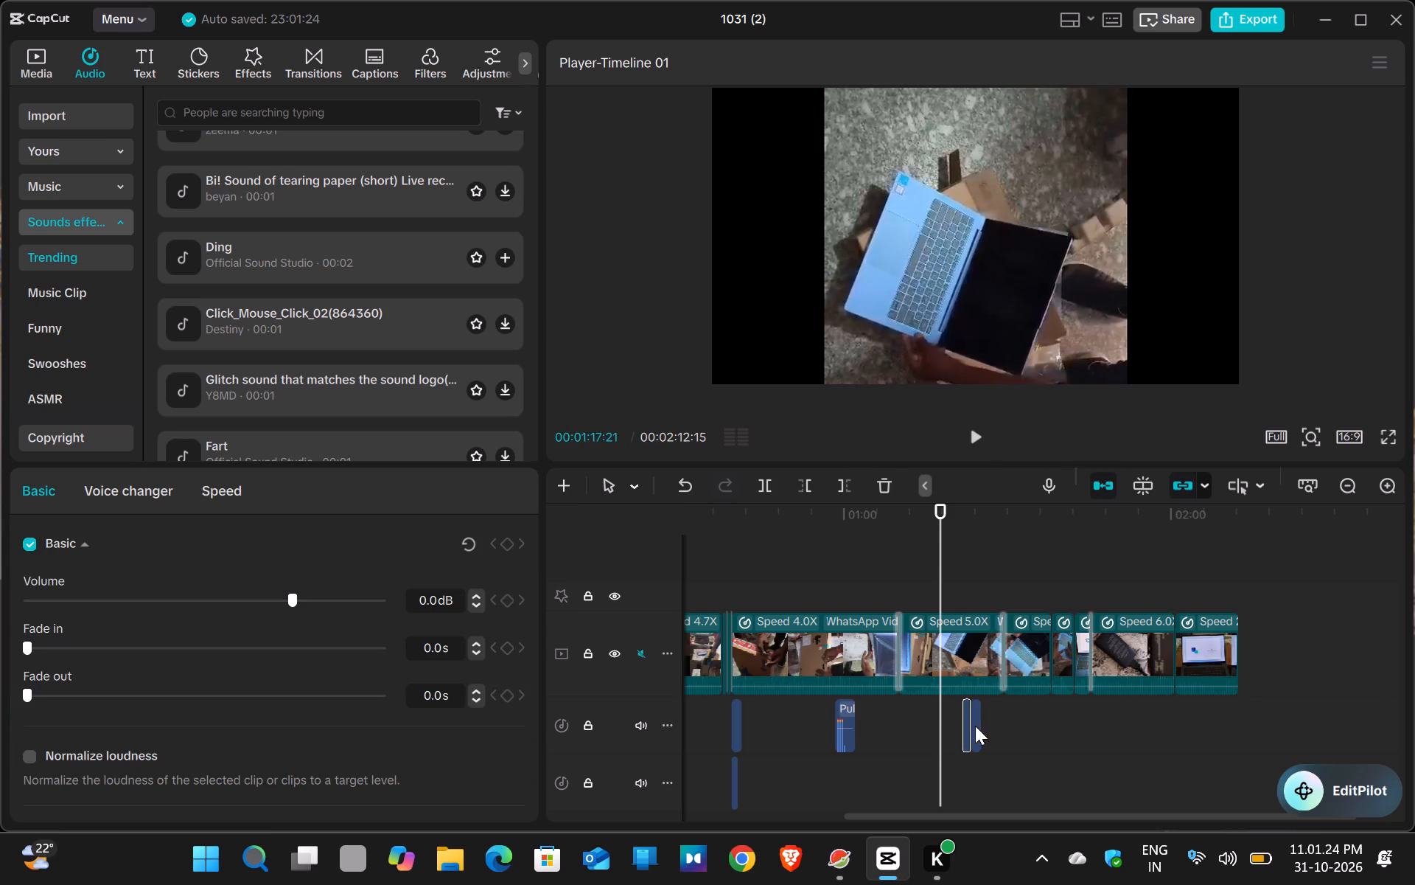
pyautogui.tripleClick(975, 726)
pyautogui.click(978, 725)
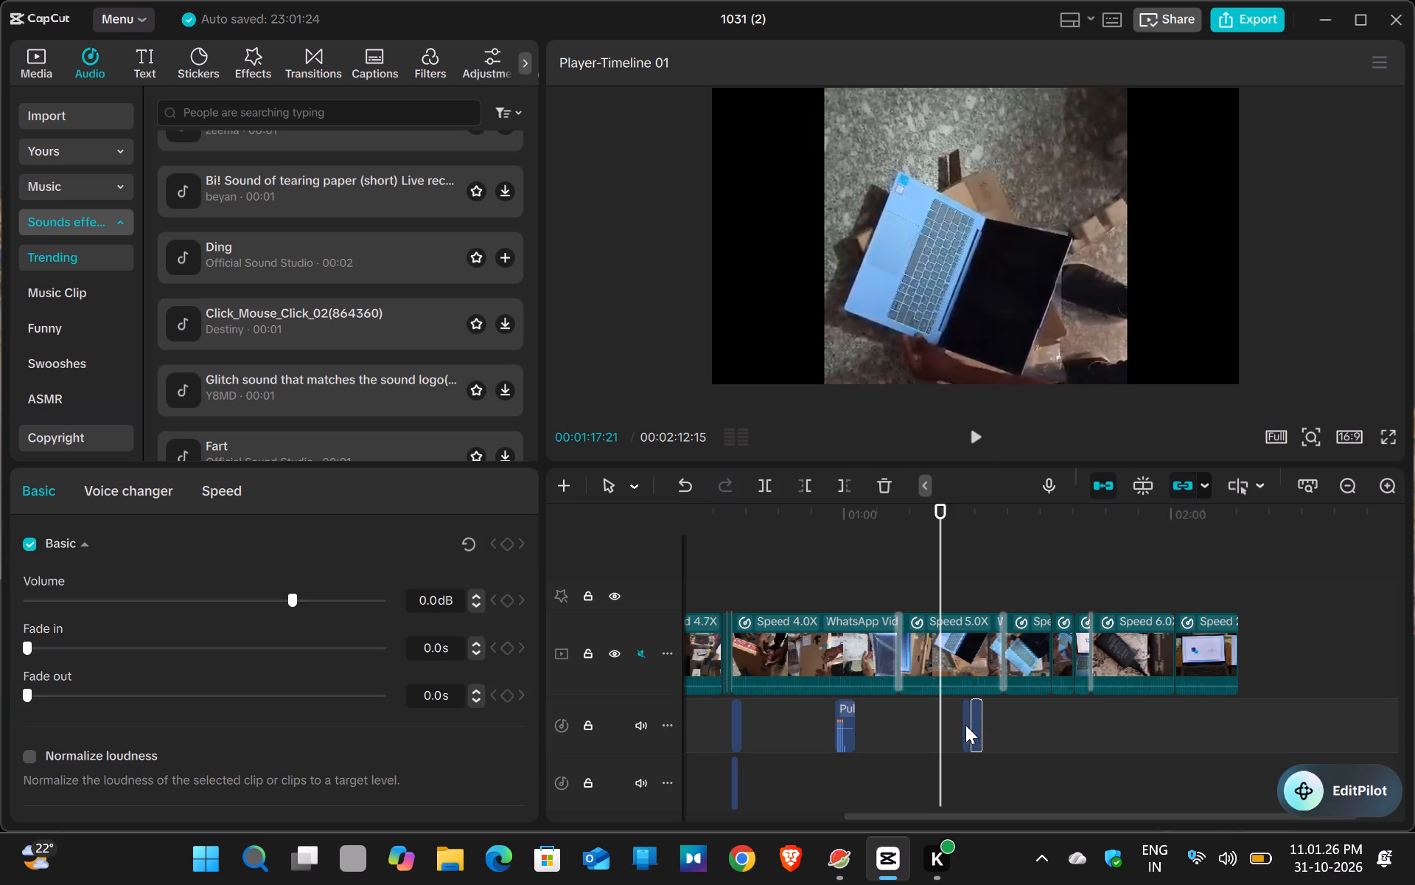
pyautogui.click(976, 725)
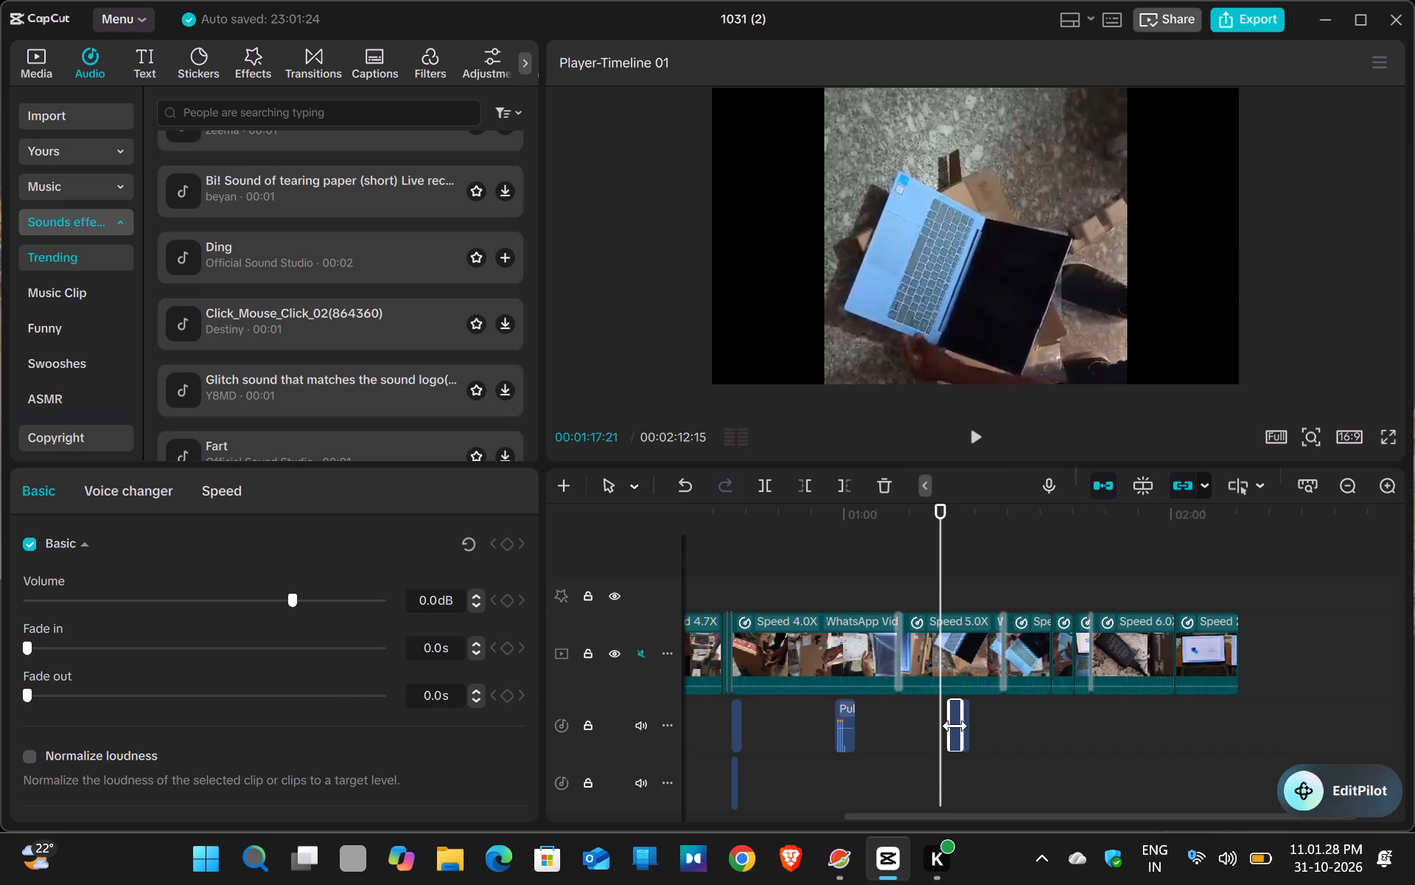
pyautogui.tripleClick(970, 726)
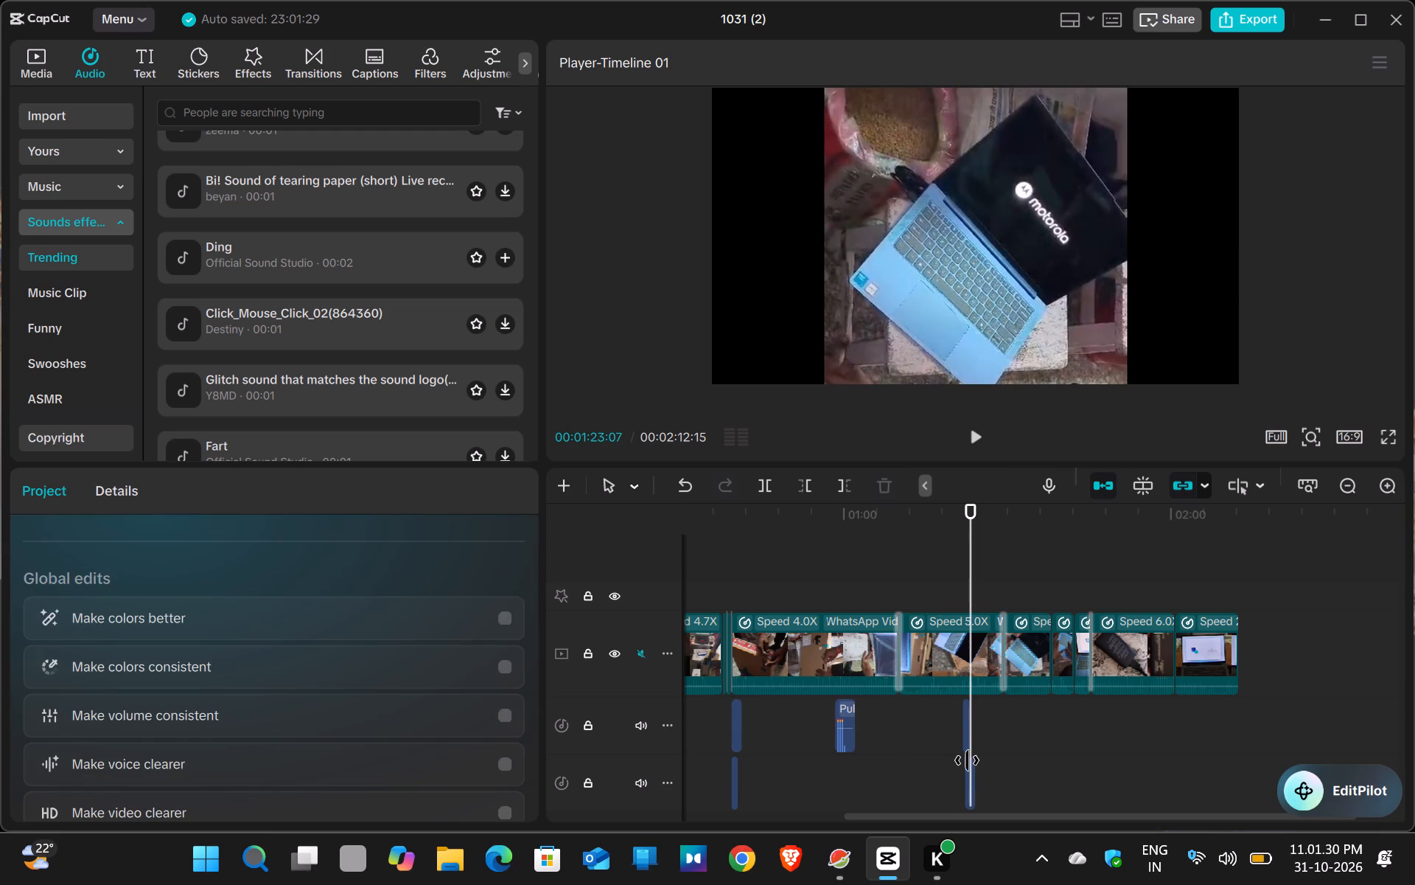
pyautogui.click(965, 737)
pyautogui.moveTo(967, 737); pyautogui.dragTo(984, 736)
pyautogui.moveTo(968, 771); pyautogui.dragTo(968, 745)
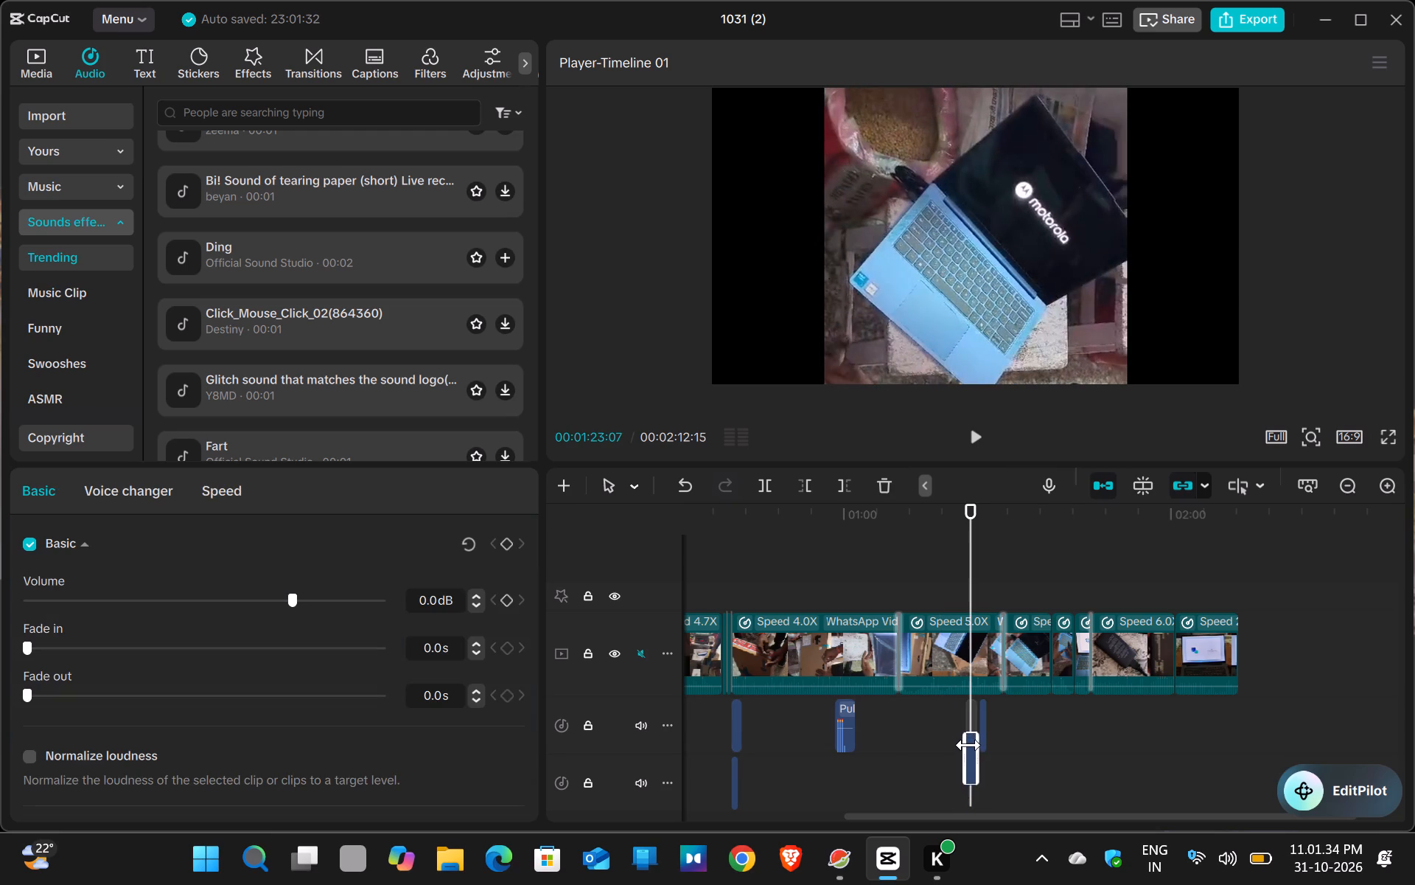
pyautogui.moveTo(968, 745); pyautogui.dragTo(970, 724)
pyautogui.tripleClick(972, 714)
# Play back the laptop start-up section from about 1:20 to check the timing of the two sounds.
pyautogui.click(969, 435)
pyautogui.click(957, 518)
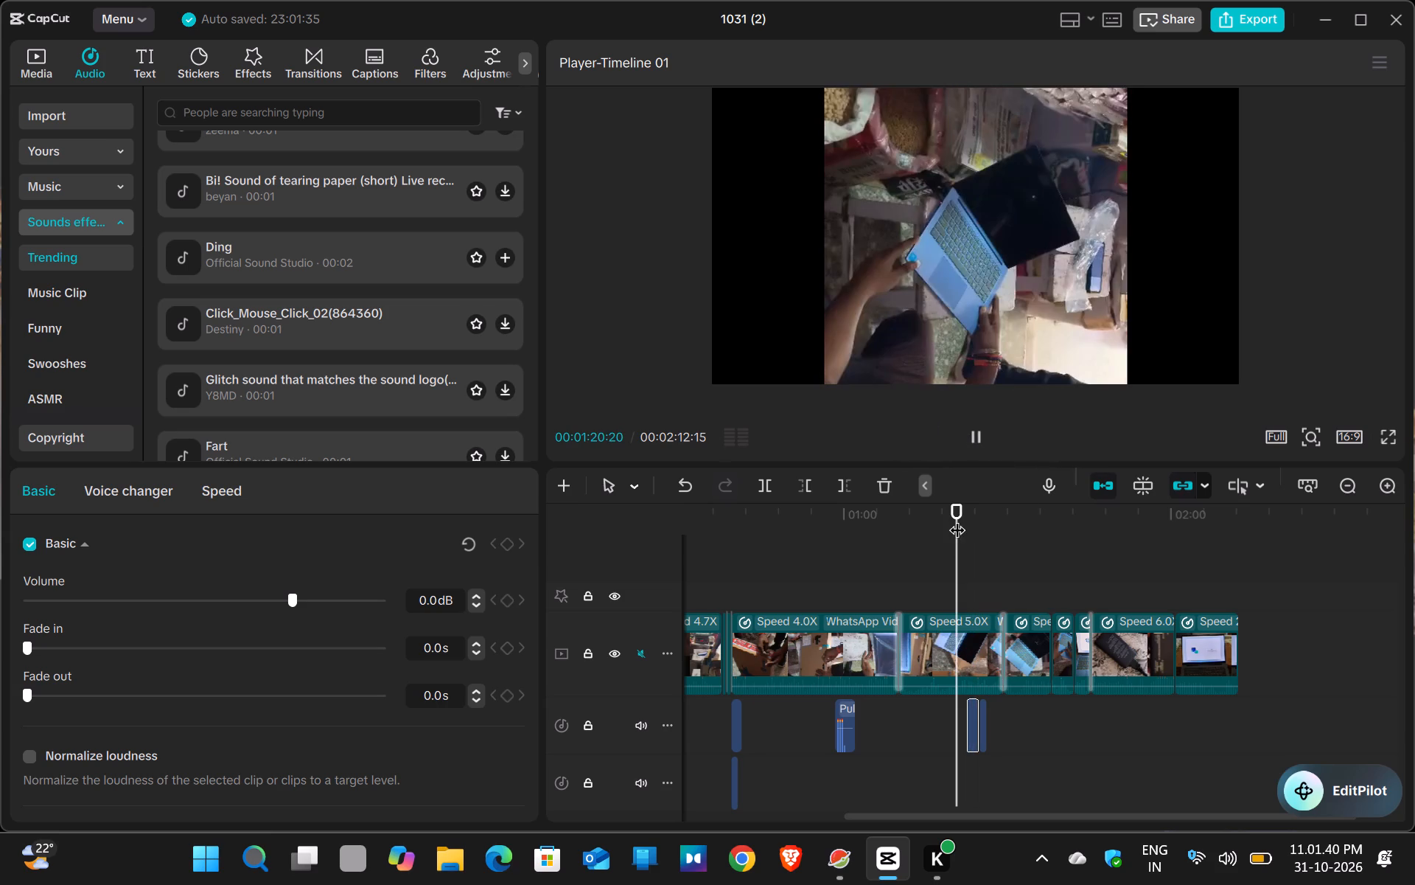
pyautogui.click(976, 438)
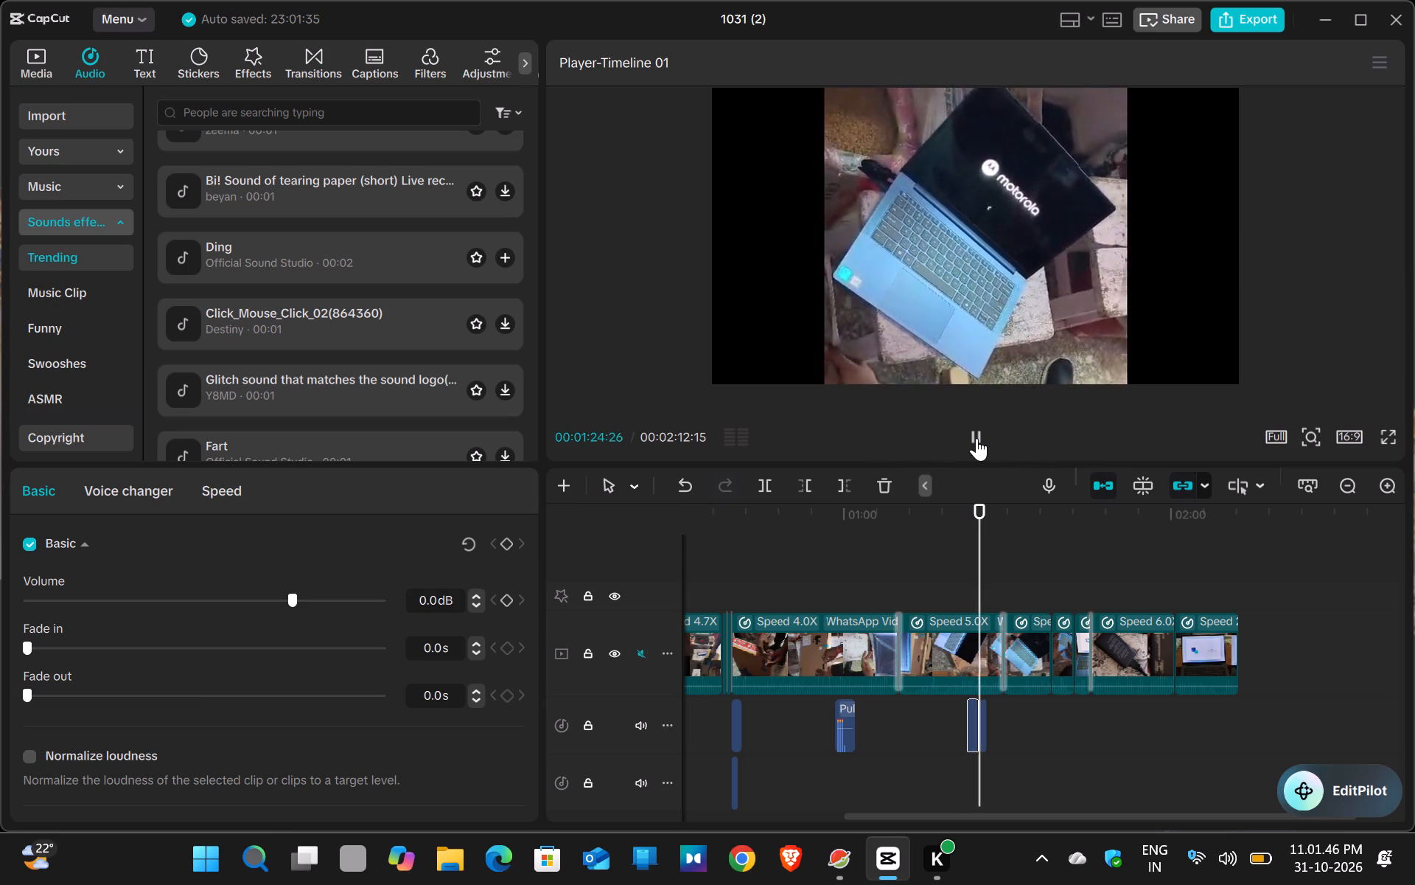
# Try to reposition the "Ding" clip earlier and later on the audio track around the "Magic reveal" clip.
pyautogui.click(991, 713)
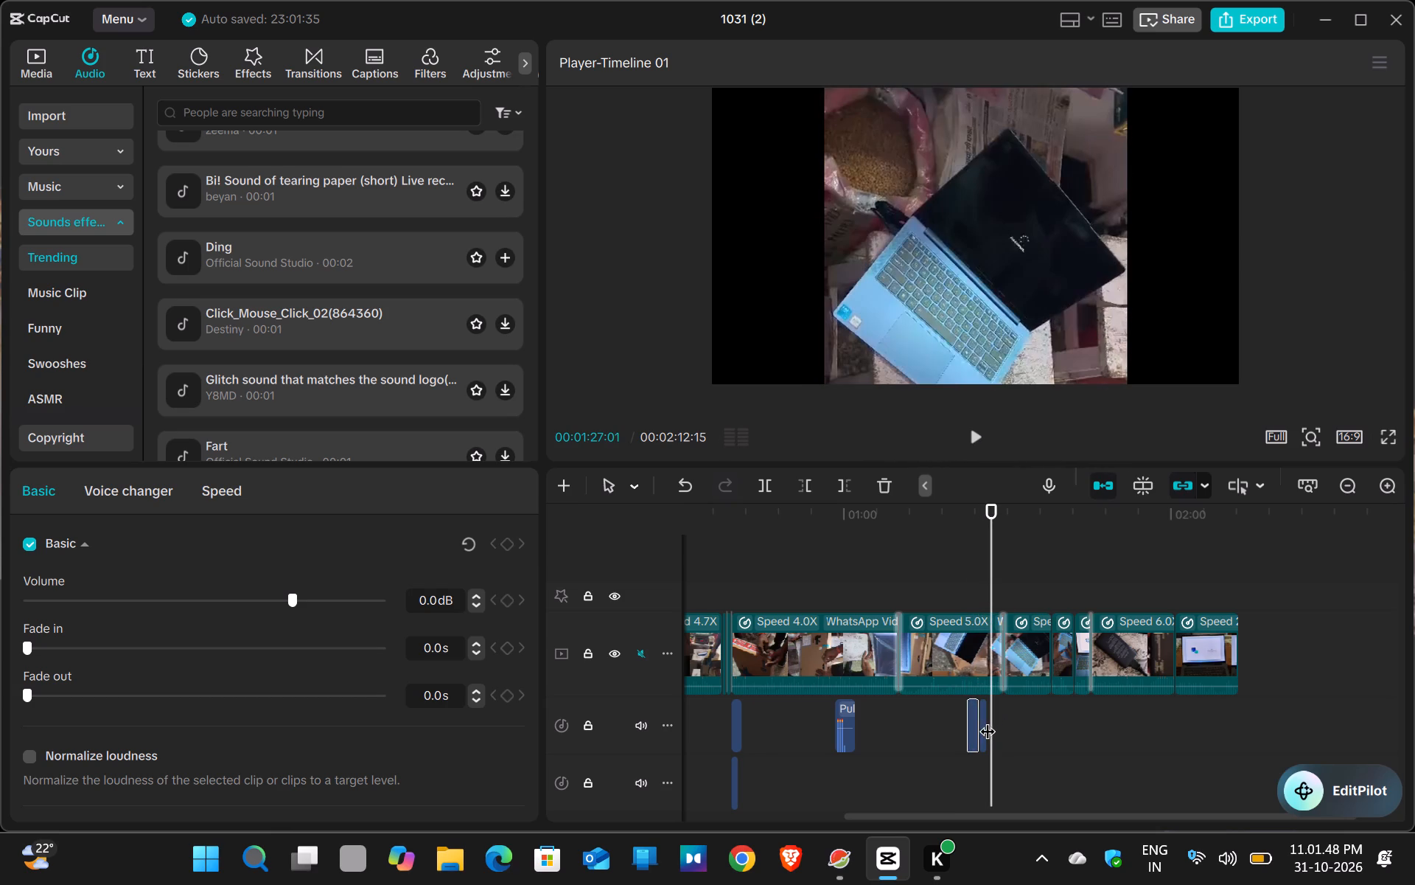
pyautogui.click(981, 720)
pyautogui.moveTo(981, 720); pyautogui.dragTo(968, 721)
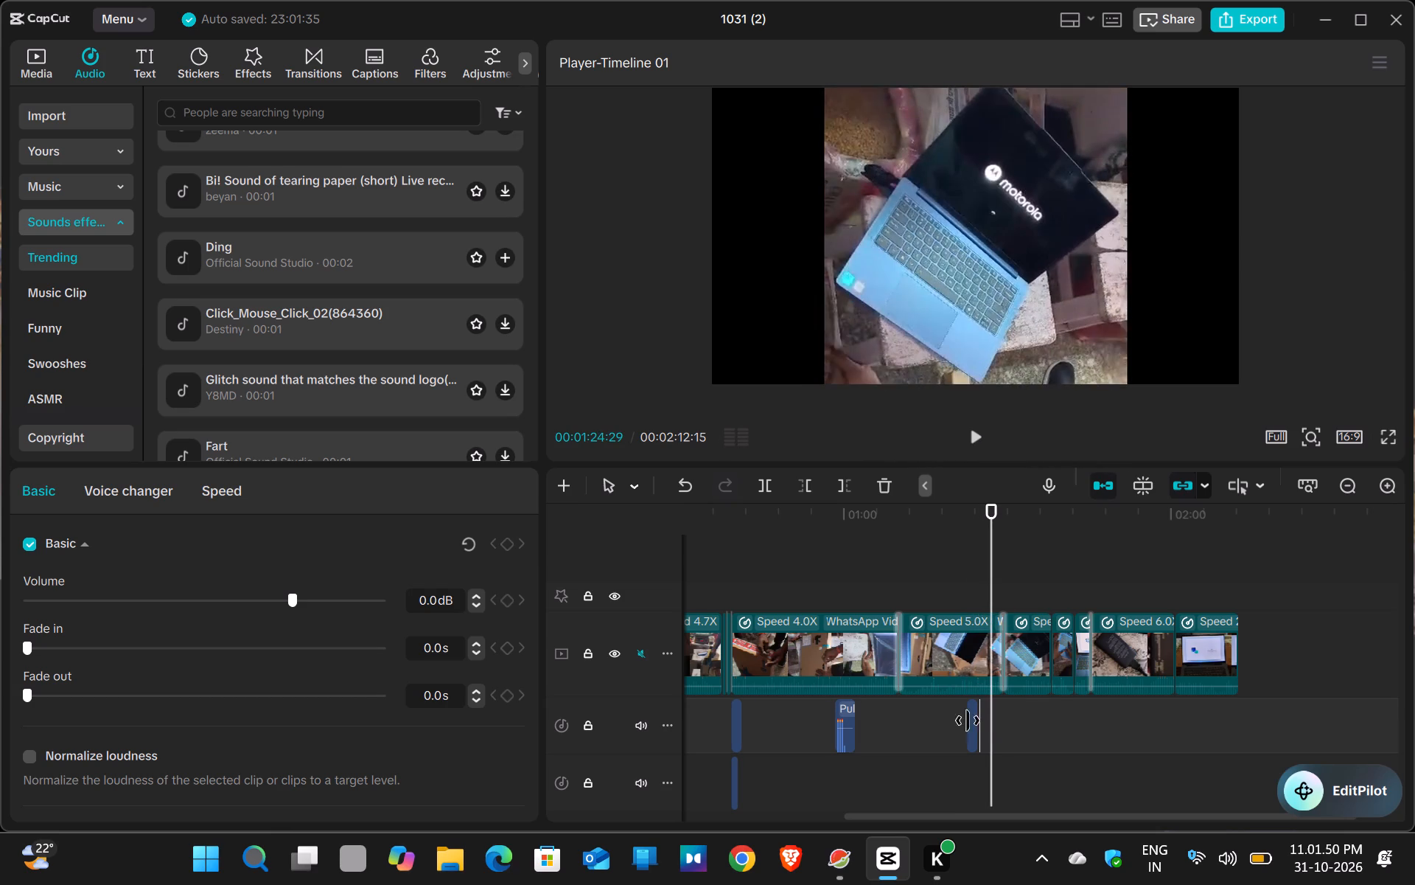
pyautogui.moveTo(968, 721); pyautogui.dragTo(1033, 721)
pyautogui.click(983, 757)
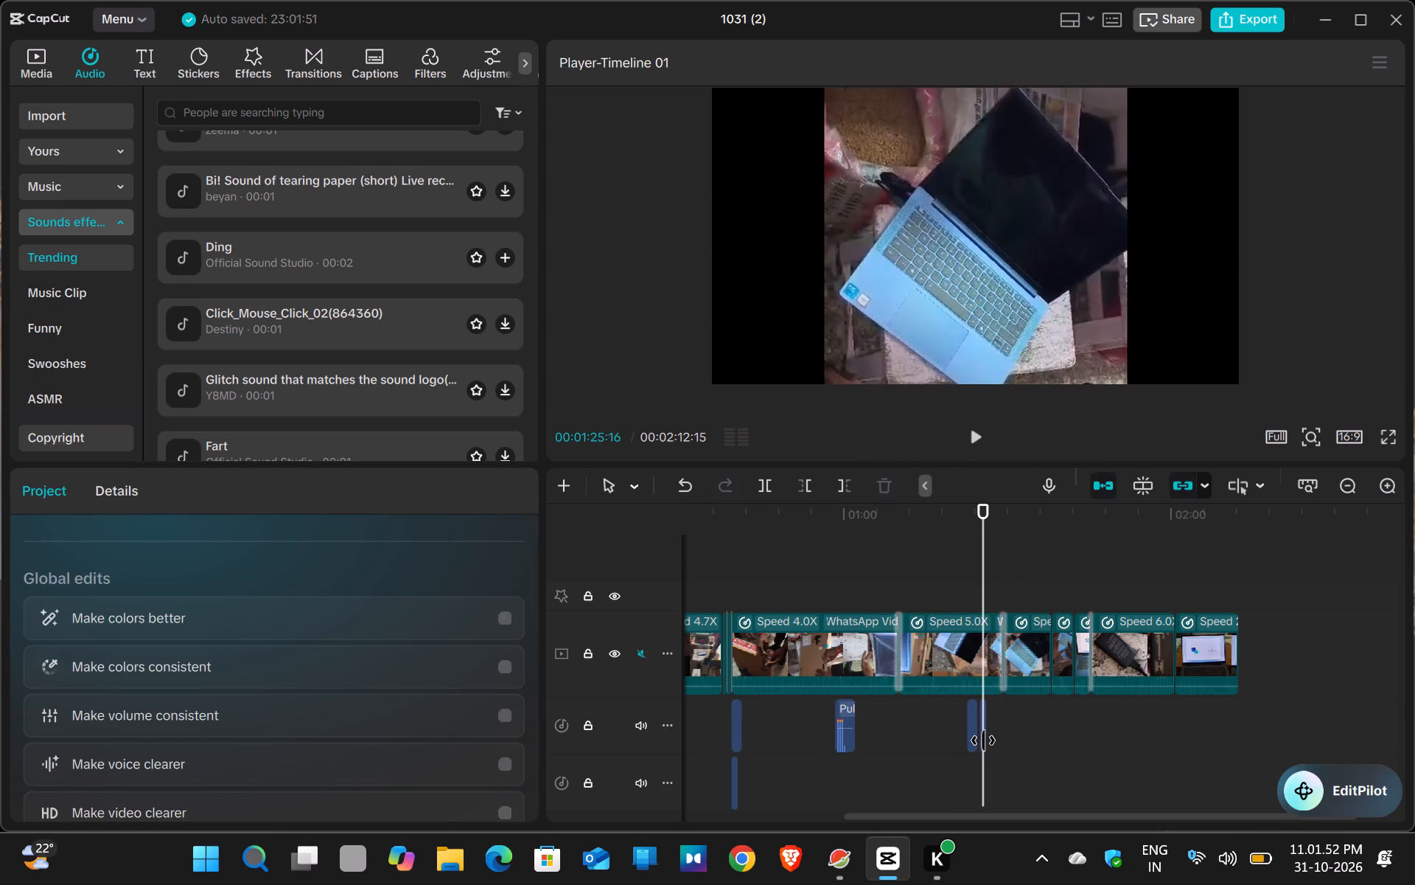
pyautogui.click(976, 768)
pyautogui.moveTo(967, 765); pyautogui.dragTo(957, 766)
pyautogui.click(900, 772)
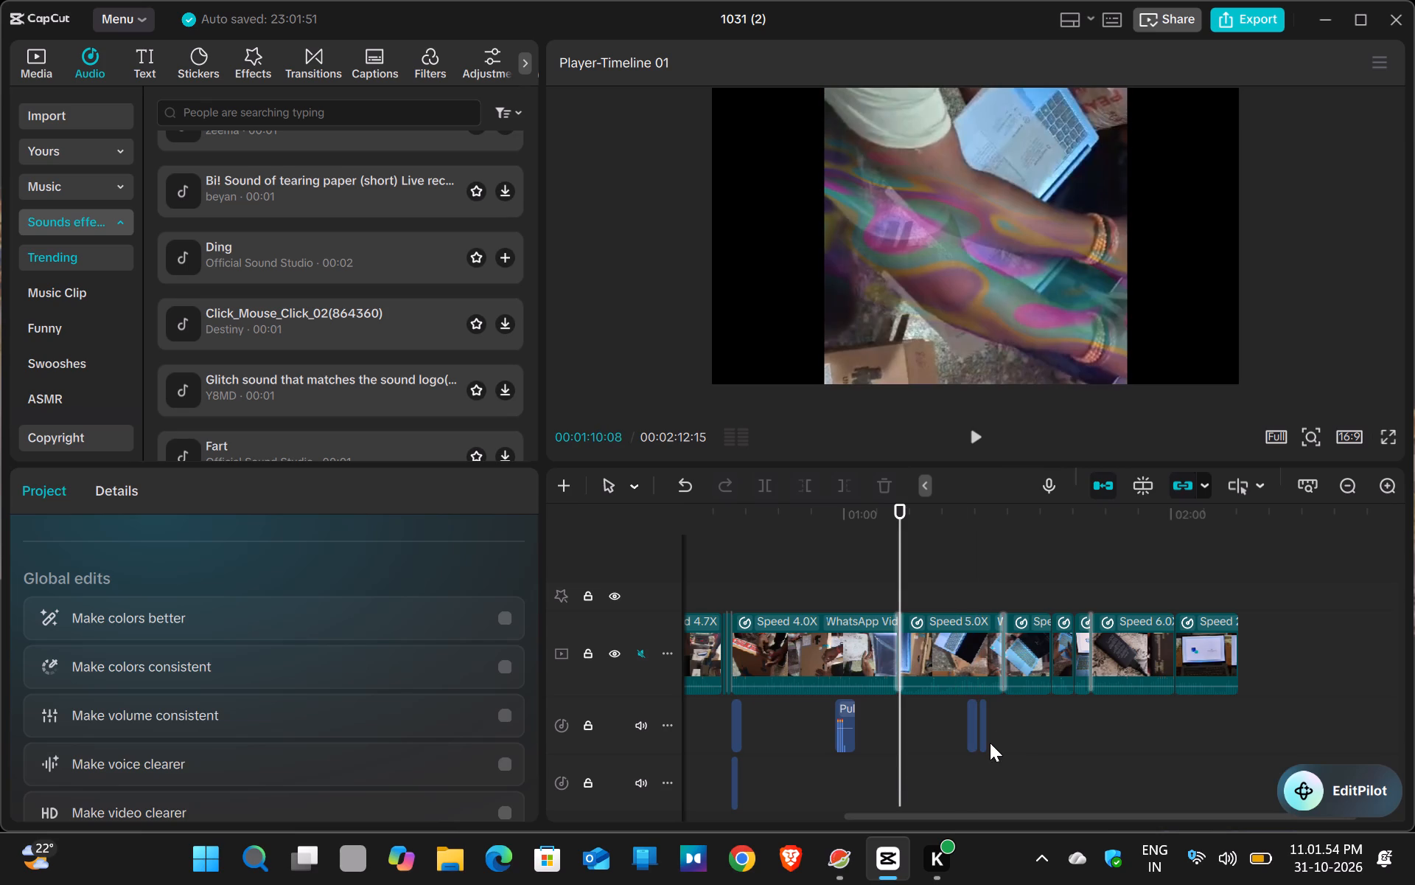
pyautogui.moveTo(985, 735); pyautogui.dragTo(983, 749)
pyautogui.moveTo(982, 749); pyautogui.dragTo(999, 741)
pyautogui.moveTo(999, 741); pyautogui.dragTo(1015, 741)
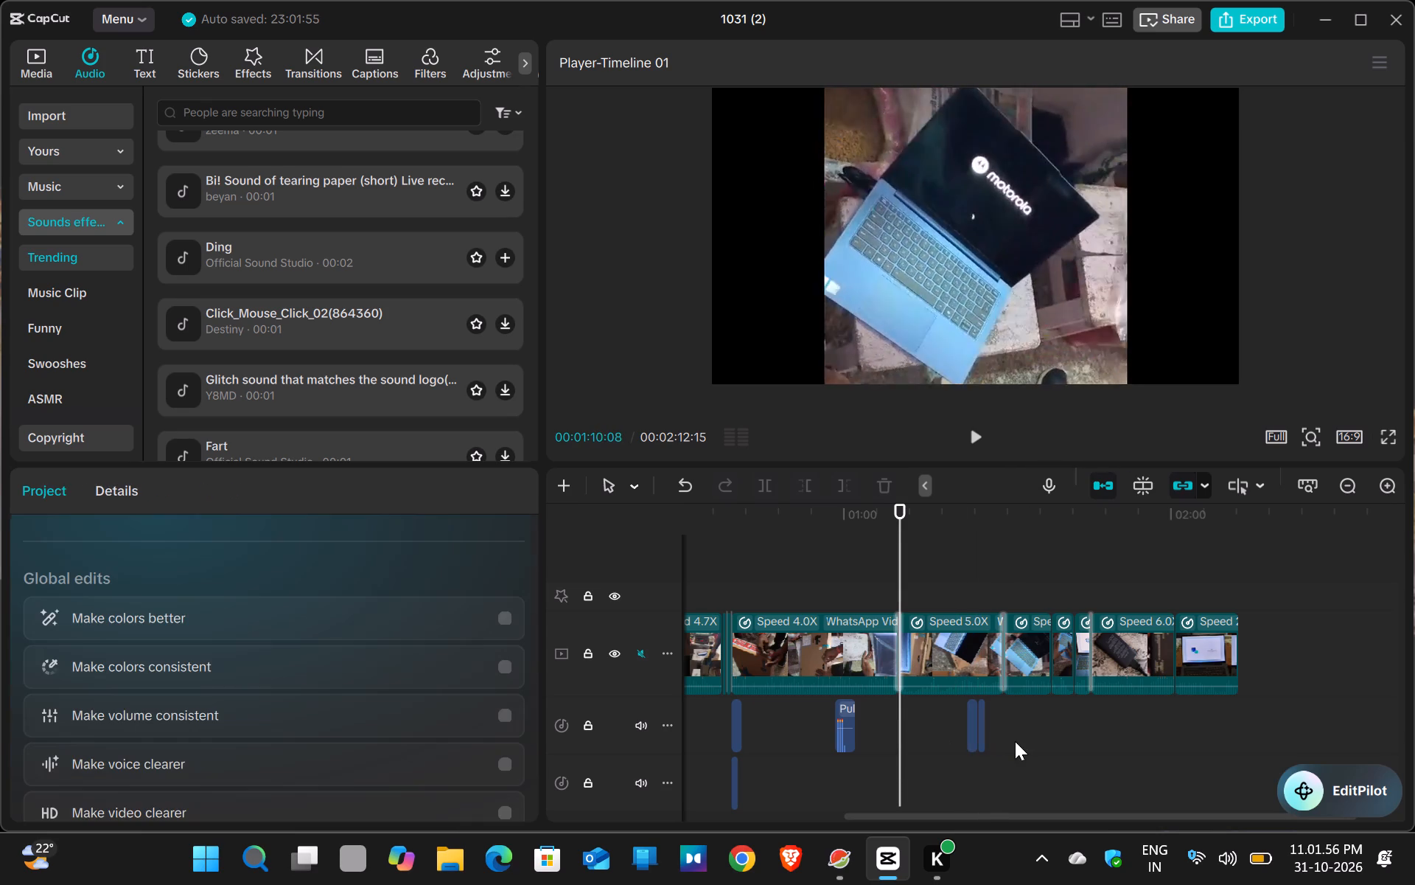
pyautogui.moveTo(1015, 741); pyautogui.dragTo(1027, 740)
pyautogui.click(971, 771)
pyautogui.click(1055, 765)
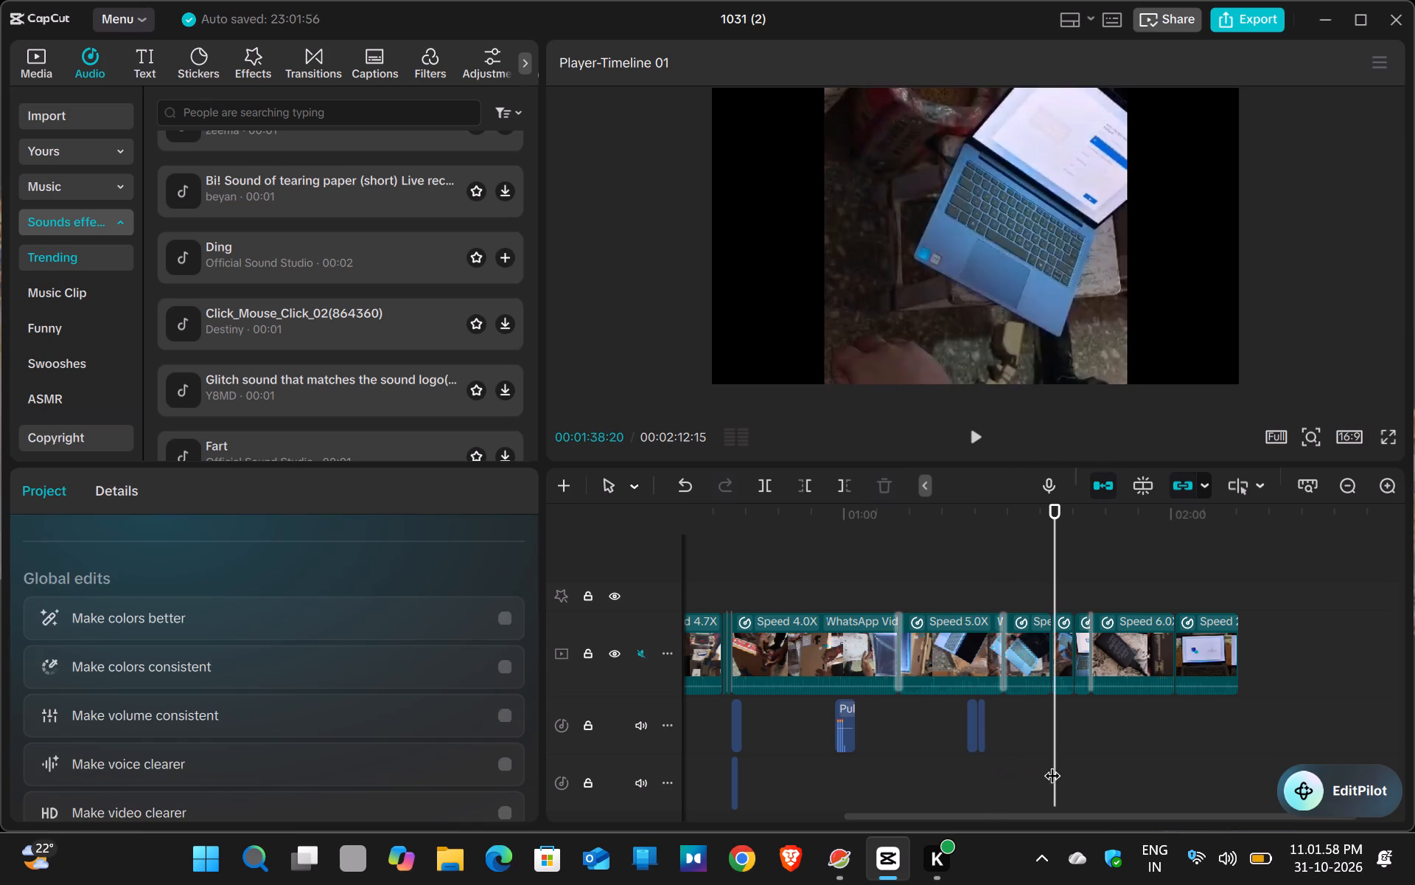
# Move the "Ding" clip to about 1:20 on the audio track, shortly before the "Magic reveal" clip.
pyautogui.moveTo(982, 731); pyautogui.dragTo(1007, 748)
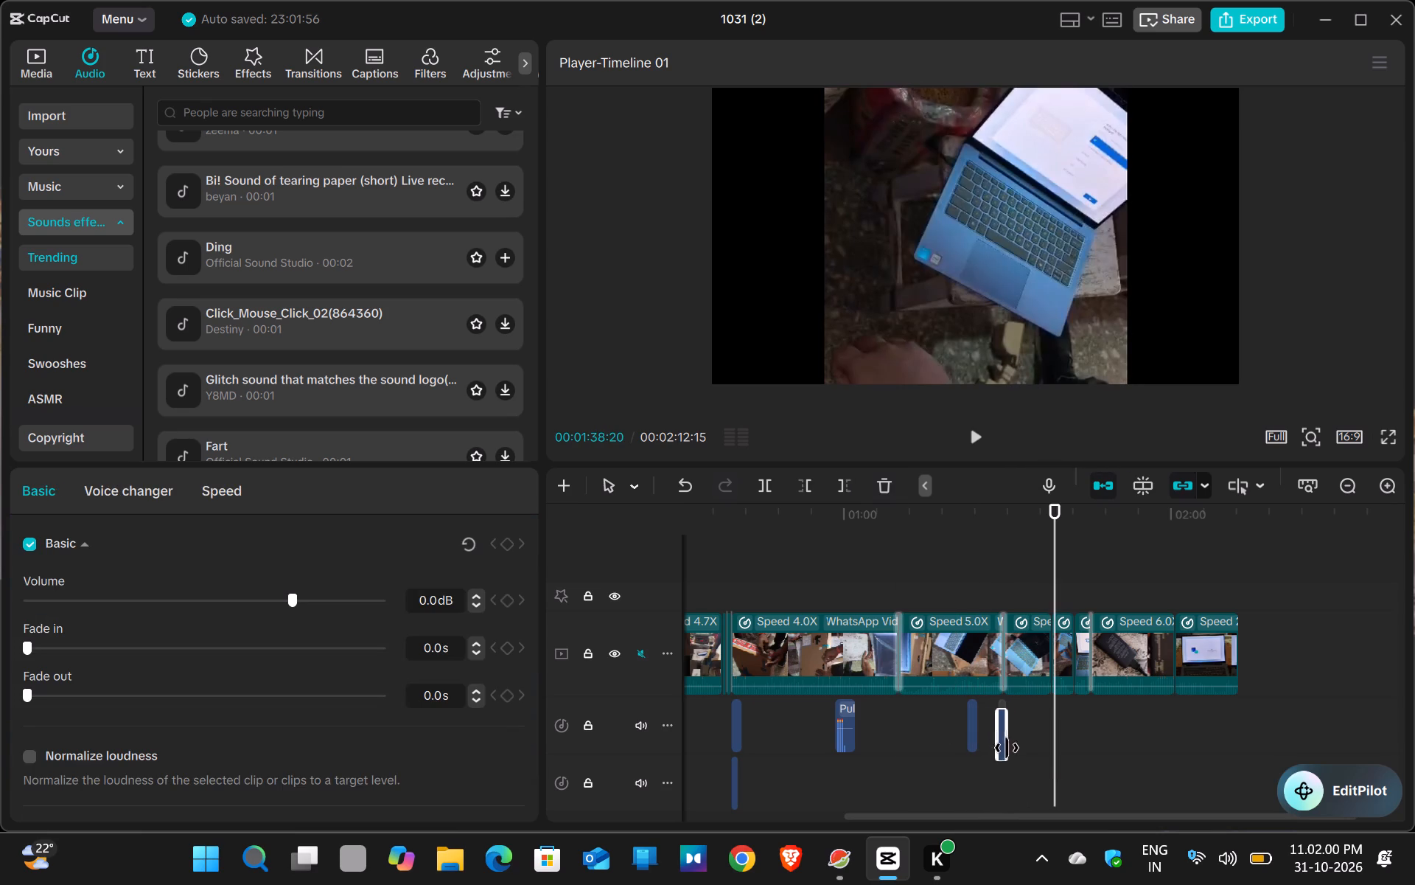
pyautogui.moveTo(1007, 748); pyautogui.dragTo(960, 731)
pyautogui.click(960, 731)
# Play back the start-up section from about 1:17 to check the sounds against the Motorola logo moment.
pyautogui.click(937, 772)
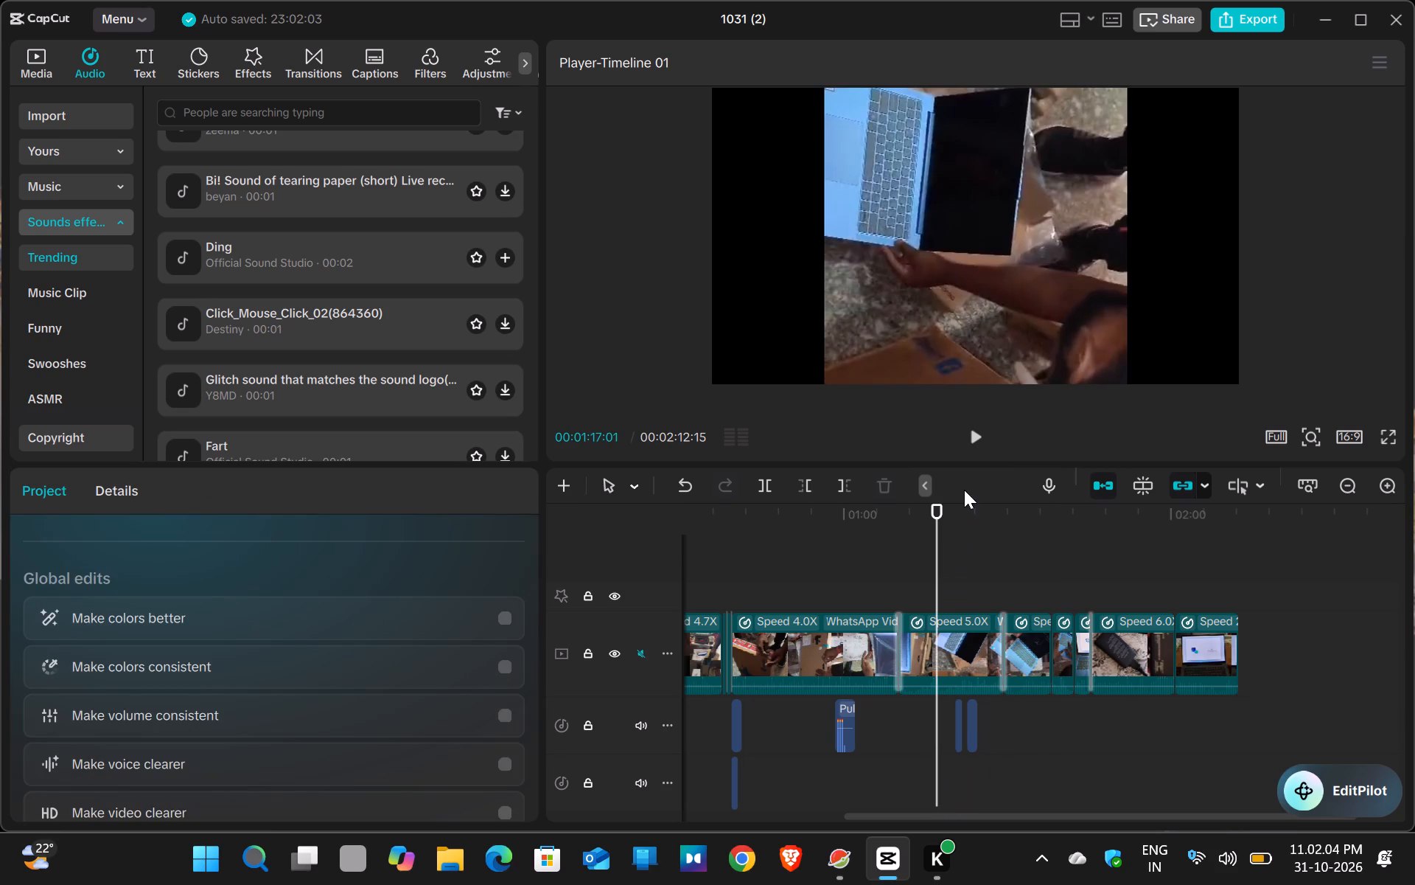
pyautogui.click(974, 444)
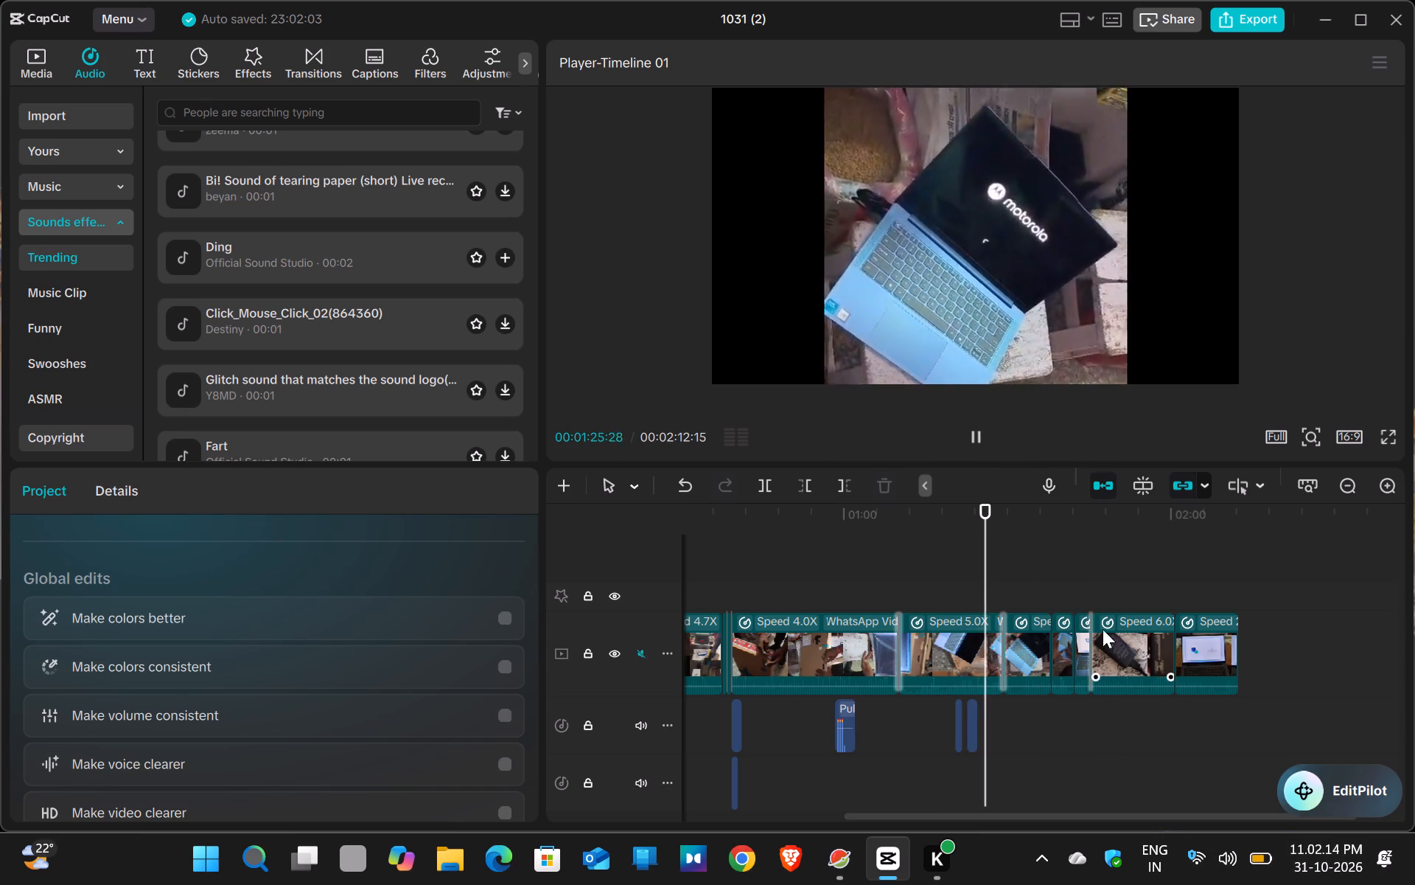
pyautogui.click(979, 436)
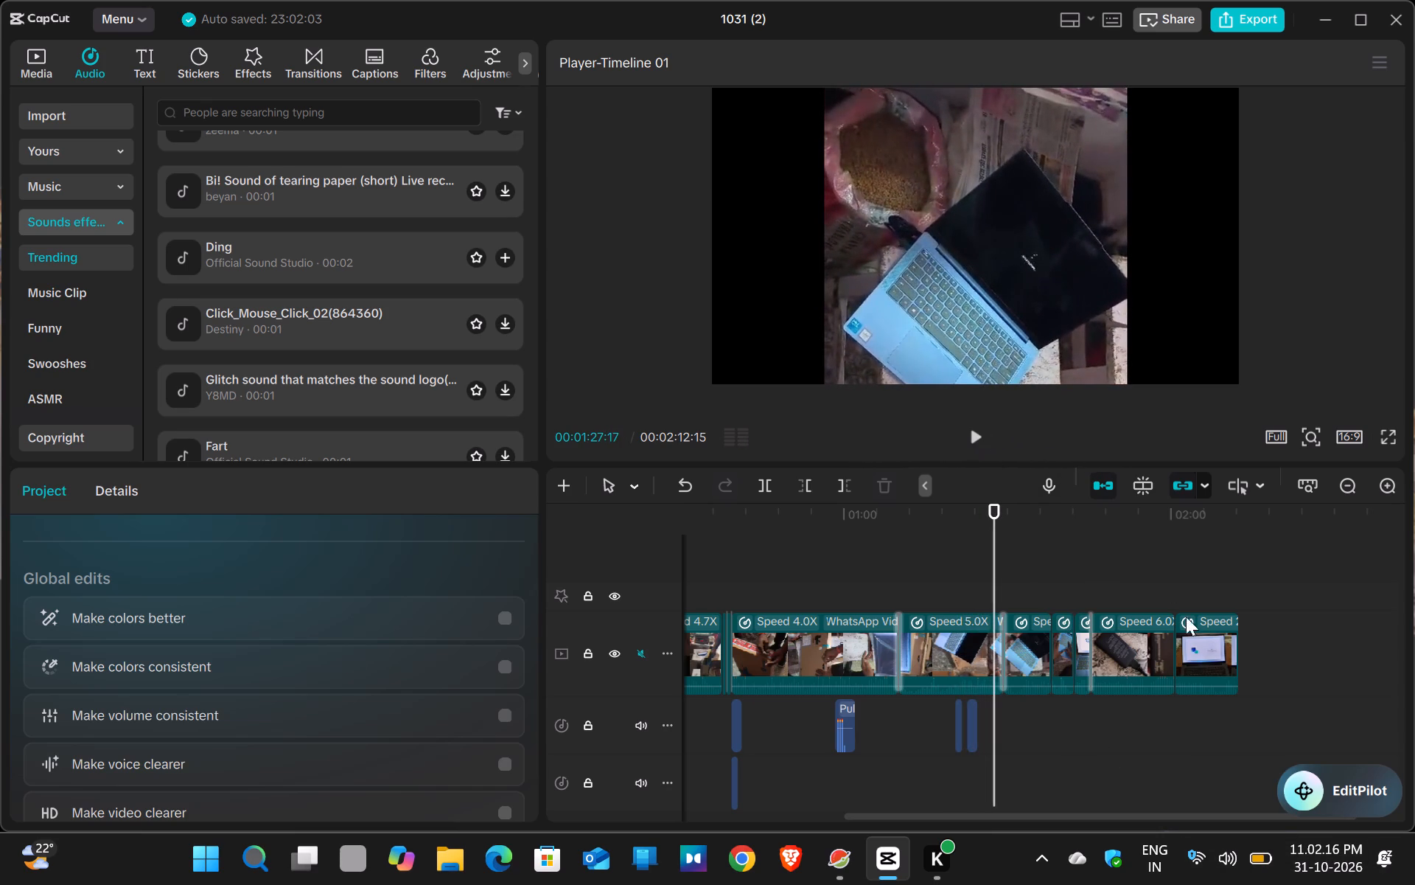